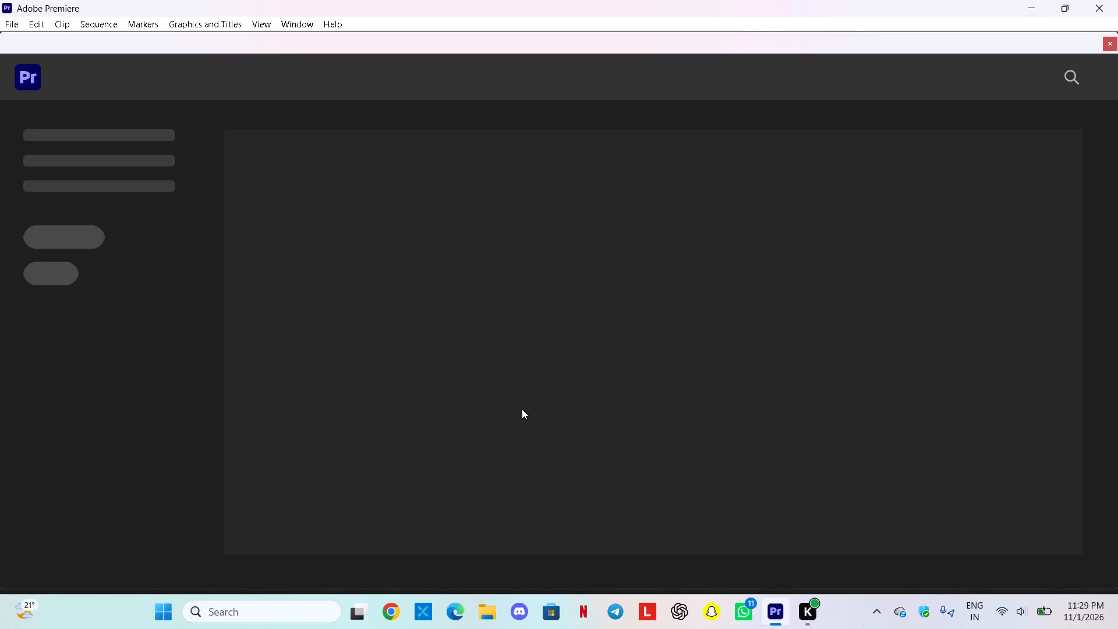
# Open the recent project PROJECT 8.
pyautogui.click(366, 314)
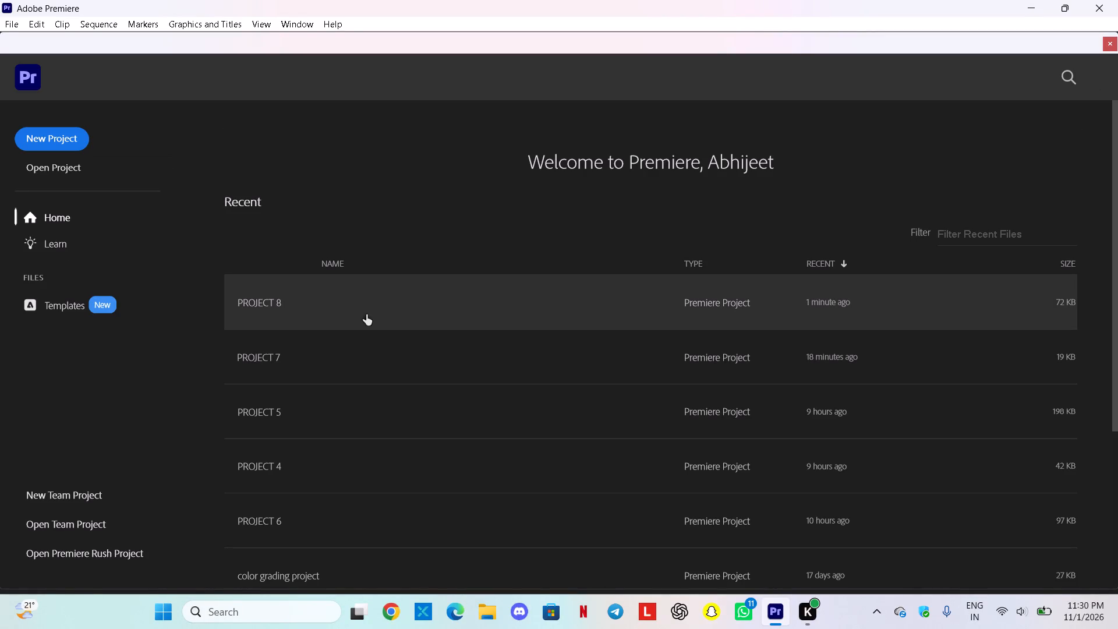
pyautogui.click(366, 314)
pyautogui.click(366, 312)
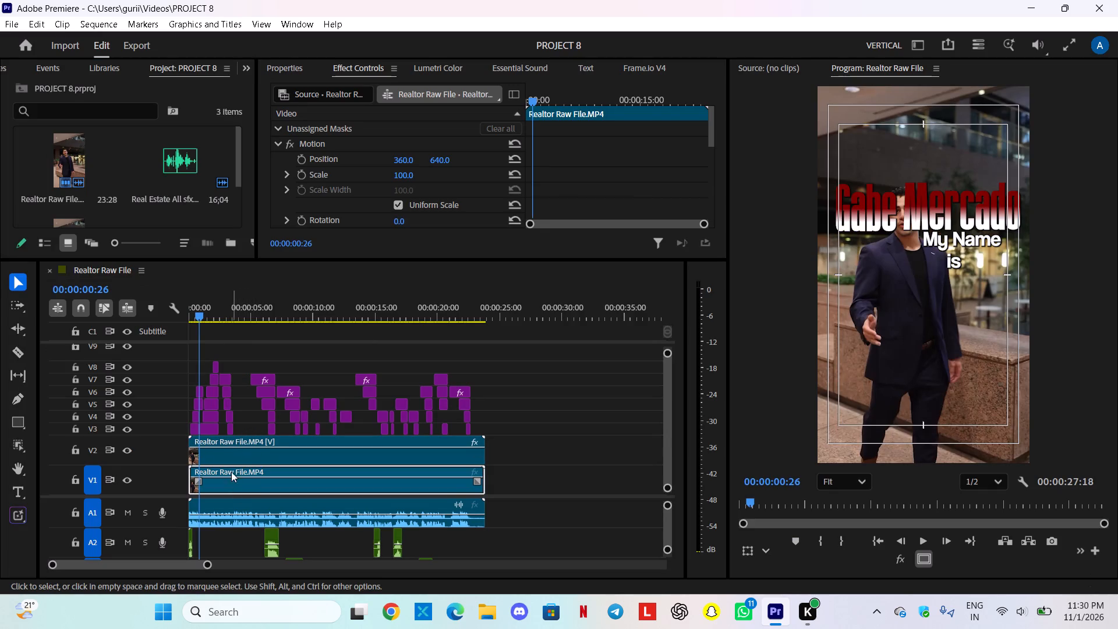
# Select the upper Realtor Raw File clip on V2 and play the sequence from its beginning to review the titles.
pyautogui.click(232, 444)
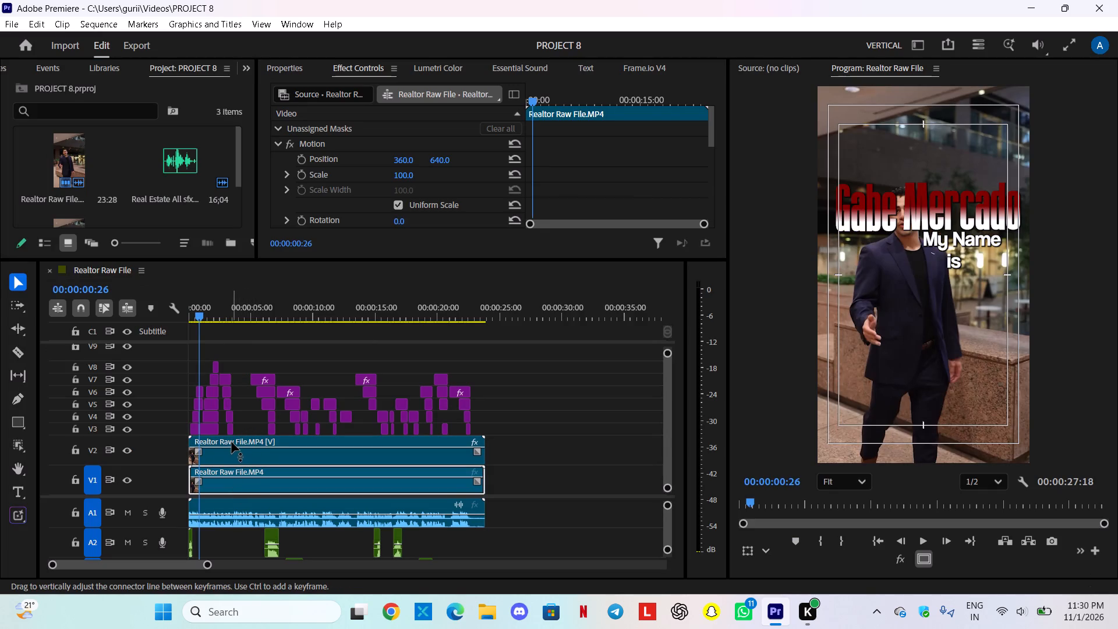
pyautogui.click(196, 318)
pyautogui.click(203, 317)
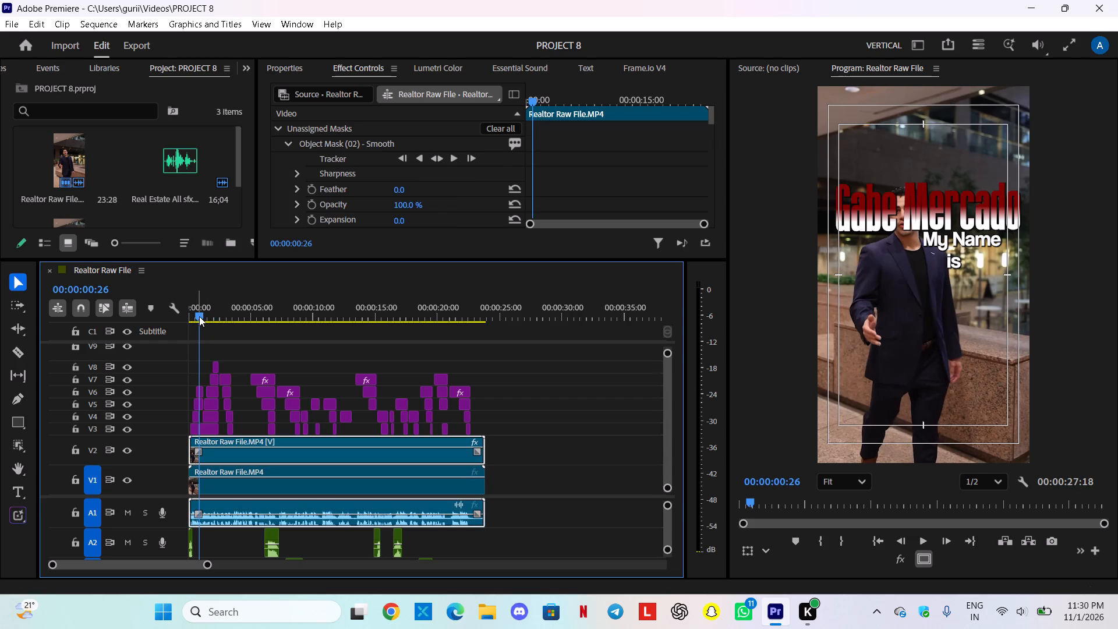
pyautogui.moveTo(199, 316); pyautogui.dragTo(158, 326)
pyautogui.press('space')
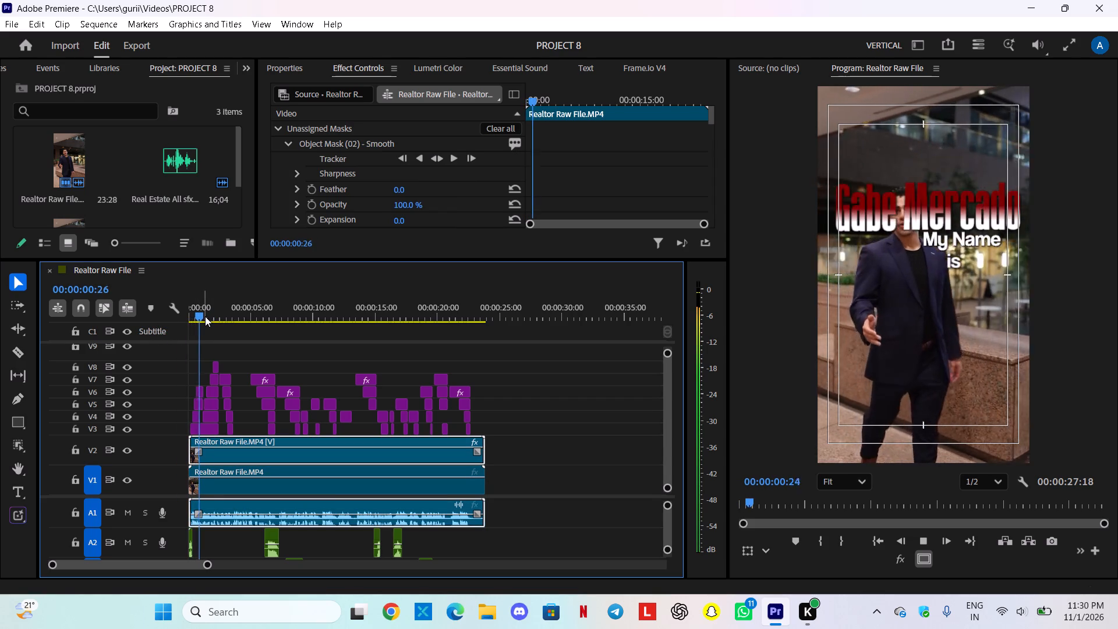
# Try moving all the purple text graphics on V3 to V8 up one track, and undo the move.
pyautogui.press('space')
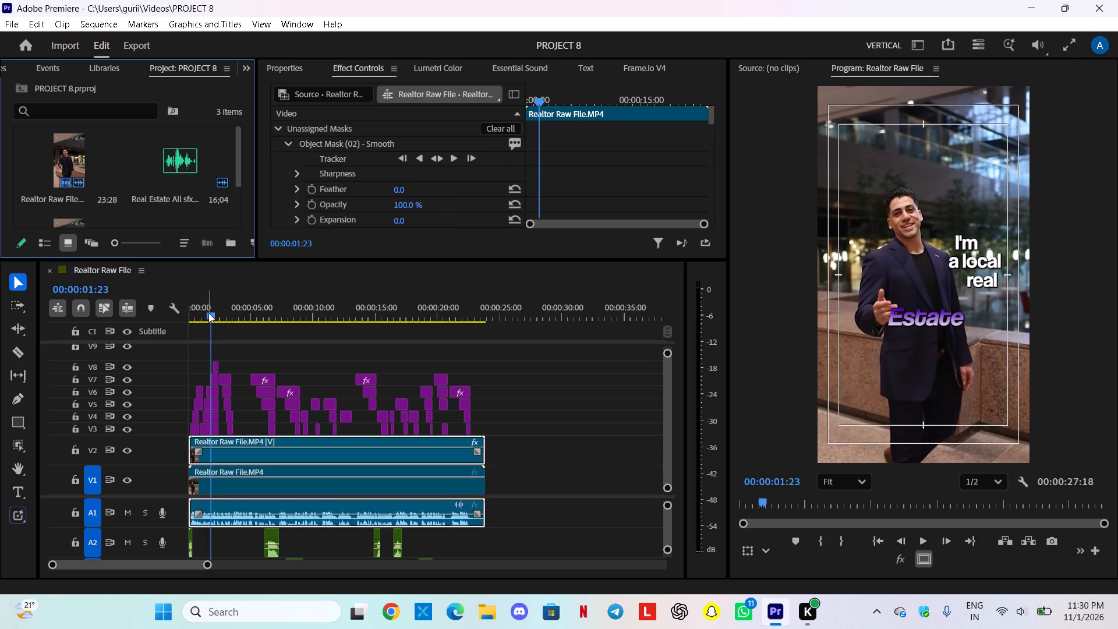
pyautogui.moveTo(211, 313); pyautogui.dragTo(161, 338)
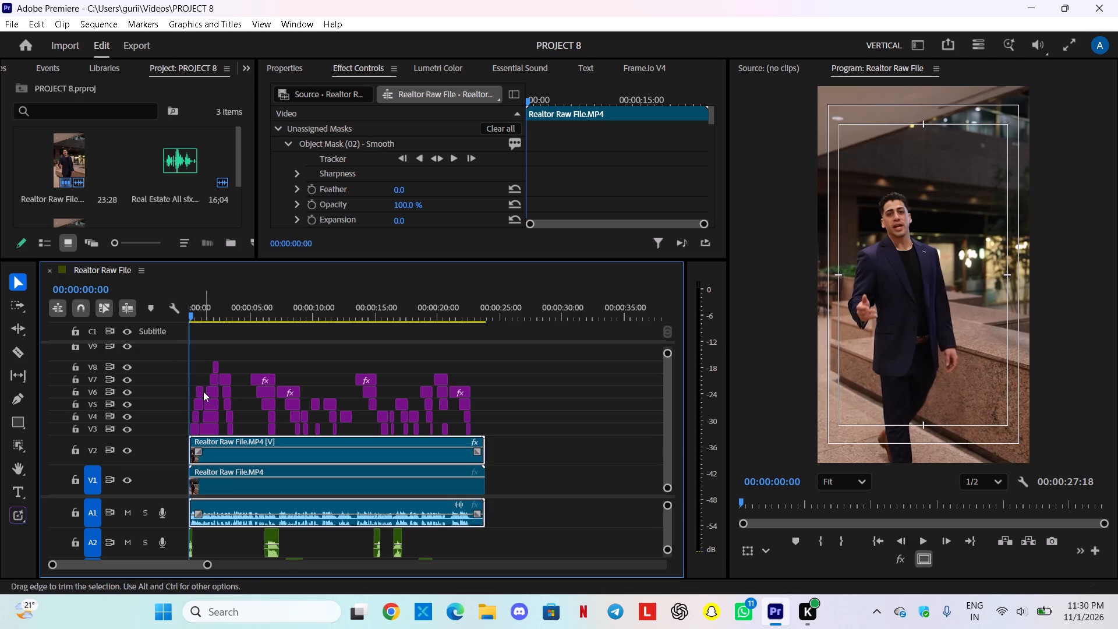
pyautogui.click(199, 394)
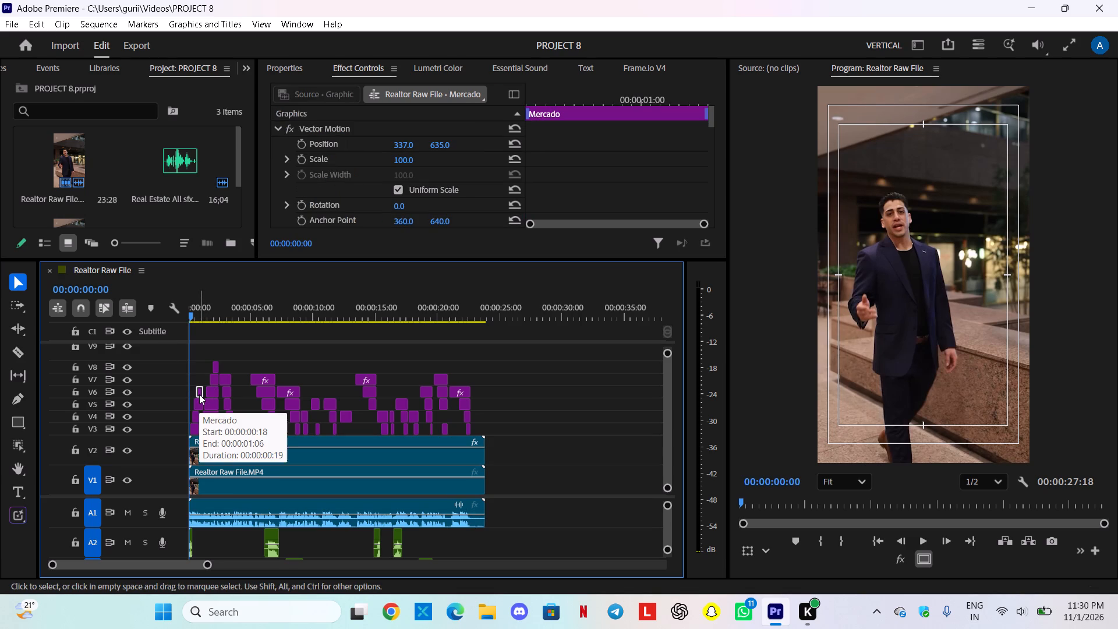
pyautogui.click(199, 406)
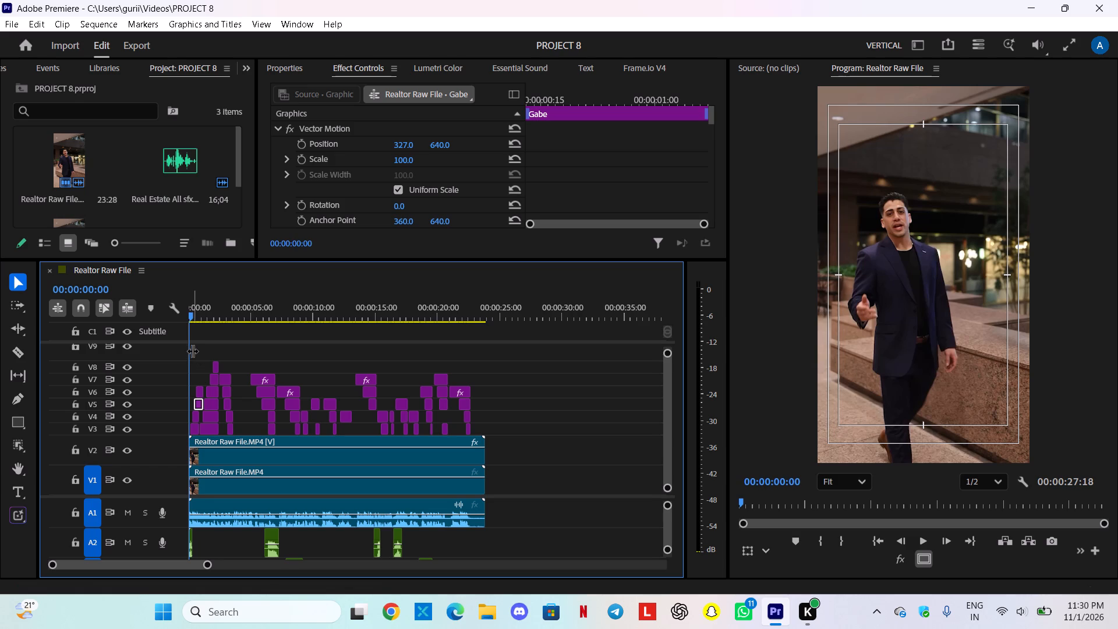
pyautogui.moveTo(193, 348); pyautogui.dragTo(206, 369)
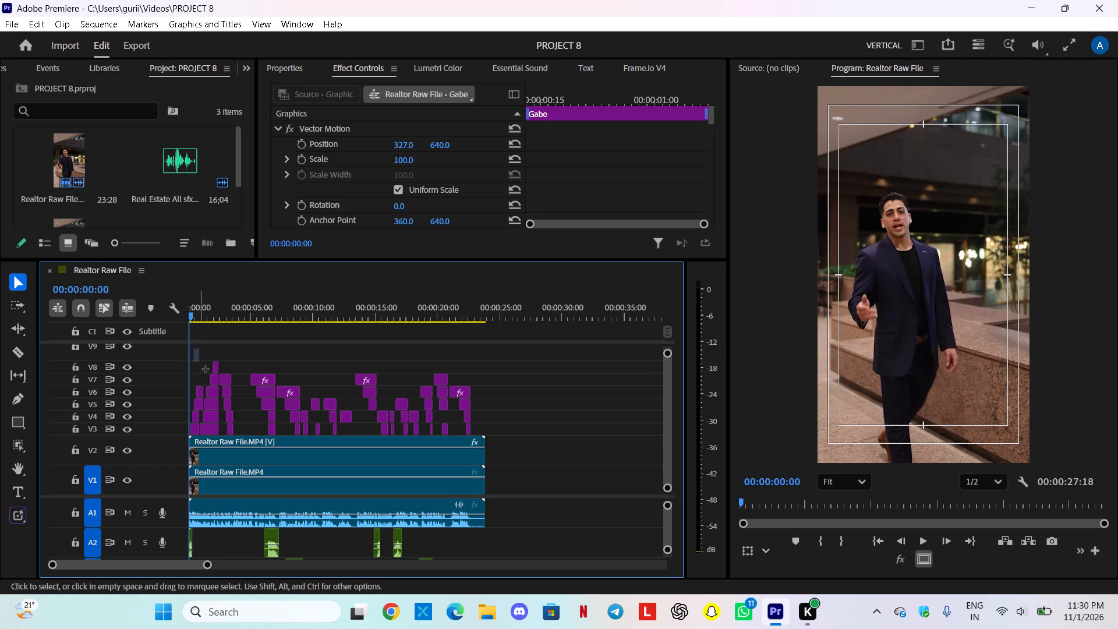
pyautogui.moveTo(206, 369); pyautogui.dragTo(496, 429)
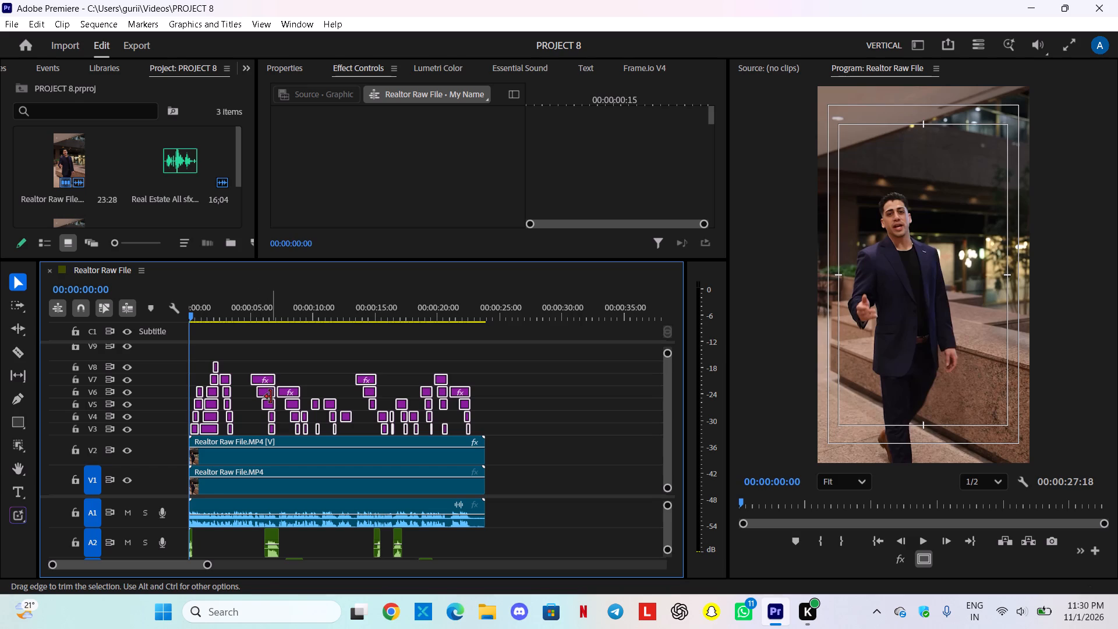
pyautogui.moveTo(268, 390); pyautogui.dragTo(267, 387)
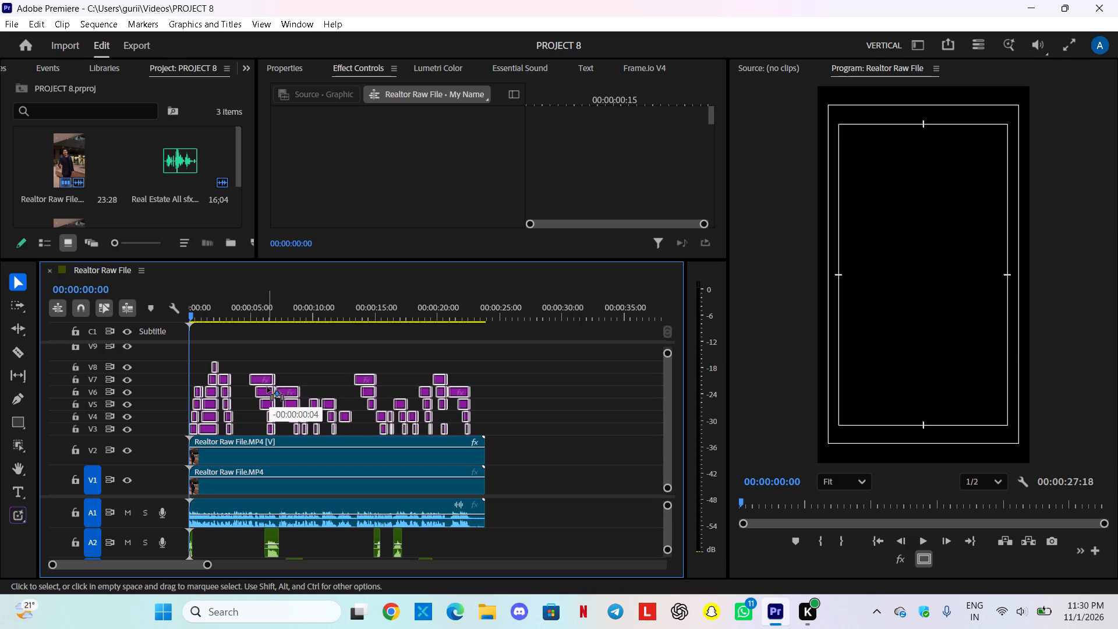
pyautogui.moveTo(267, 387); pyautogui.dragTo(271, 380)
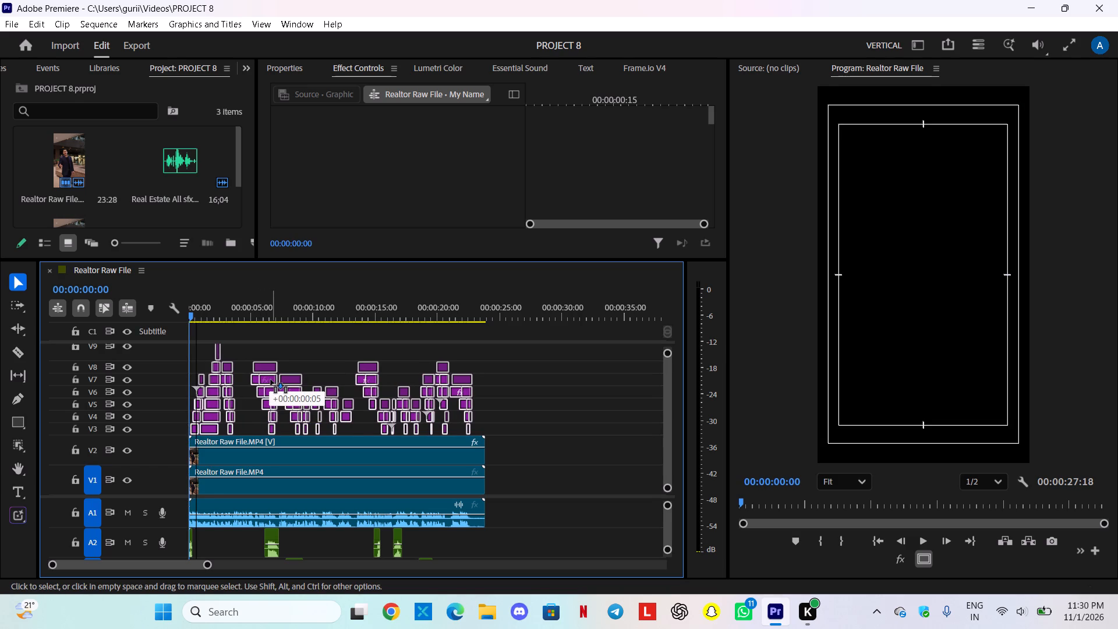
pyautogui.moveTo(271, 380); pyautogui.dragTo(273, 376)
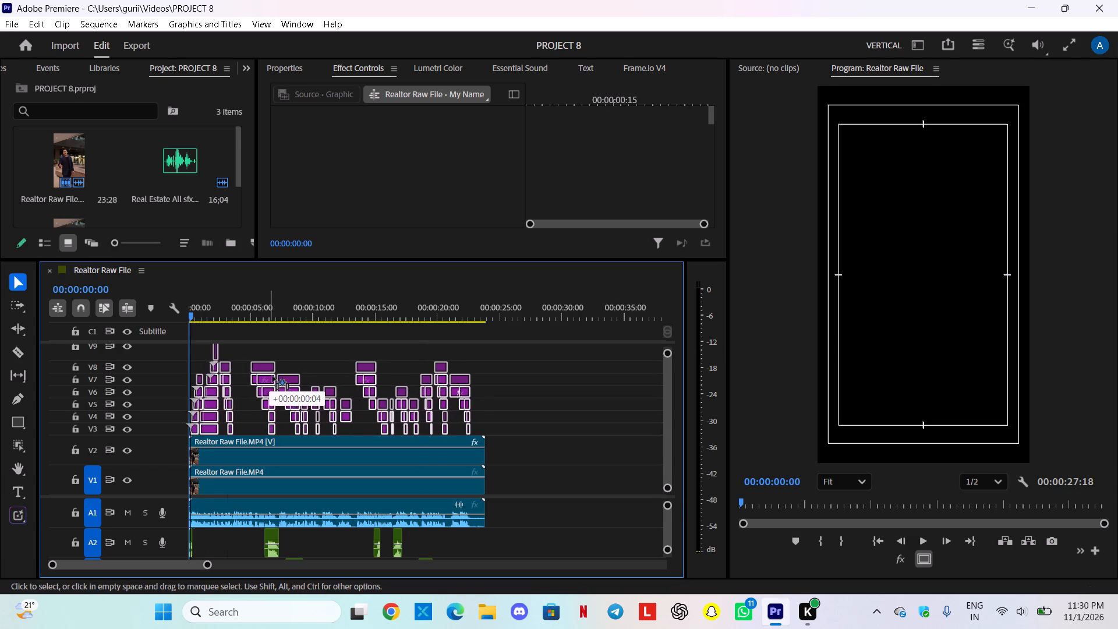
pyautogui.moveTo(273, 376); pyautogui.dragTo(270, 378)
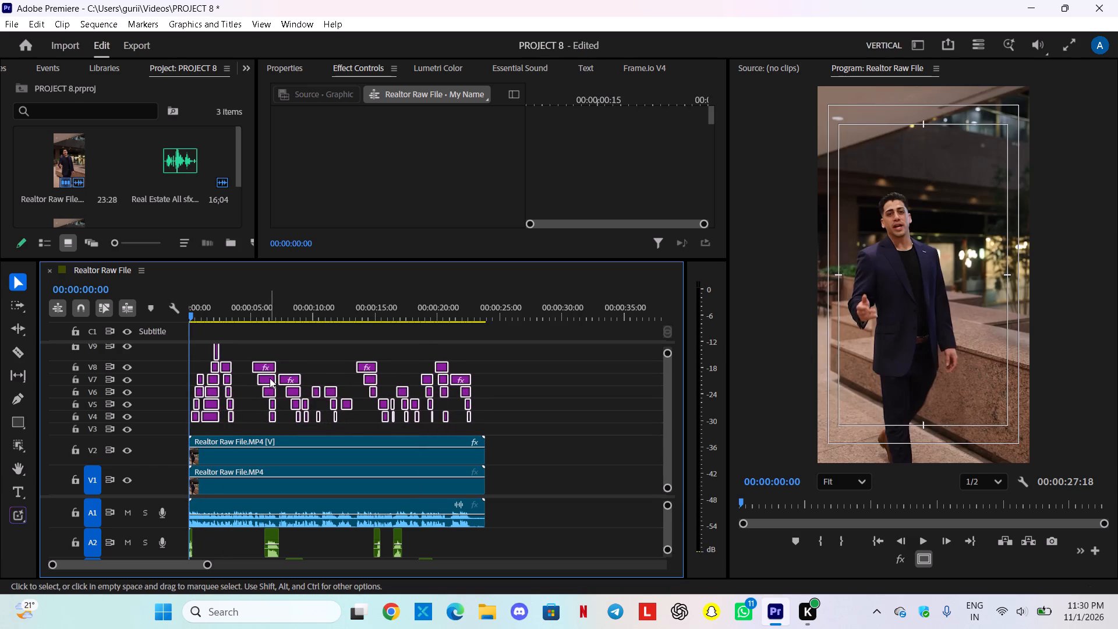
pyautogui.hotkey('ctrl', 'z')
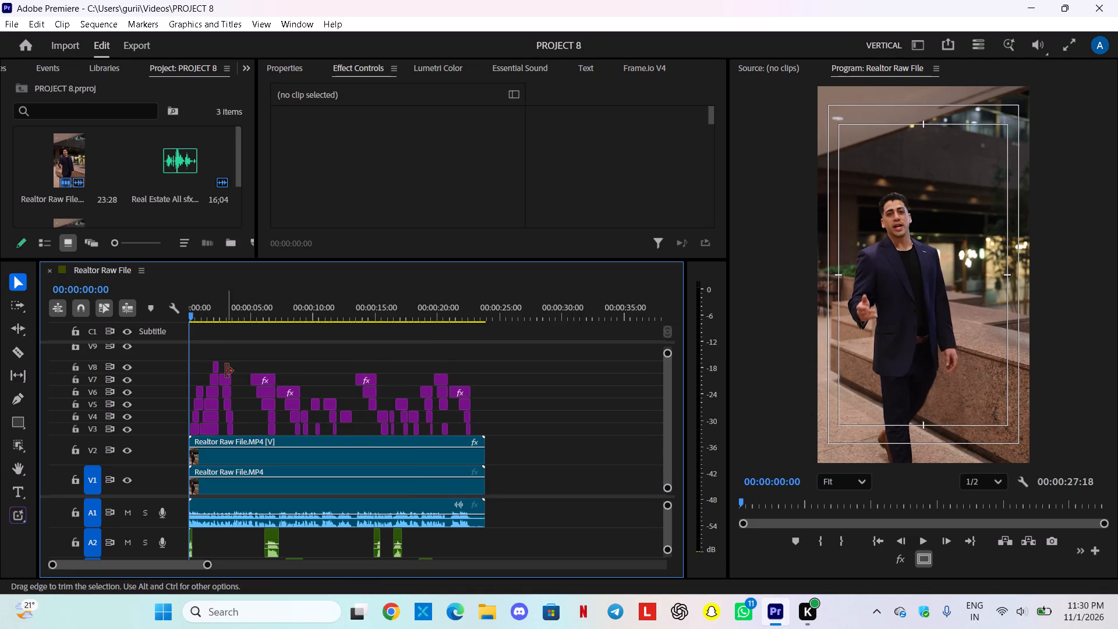
# Move all text graphics from V3–V8 up one track to V4–V9, shifting them forward by about 4 frames.
pyautogui.moveTo(490, 364); pyautogui.dragTo(243, 419)
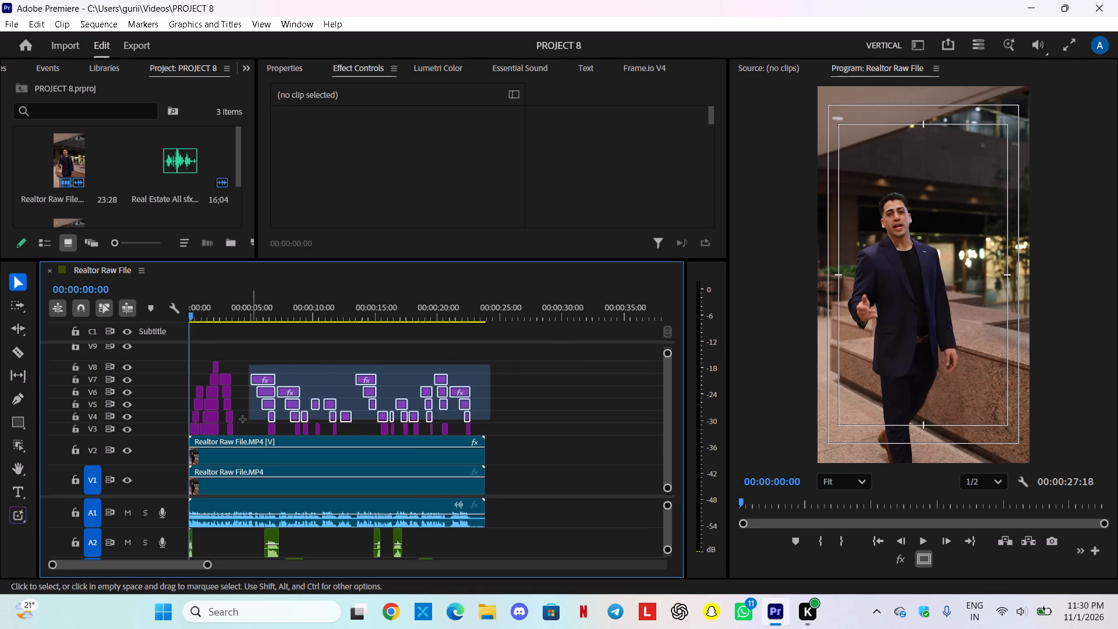
pyautogui.moveTo(243, 419); pyautogui.dragTo(189, 428)
pyautogui.moveTo(267, 391); pyautogui.dragTo(267, 390)
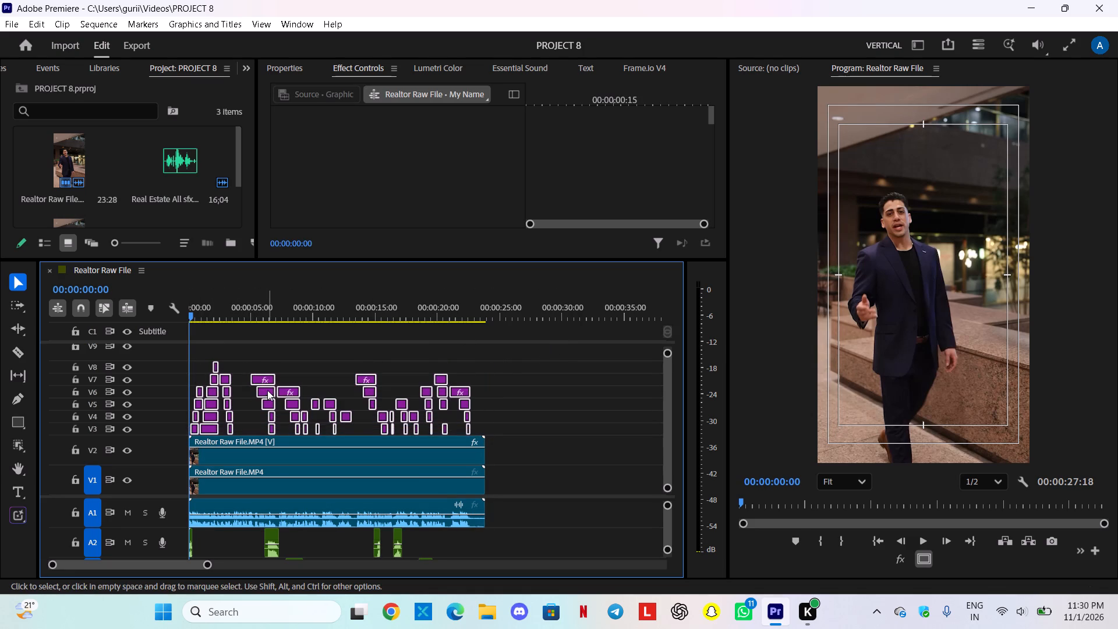
pyautogui.moveTo(267, 390); pyautogui.dragTo(267, 386)
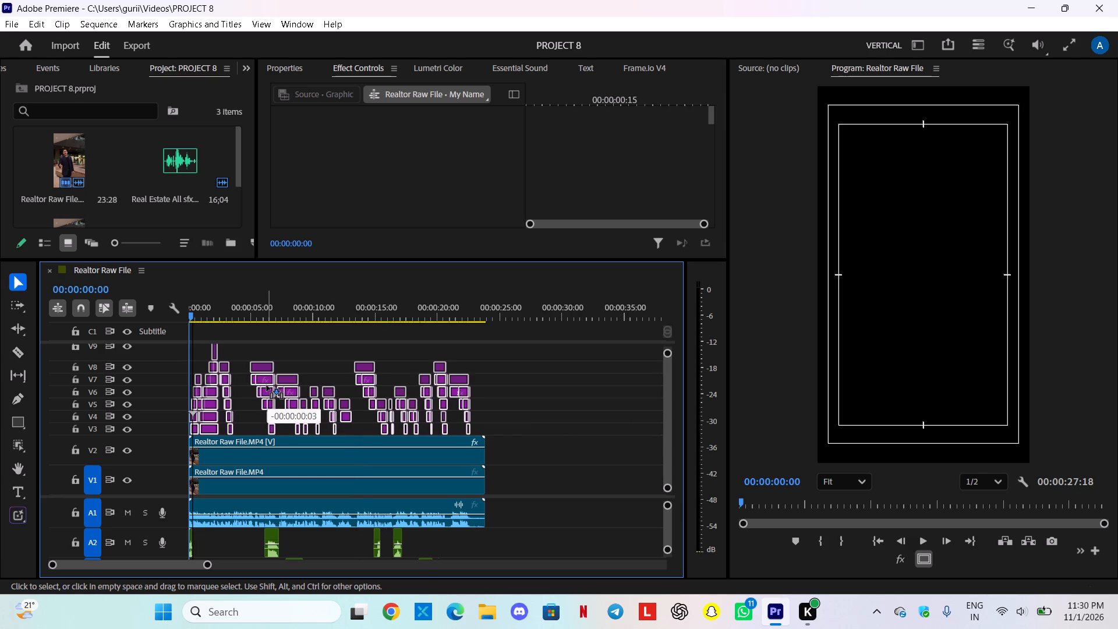
pyautogui.moveTo(267, 386); pyautogui.dragTo(268, 384)
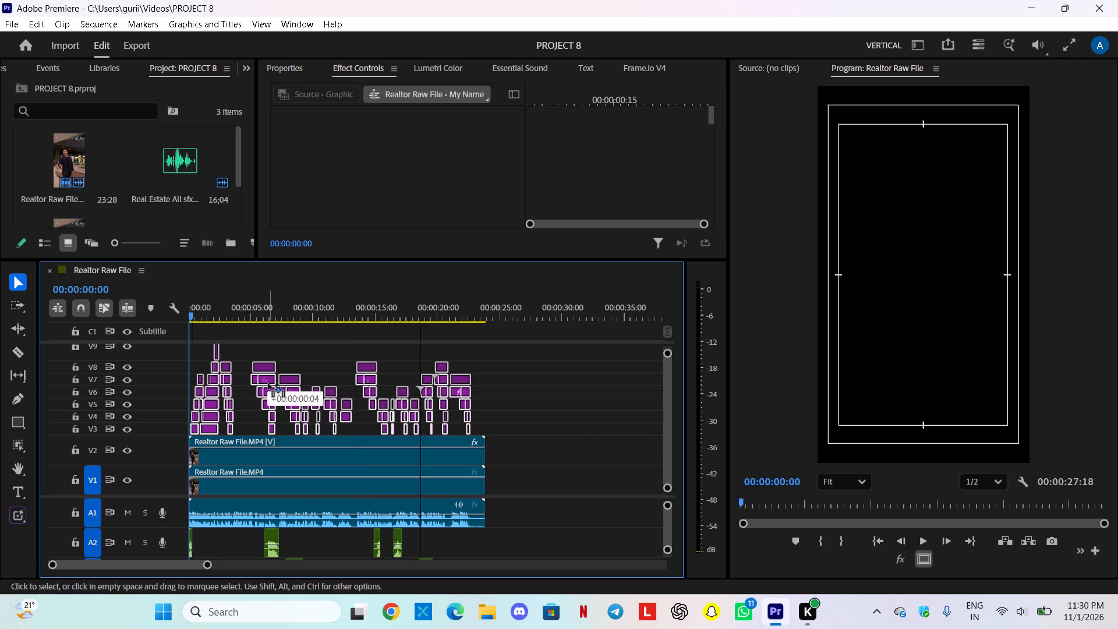
pyautogui.moveTo(268, 384); pyautogui.dragTo(268, 384)
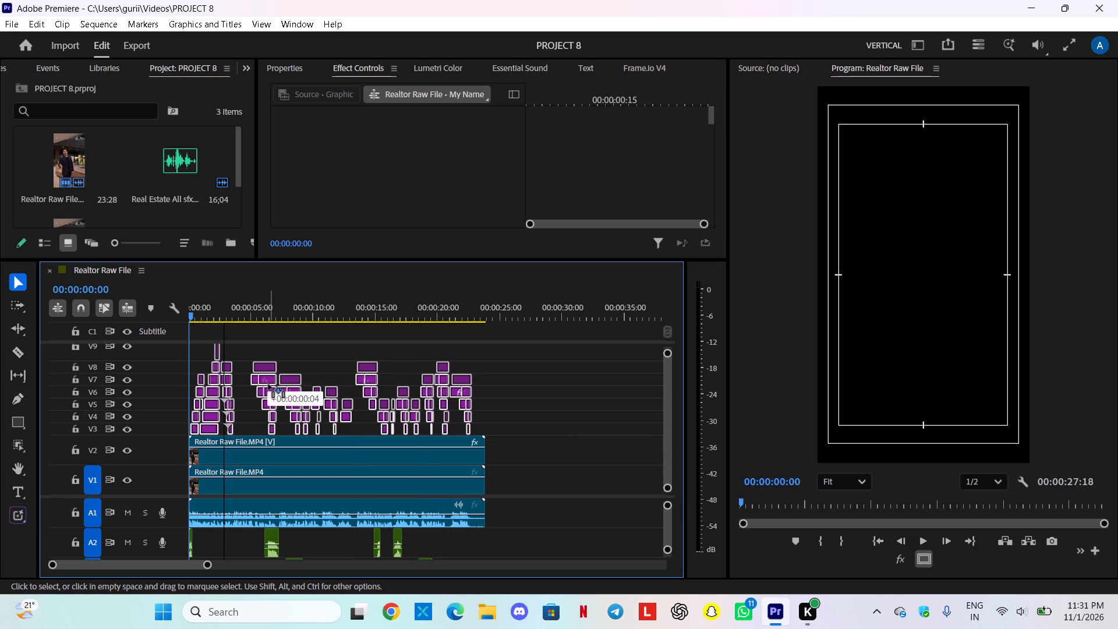
pyautogui.moveTo(268, 384); pyautogui.dragTo(270, 379)
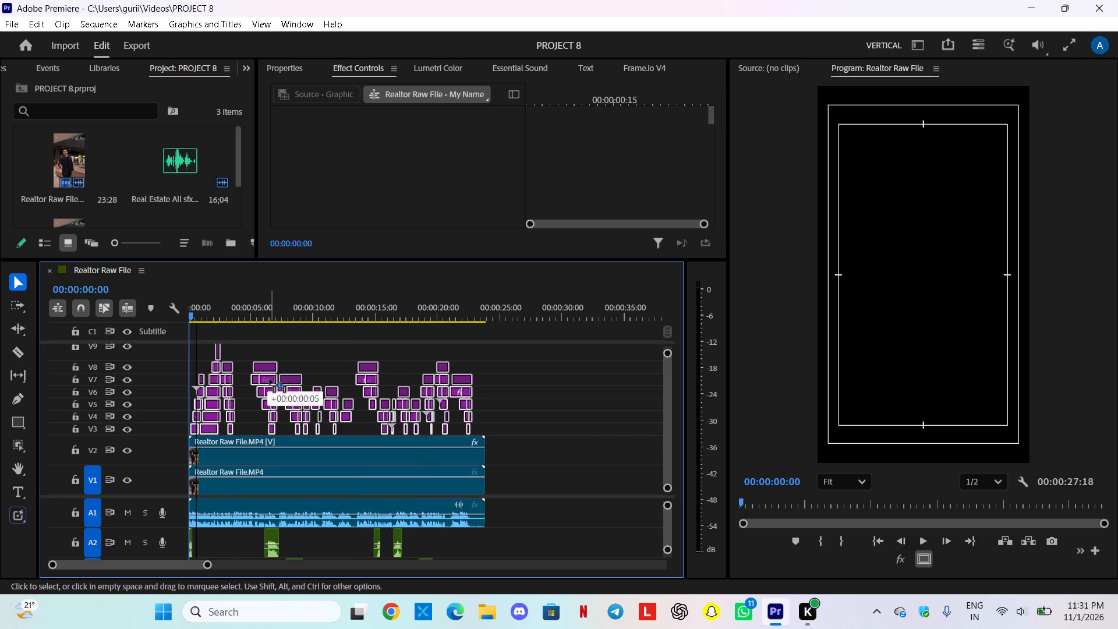
pyautogui.moveTo(270, 379); pyautogui.dragTo(269, 378)
# Play the first two seconds of the sequence to check the text timing against the speech.
pyautogui.press('space')
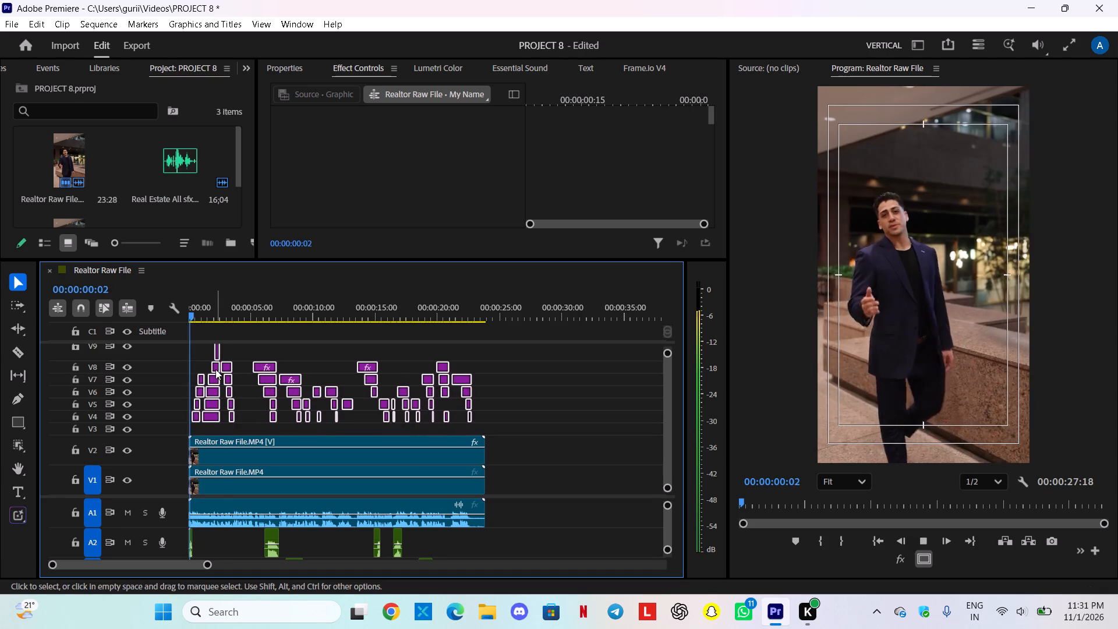
pyautogui.press('space')
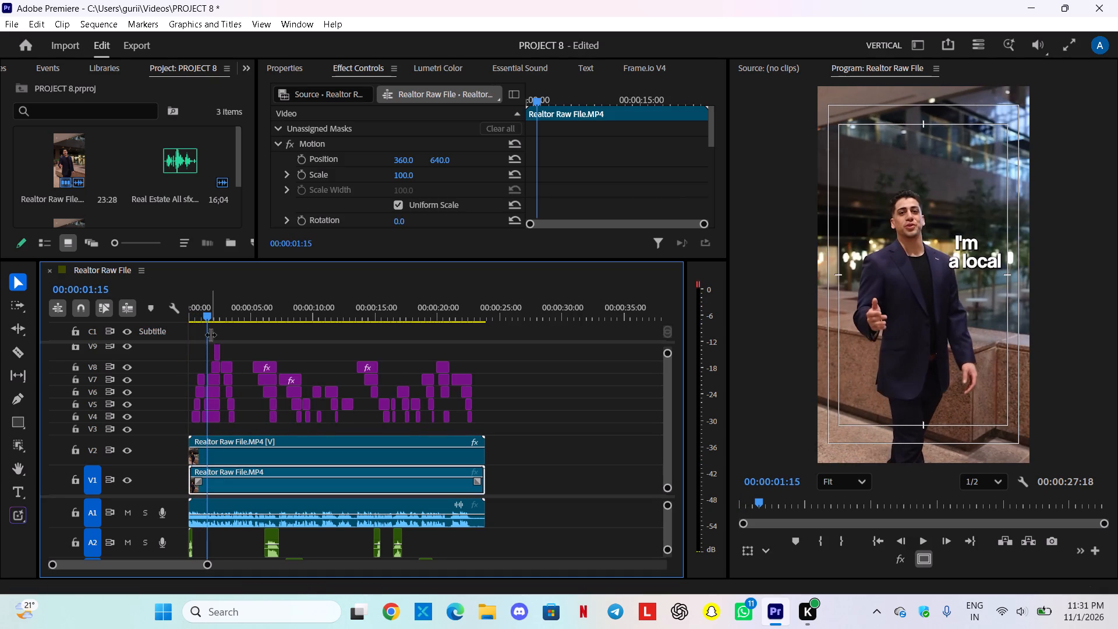
pyautogui.moveTo(208, 317); pyautogui.dragTo(197, 317)
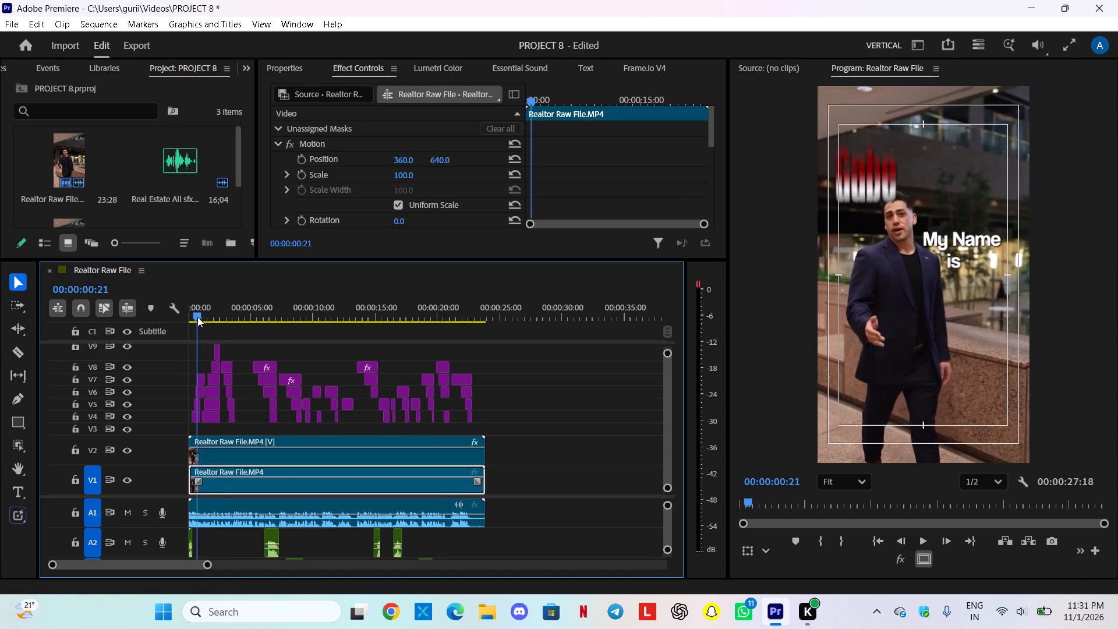
pyautogui.moveTo(197, 317); pyautogui.dragTo(179, 327)
pyautogui.press('space')
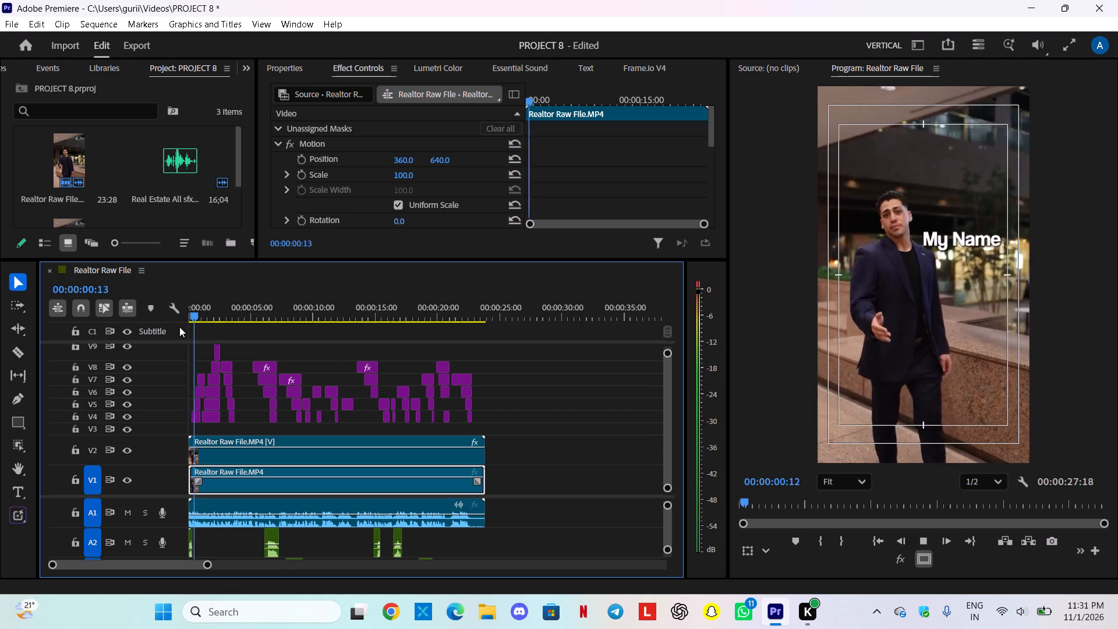
pyautogui.press('space')
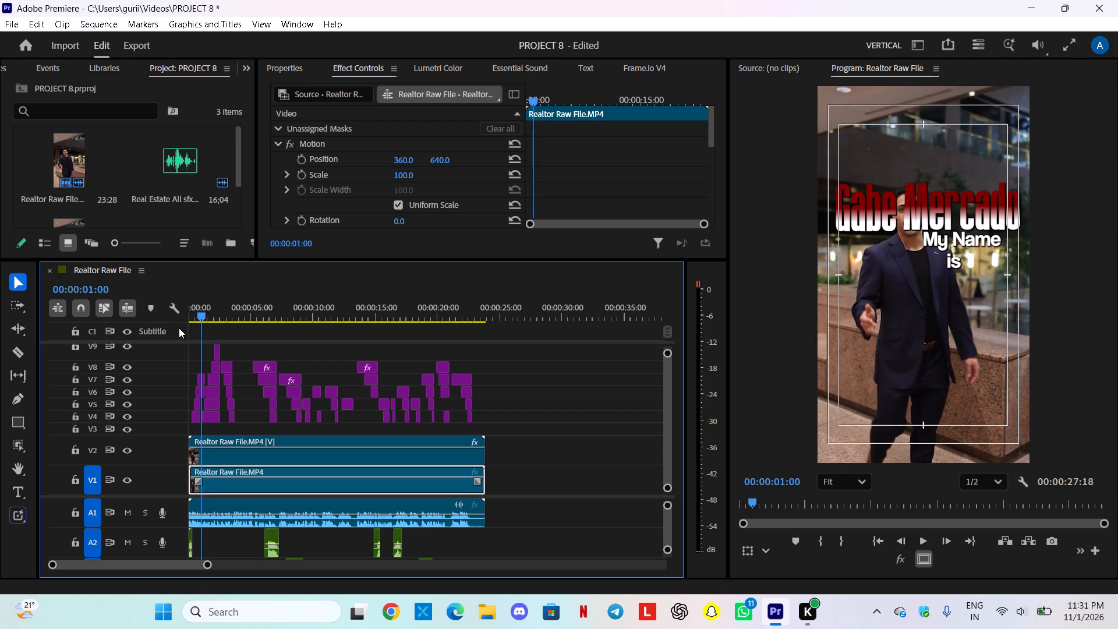
pyautogui.press('space')
pyautogui.press('space')
pyautogui.press('space')
pyautogui.press('space')
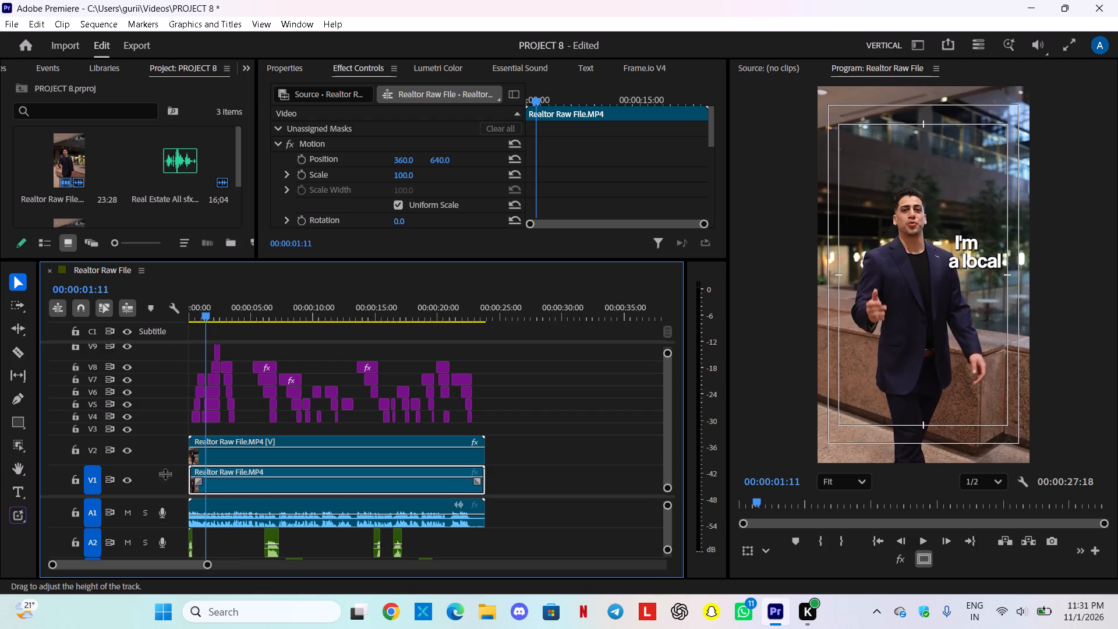
# Enlarge the timeline's video track area and reduce the height of track V9 to match the other text tracks.
pyautogui.moveTo(173, 497); pyautogui.dragTo(165, 517)
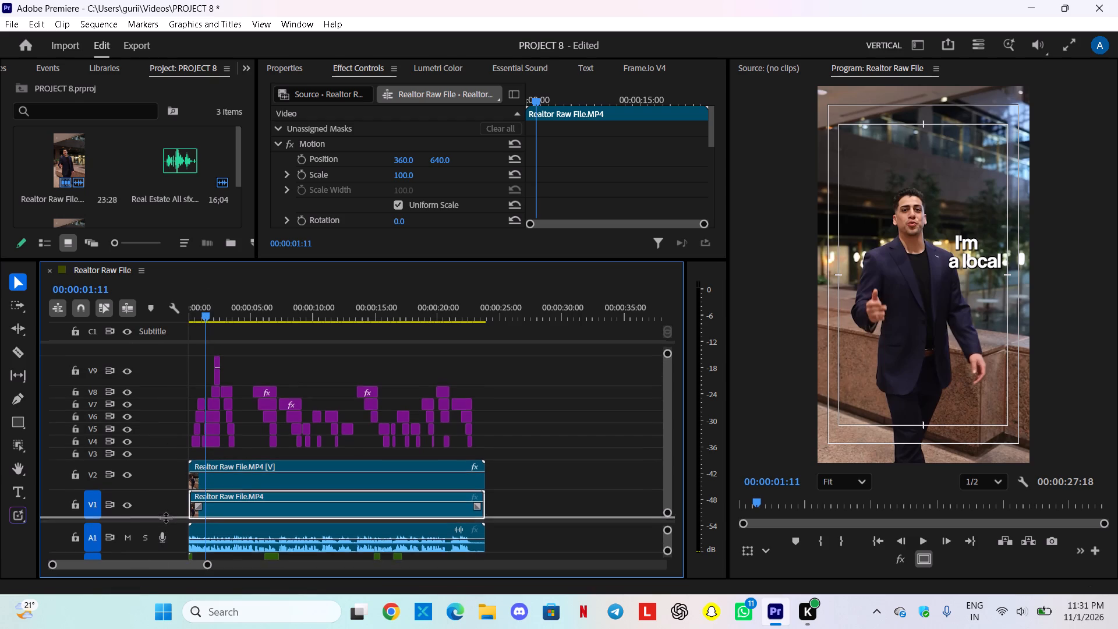
pyautogui.moveTo(165, 517); pyautogui.dragTo(162, 529)
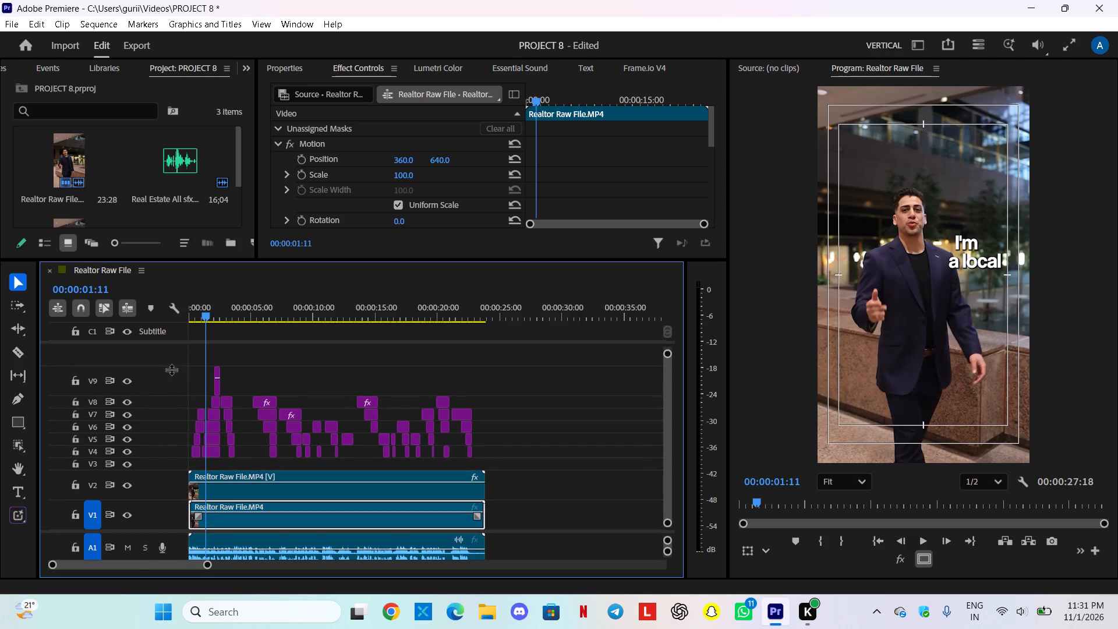
pyautogui.moveTo(171, 369); pyautogui.dragTo(169, 395)
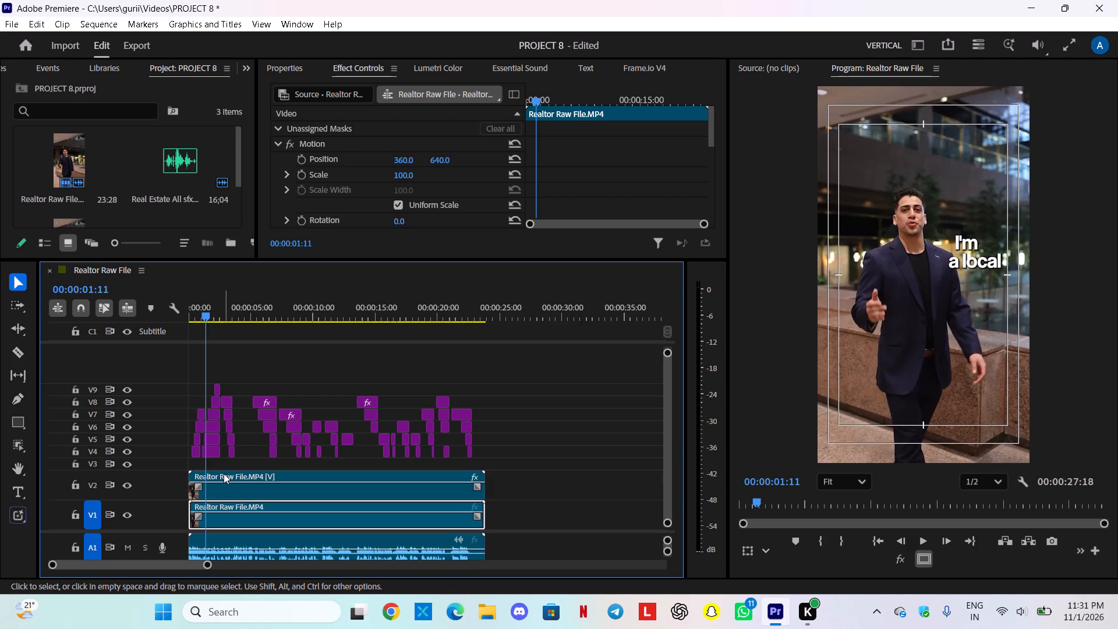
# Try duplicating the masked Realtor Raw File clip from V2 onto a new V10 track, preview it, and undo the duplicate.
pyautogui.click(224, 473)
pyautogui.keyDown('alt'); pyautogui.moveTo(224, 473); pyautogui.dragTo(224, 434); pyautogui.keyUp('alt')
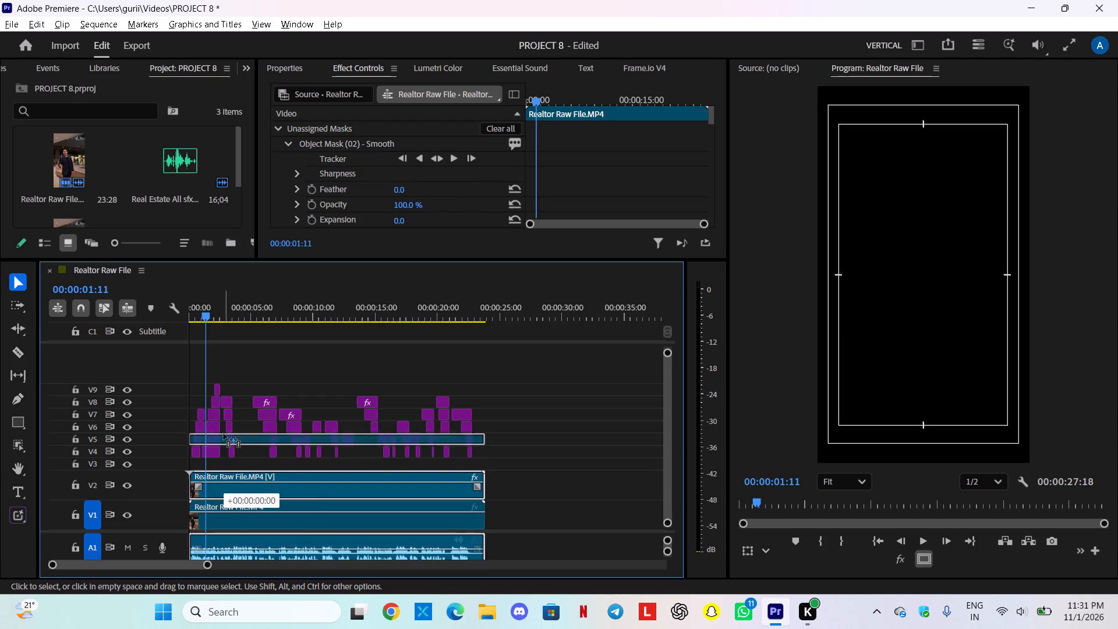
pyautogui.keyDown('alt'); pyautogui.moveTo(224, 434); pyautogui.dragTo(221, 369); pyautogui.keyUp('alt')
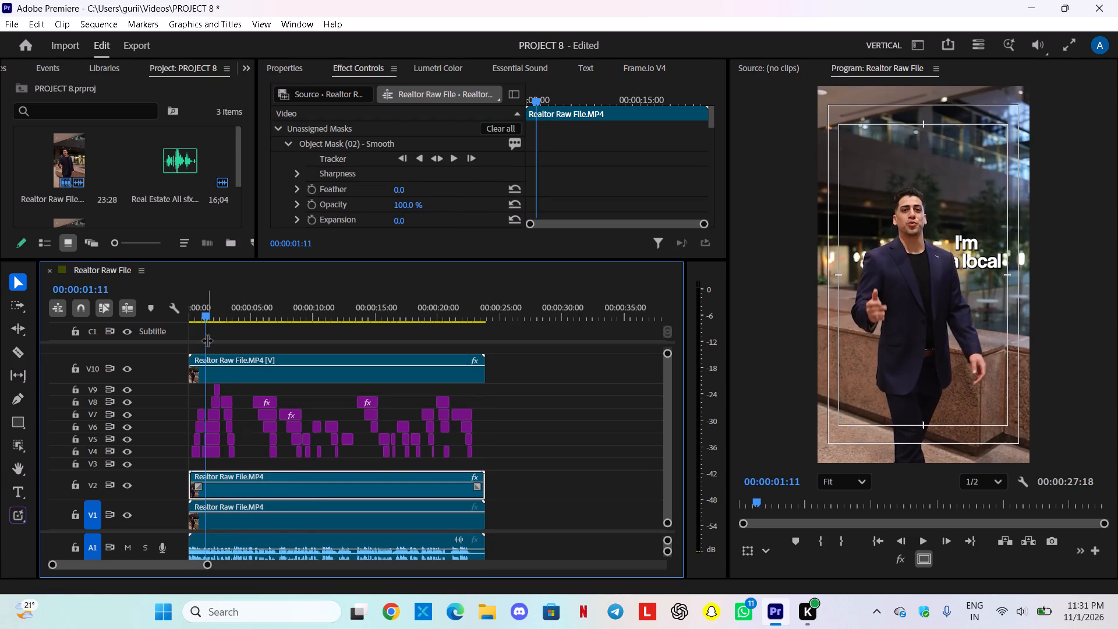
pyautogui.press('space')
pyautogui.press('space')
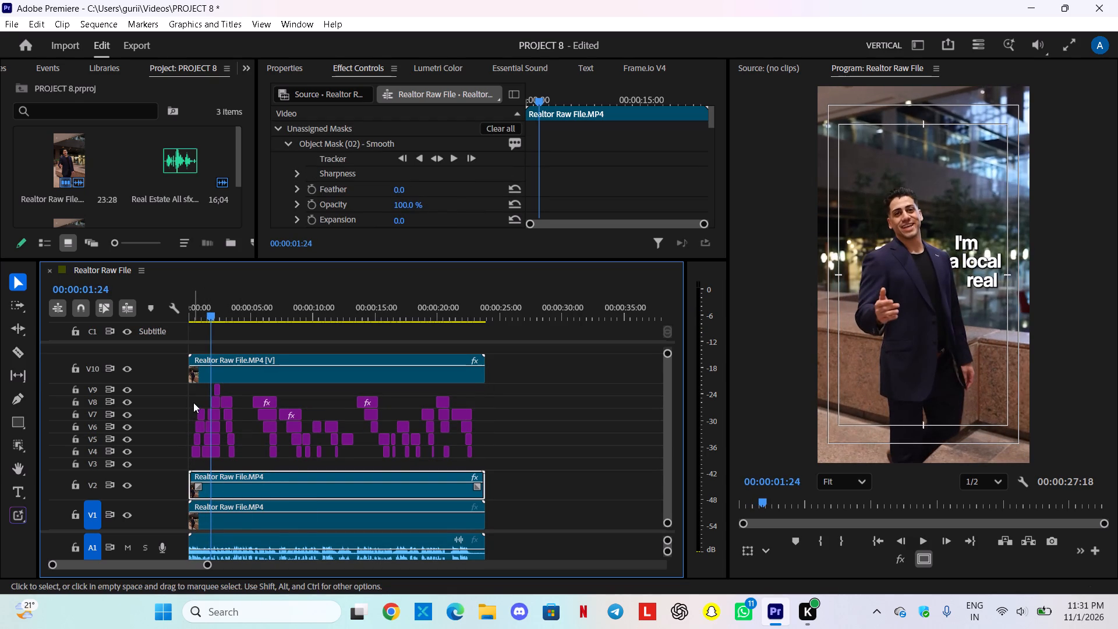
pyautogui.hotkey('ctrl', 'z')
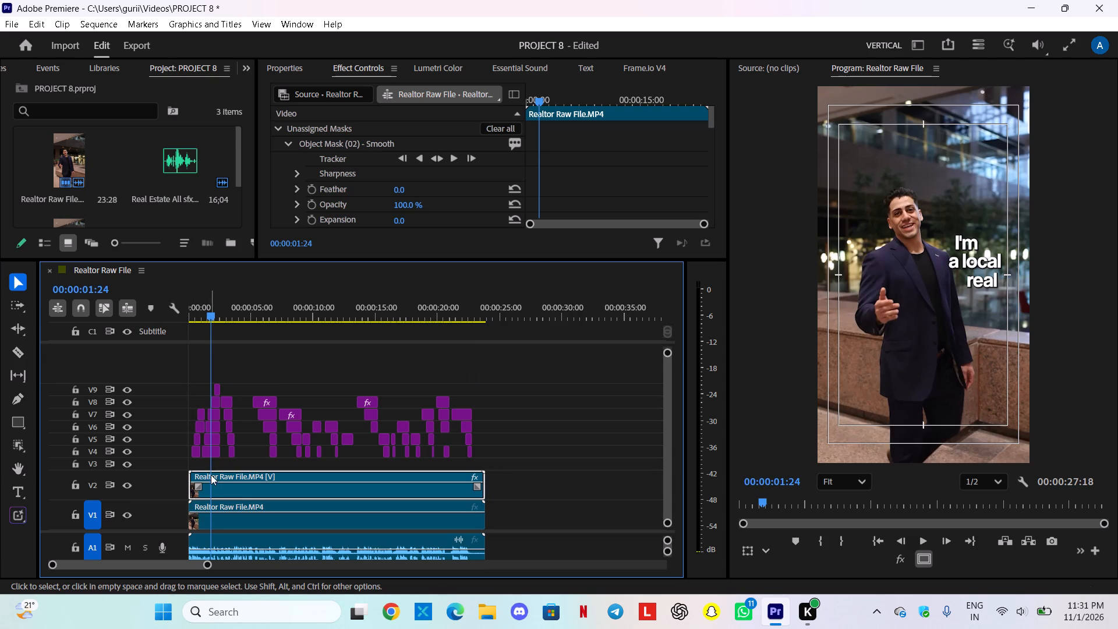
# Move the masked Realtor Raw File clip from V2 to a new V10 track above the text, and shrink empty V2's height.
pyautogui.moveTo(215, 472); pyautogui.dragTo(211, 372)
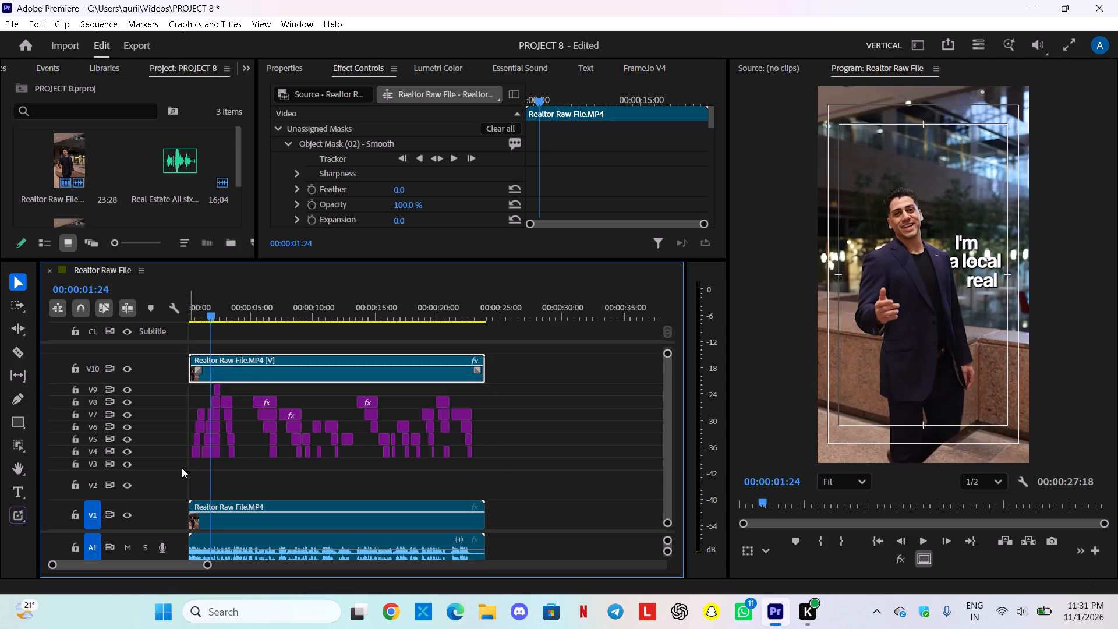
pyautogui.moveTo(170, 471); pyautogui.dragTo(166, 489)
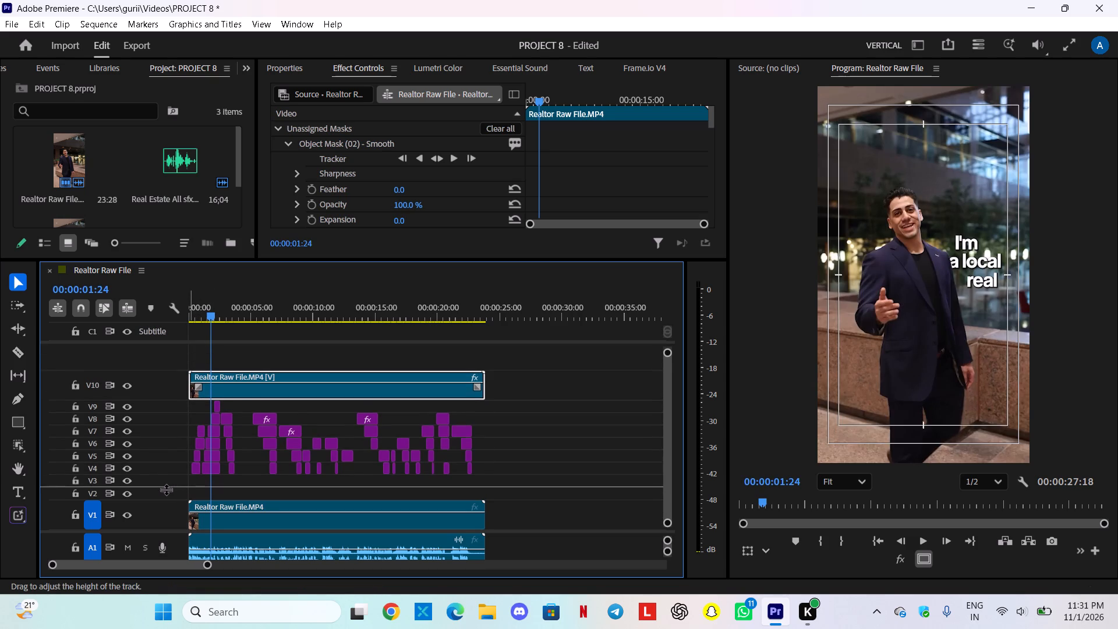
pyautogui.moveTo(166, 489); pyautogui.dragTo(166, 492)
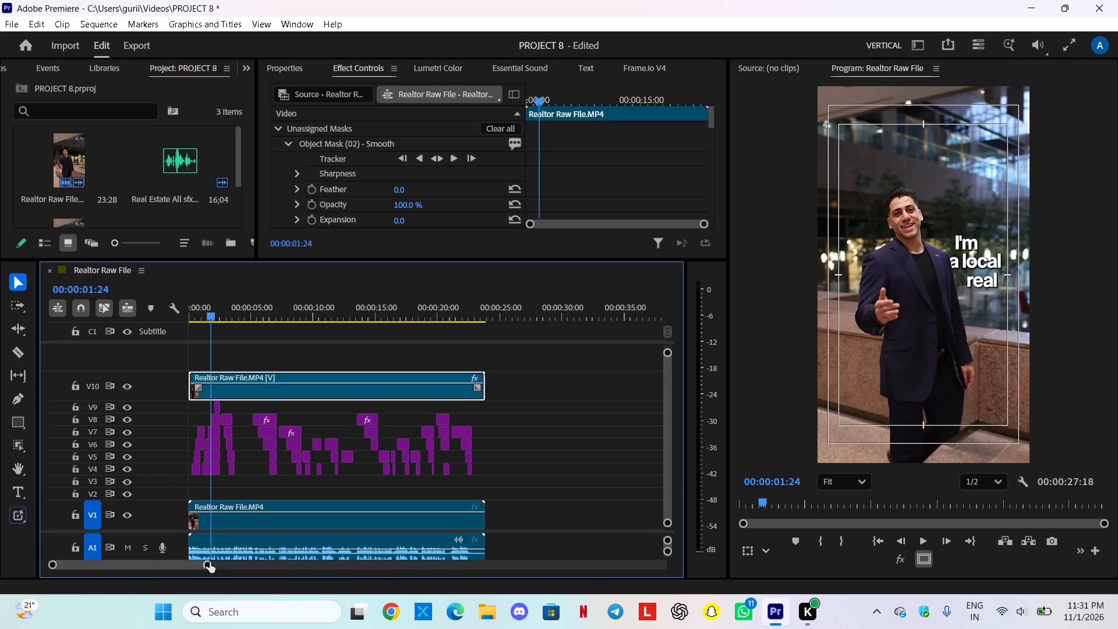
# Move the speaker's first-name text clip from V6 to V2 and the surname clip from V7 to V3, keeping their timing.
pyautogui.moveTo(211, 562); pyautogui.dragTo(94, 587)
pyautogui.moveTo(427, 314); pyautogui.dragTo(418, 314)
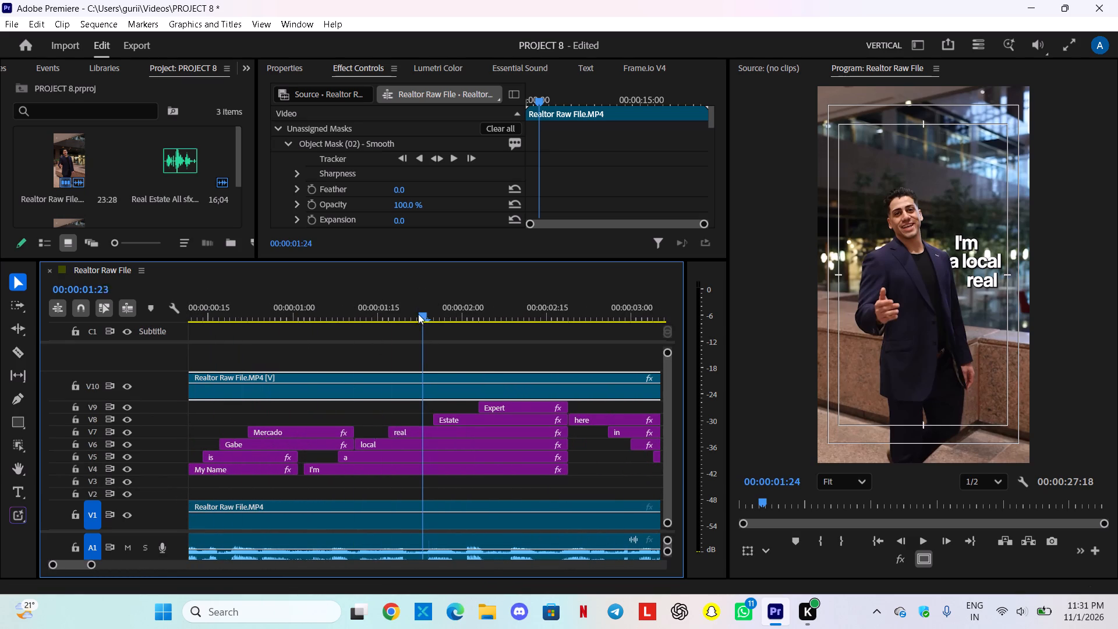
pyautogui.moveTo(418, 314); pyautogui.dragTo(199, 381)
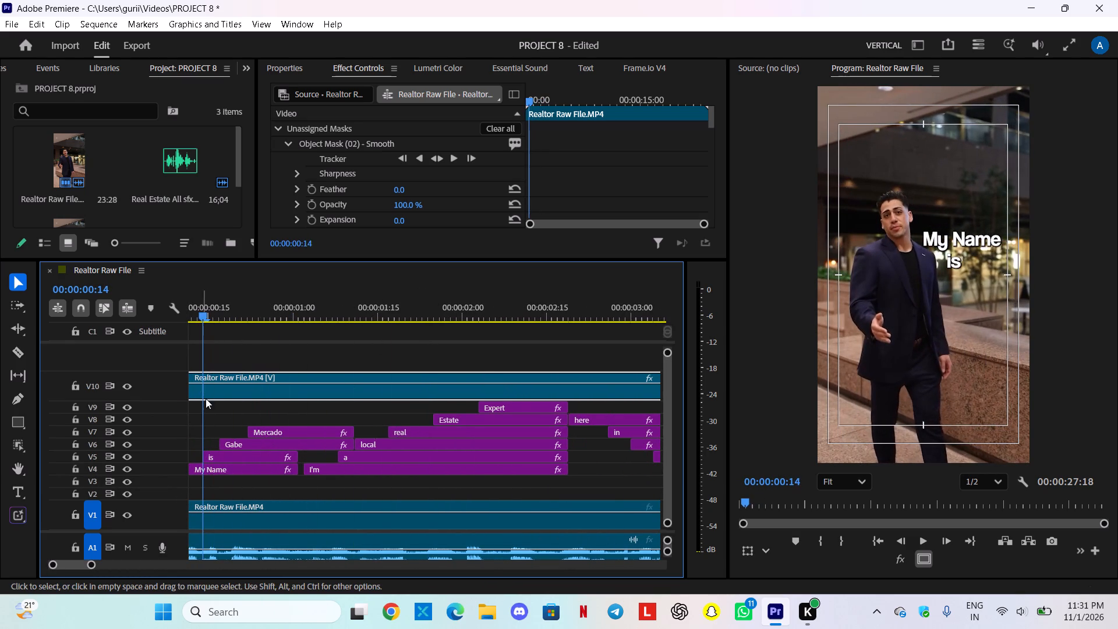
pyautogui.click(269, 442)
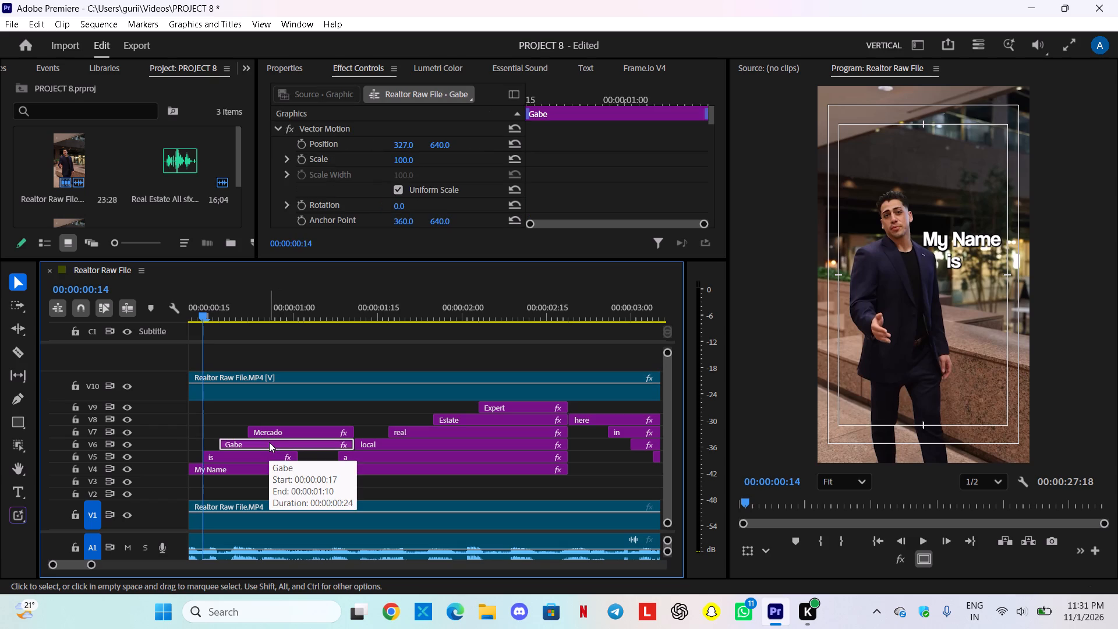
pyautogui.moveTo(269, 442); pyautogui.dragTo(260, 479)
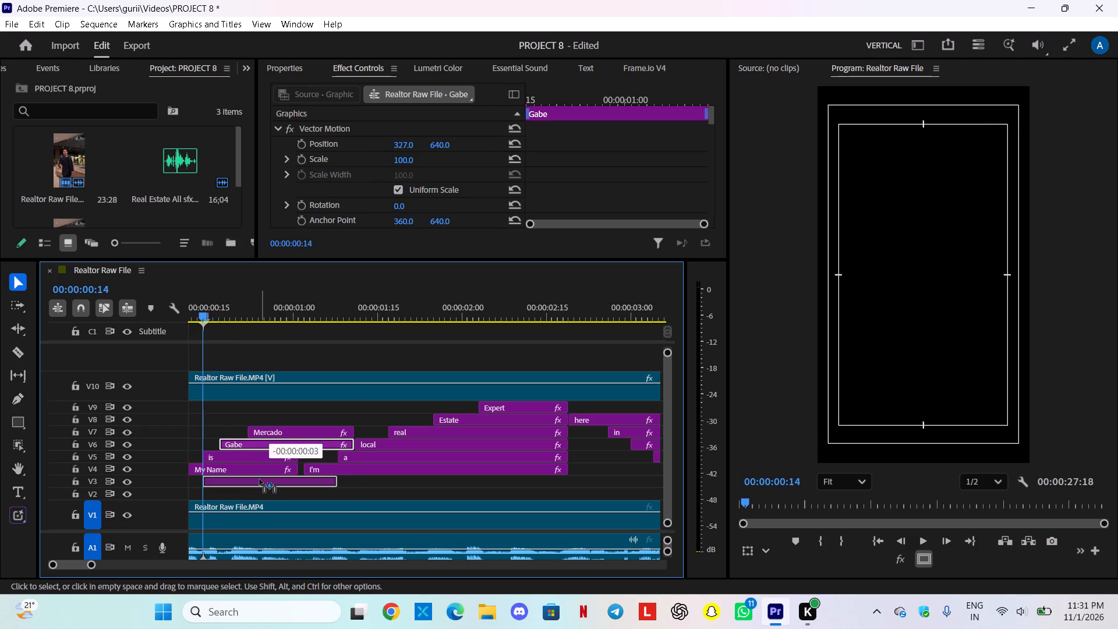
pyautogui.moveTo(260, 479); pyautogui.dragTo(268, 480)
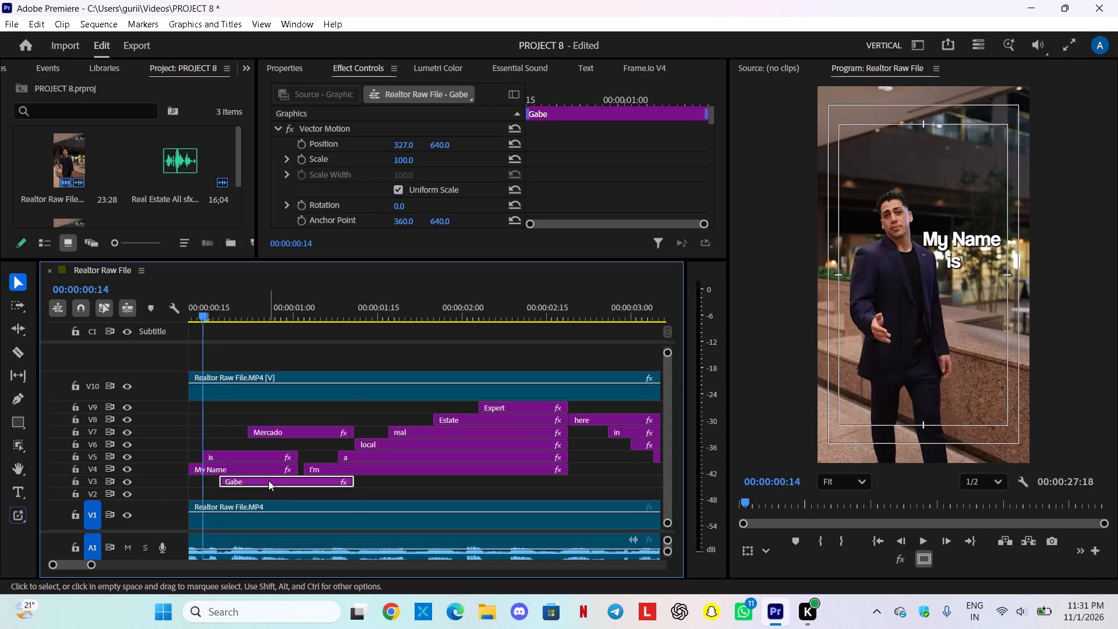
pyautogui.moveTo(268, 480); pyautogui.dragTo(262, 486)
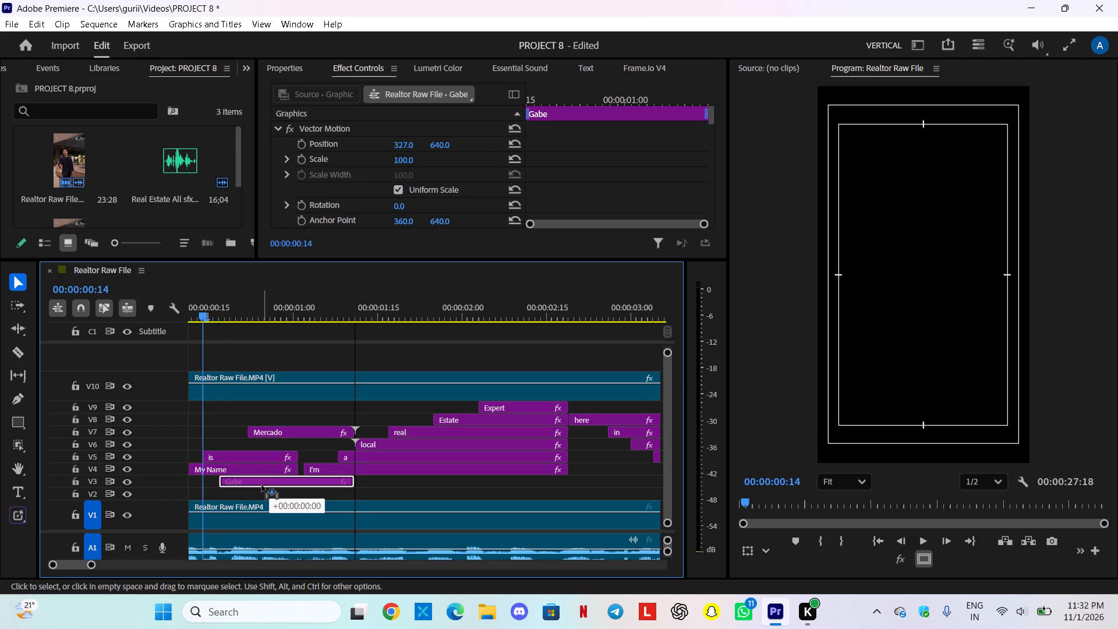
pyautogui.moveTo(262, 486); pyautogui.dragTo(261, 490)
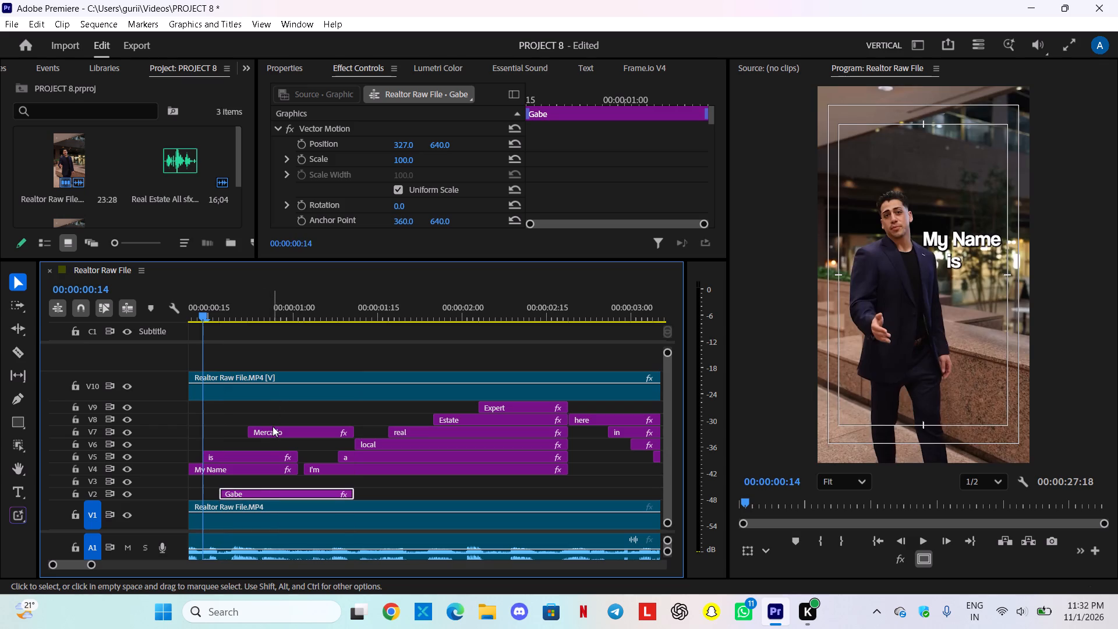
pyautogui.moveTo(275, 430); pyautogui.dragTo(268, 481)
# Play the sequence from the name text to the "50 PROPERTIES" text to check how each text layers with the speaker.
pyautogui.press('space')
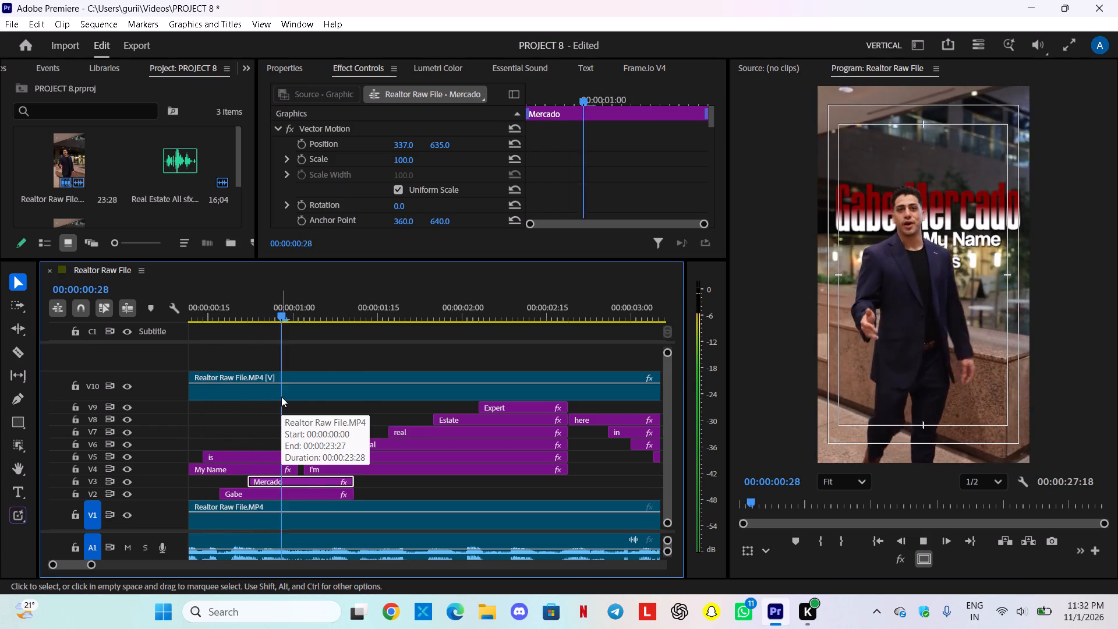
pyautogui.press('space')
pyautogui.press('space')
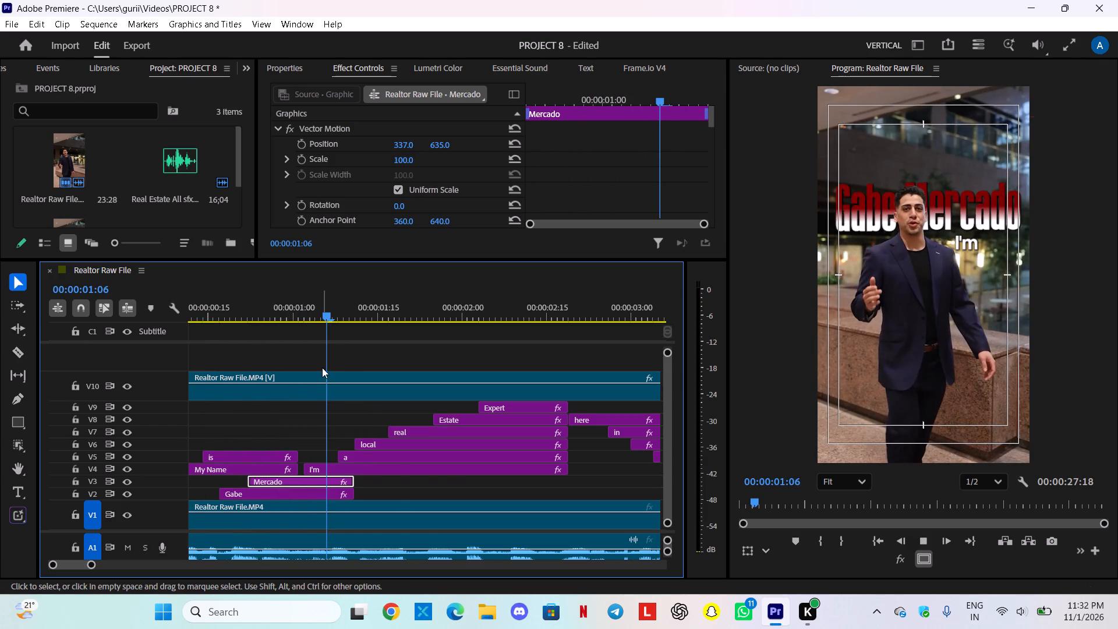
pyautogui.press('space')
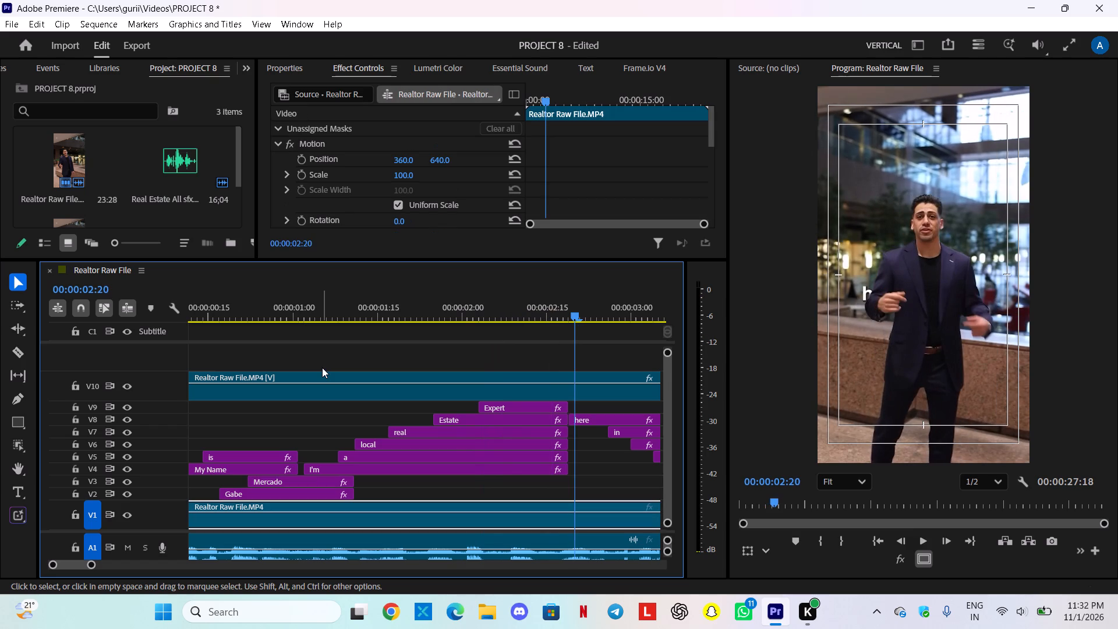
pyautogui.press('space')
pyautogui.press('space')
pyautogui.press('space')
pyautogui.press('space')
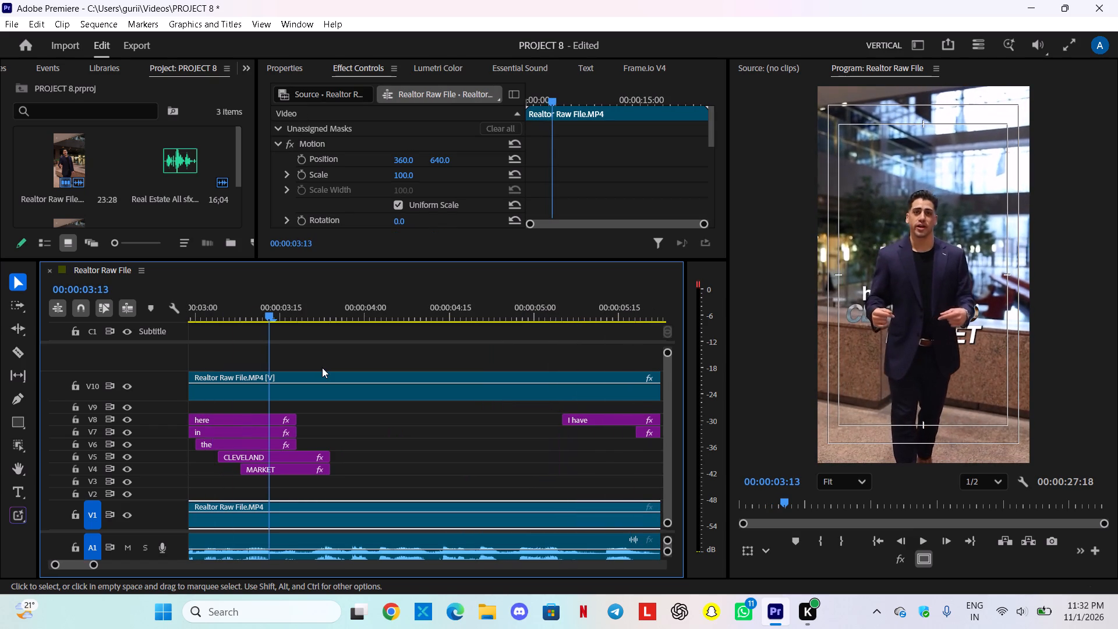
pyautogui.press('space')
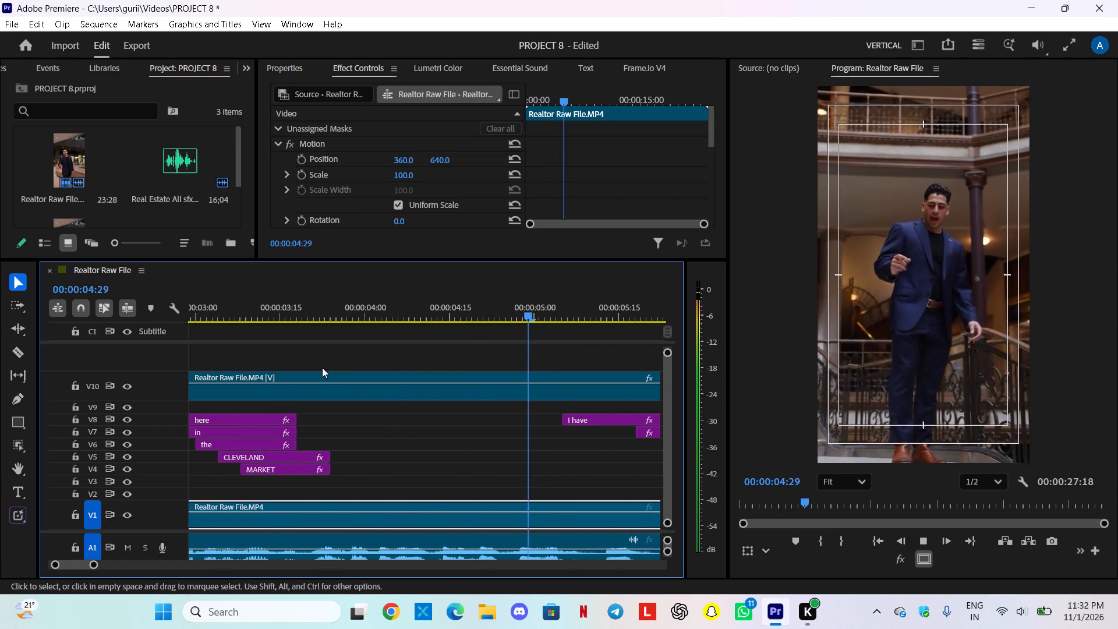
pyautogui.press('space')
pyautogui.press('space')
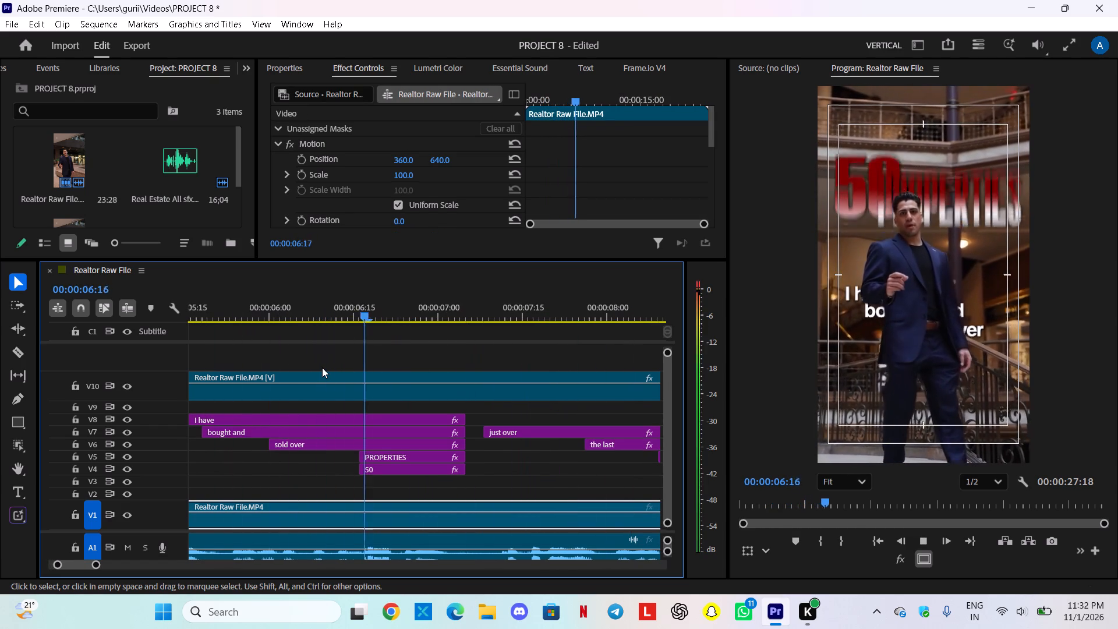
pyautogui.press('space')
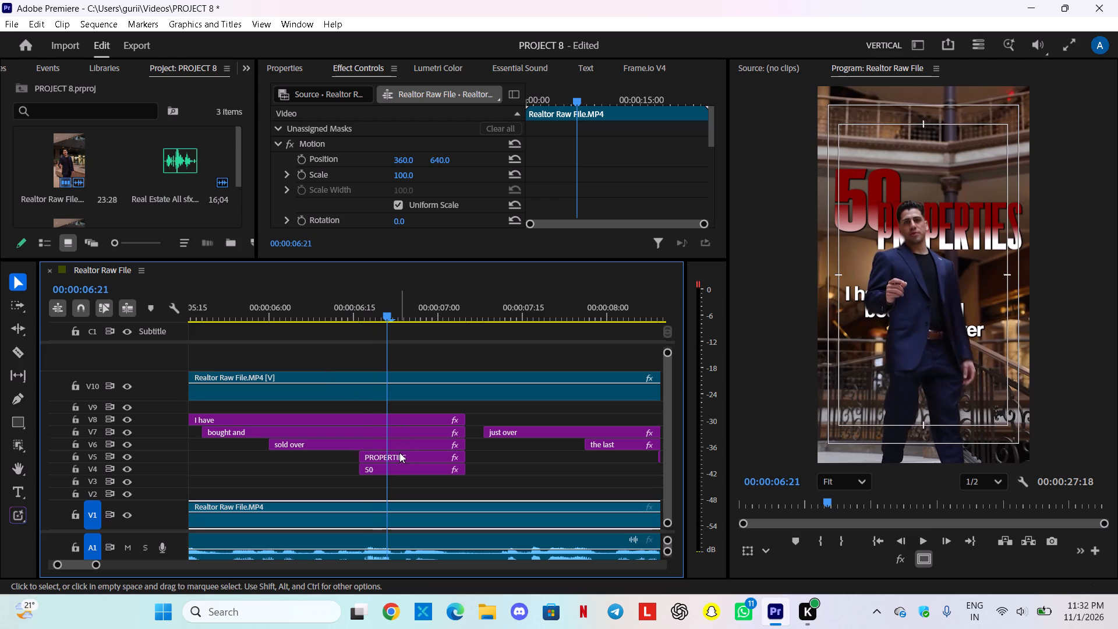
# Move the "50" text clip from V4 to V2 and the "PROPERTIES" clip from V5 to V3, keeping their timing.
pyautogui.moveTo(394, 467); pyautogui.dragTo(392, 468)
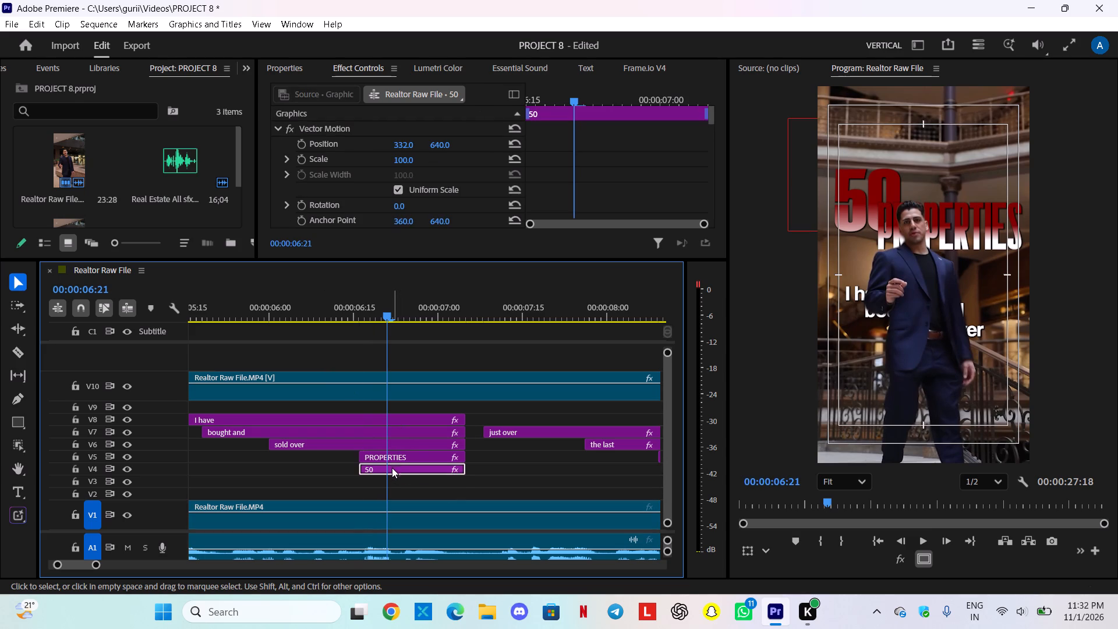
pyautogui.moveTo(392, 468); pyautogui.dragTo(389, 493)
pyautogui.moveTo(408, 455); pyautogui.dragTo(401, 480)
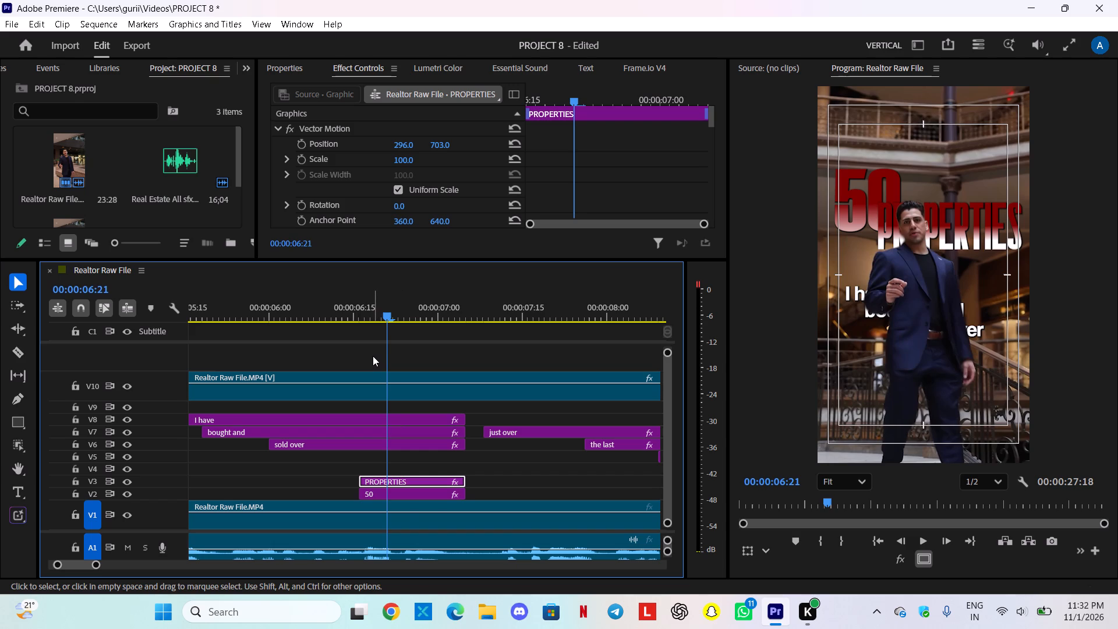
# Play on from the "50 PROPERTIES" text to about 20 seconds to review the remaining text layering.
pyautogui.press('space')
pyautogui.press('space')
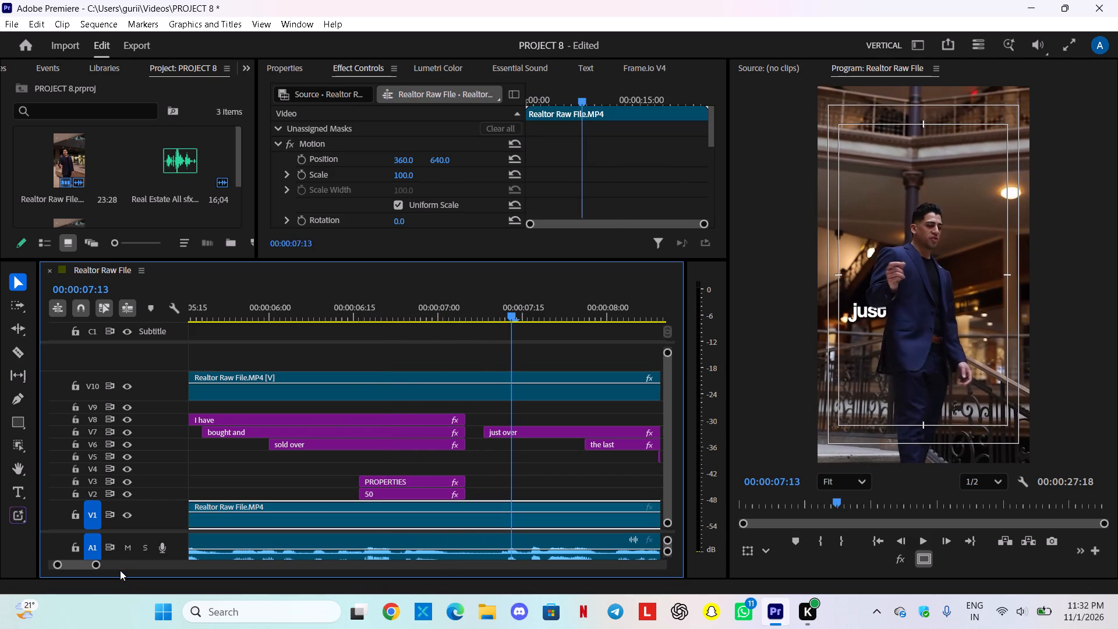
pyautogui.moveTo(95, 567); pyautogui.dragTo(112, 567)
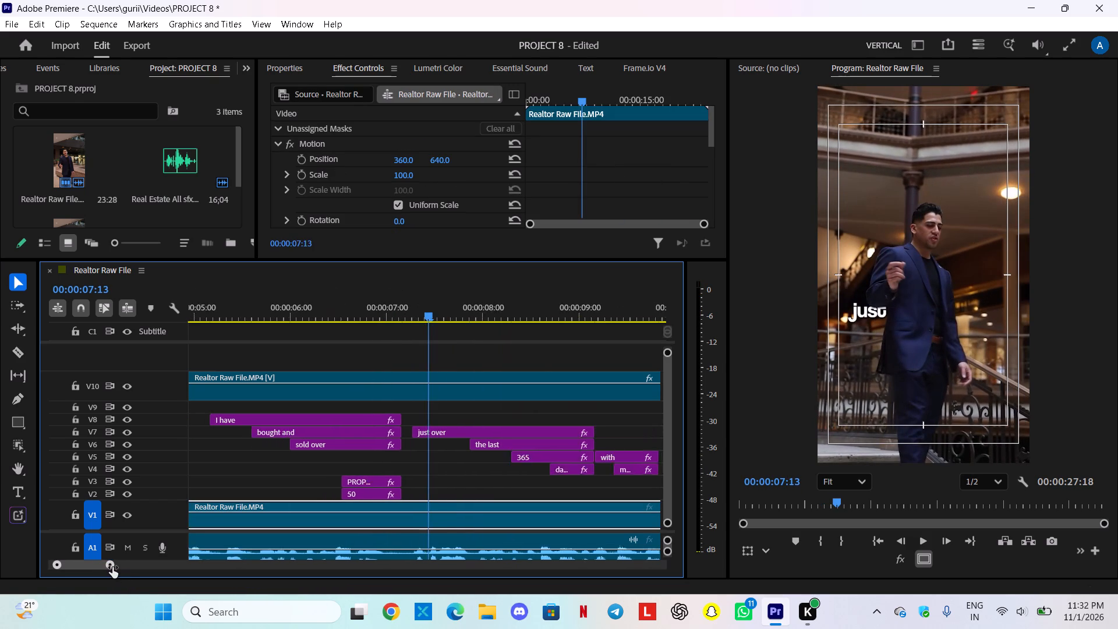
pyautogui.moveTo(112, 567); pyautogui.dragTo(213, 561)
pyautogui.press('space')
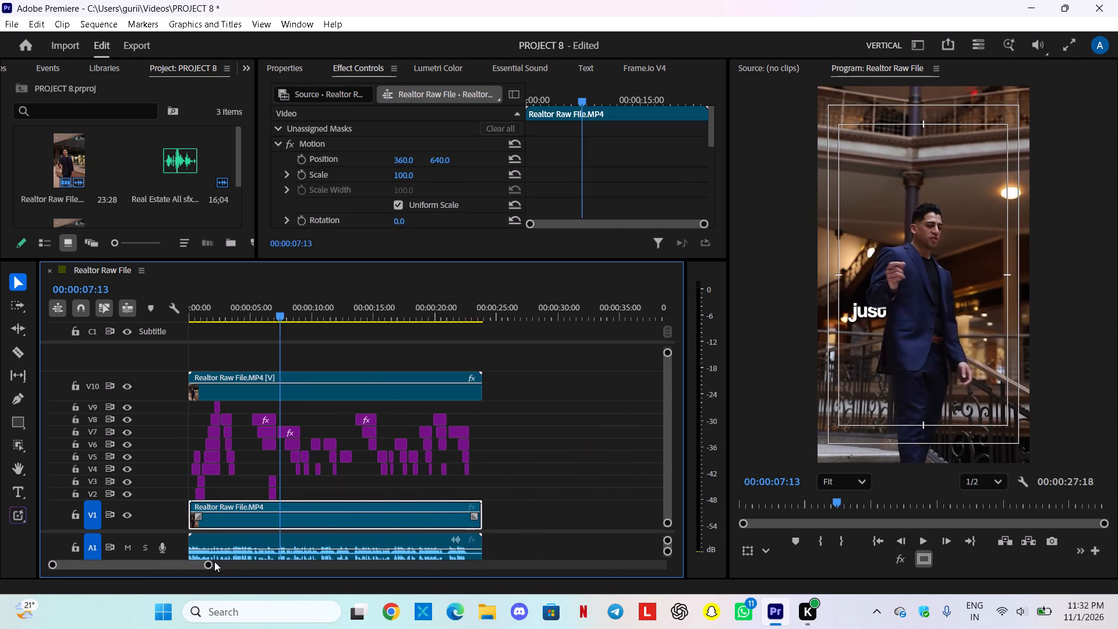
pyautogui.press('space')
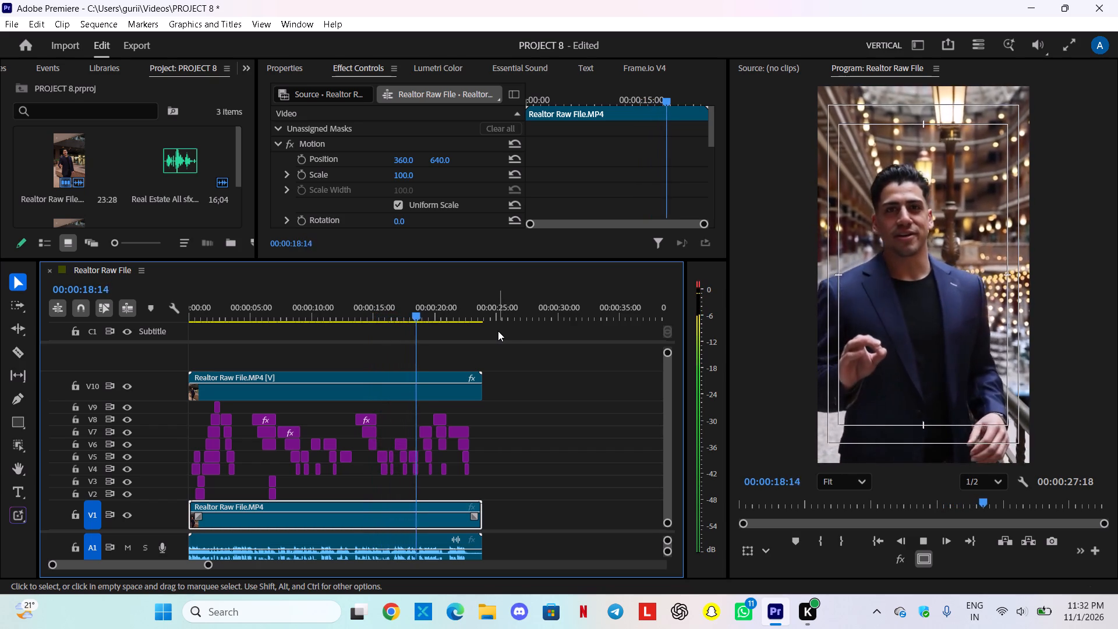
pyautogui.press('space')
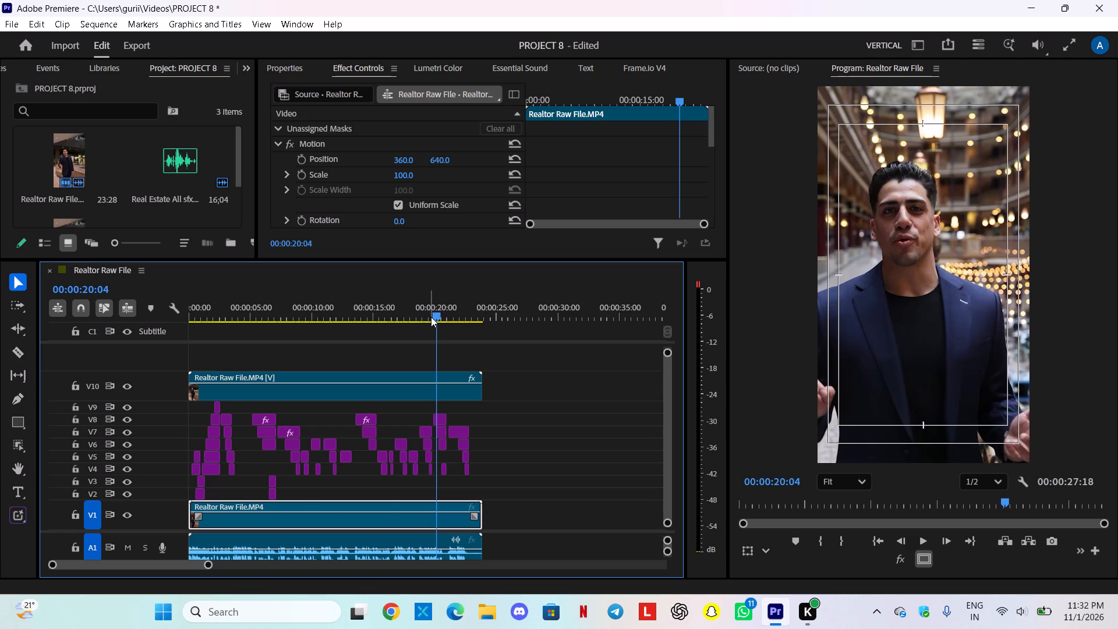
# Return to the sequence start and move the masked Realtor Raw File clip from V10 up to a new V11 track.
pyautogui.moveTo(438, 314); pyautogui.dragTo(111, 377)
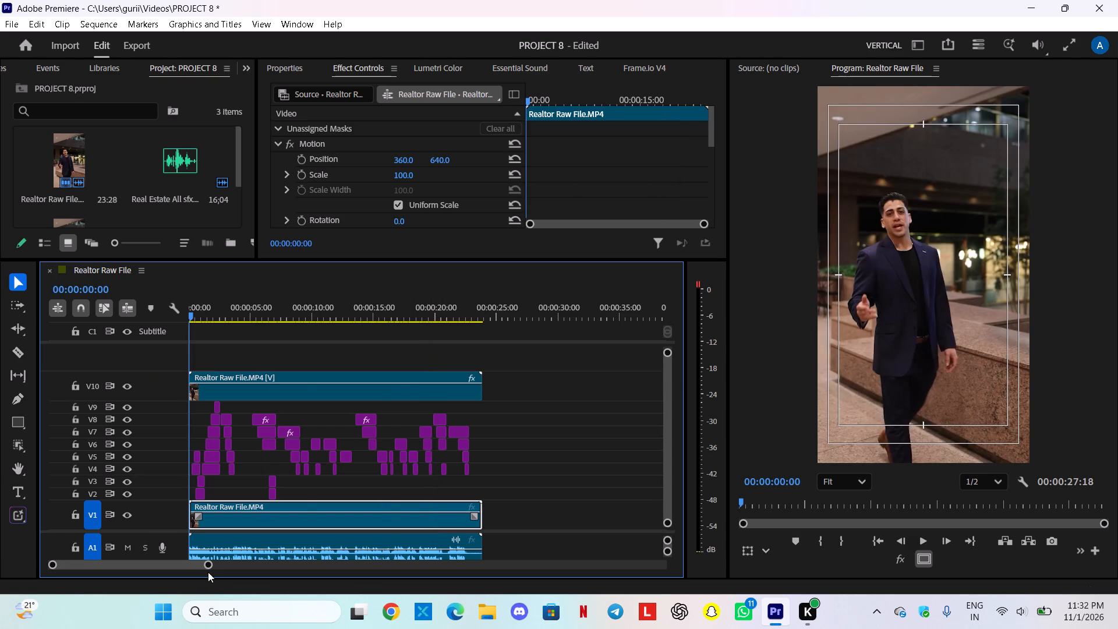
pyautogui.moveTo(208, 566); pyautogui.dragTo(120, 575)
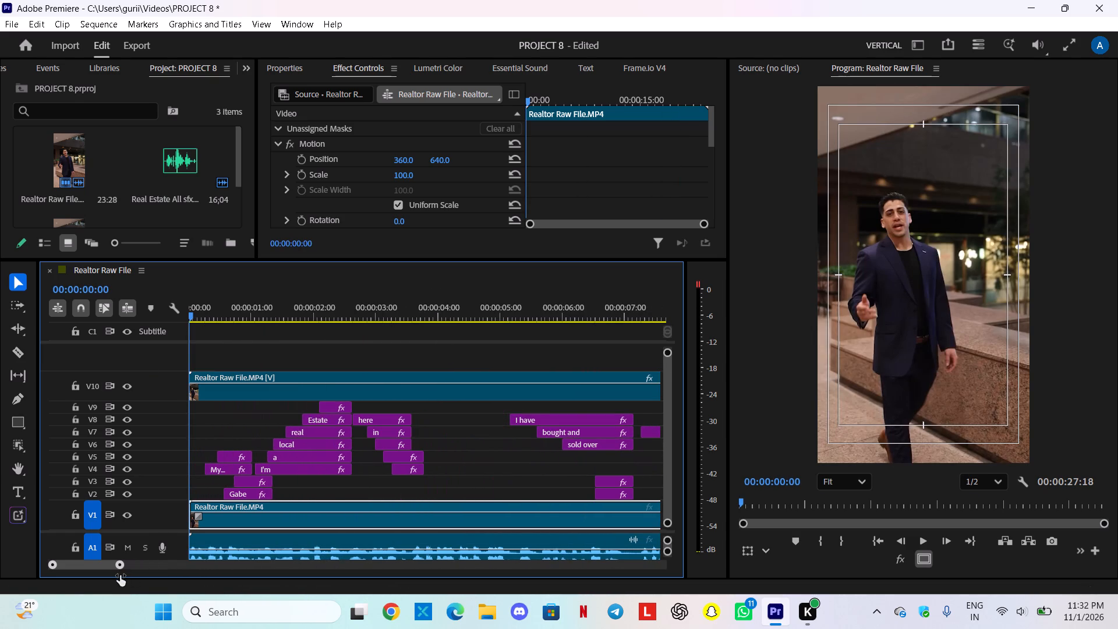
pyautogui.moveTo(120, 575); pyautogui.dragTo(227, 553)
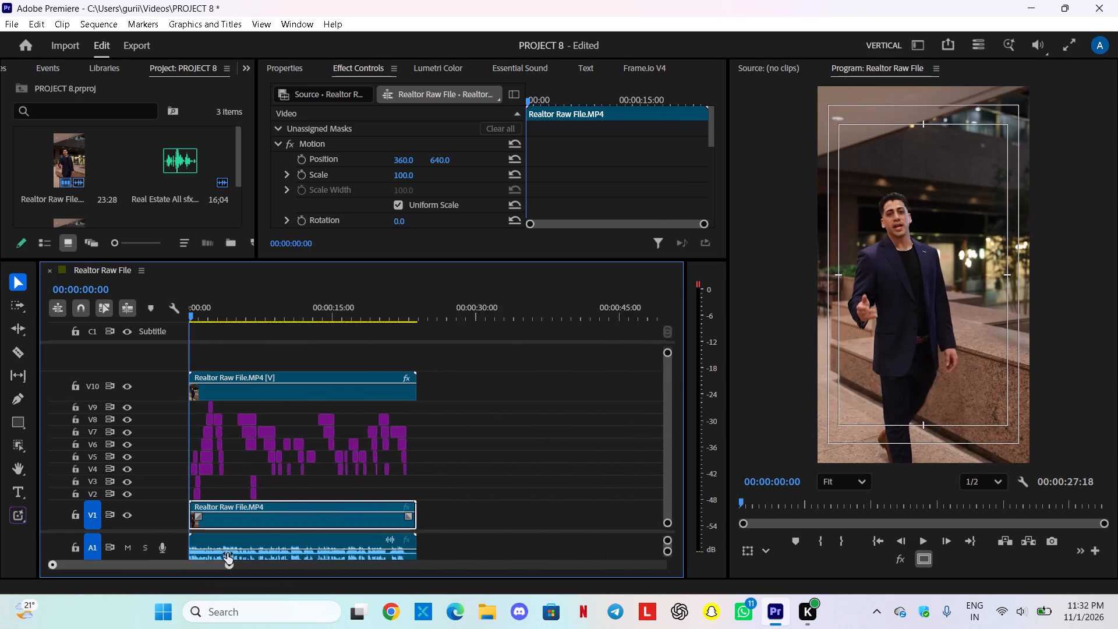
pyautogui.moveTo(227, 553); pyautogui.dragTo(201, 568)
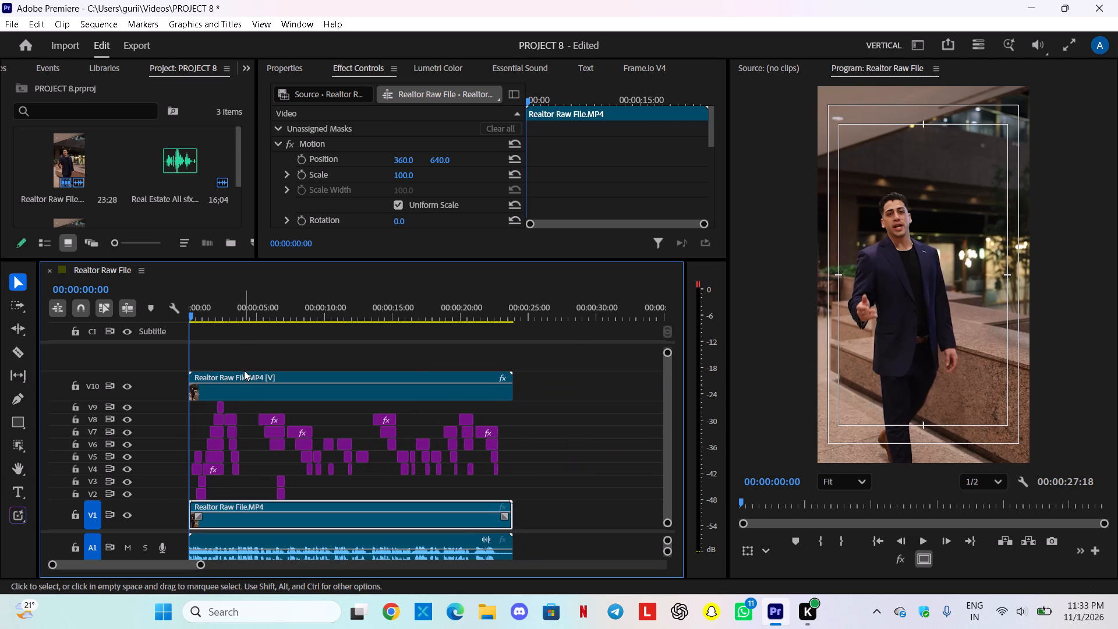
pyautogui.moveTo(247, 377); pyautogui.dragTo(250, 353)
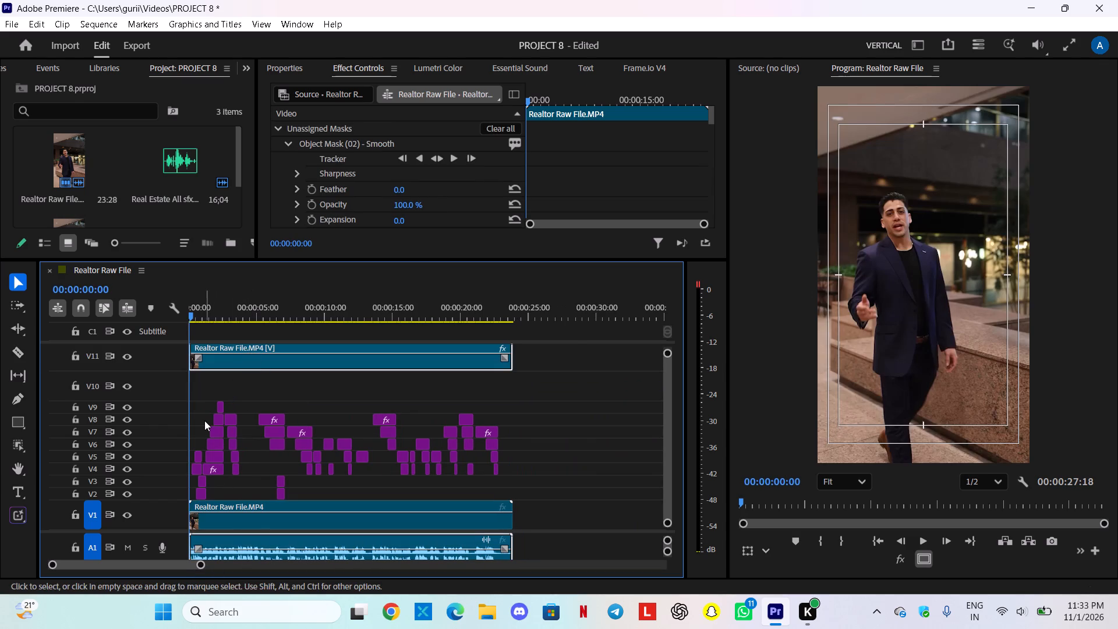
# Select all text clips on V4 through V9 and shift them up one track, emptying V4 without changing their timing.
pyautogui.moveTo(530, 400); pyautogui.dragTo(372, 432)
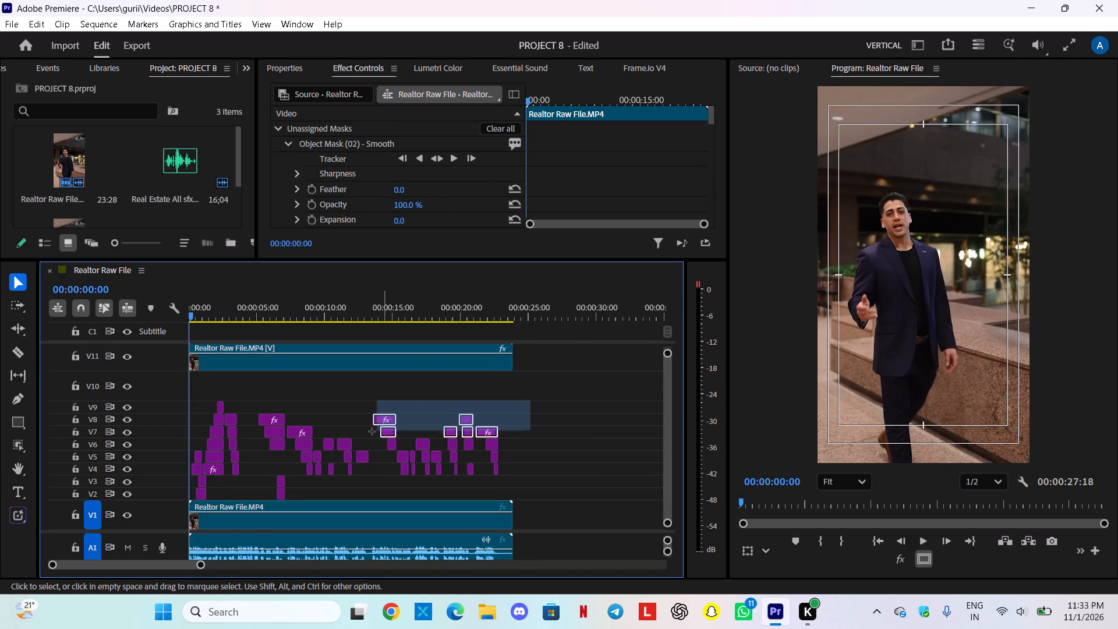
pyautogui.moveTo(372, 432); pyautogui.dragTo(179, 468)
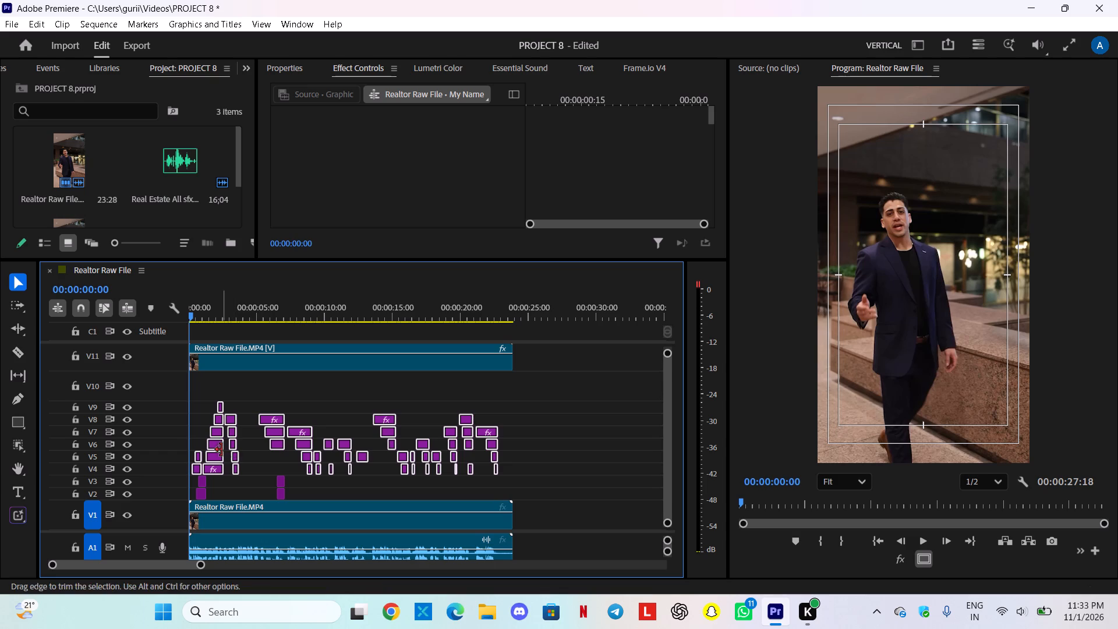
pyautogui.moveTo(214, 457); pyautogui.dragTo(214, 454)
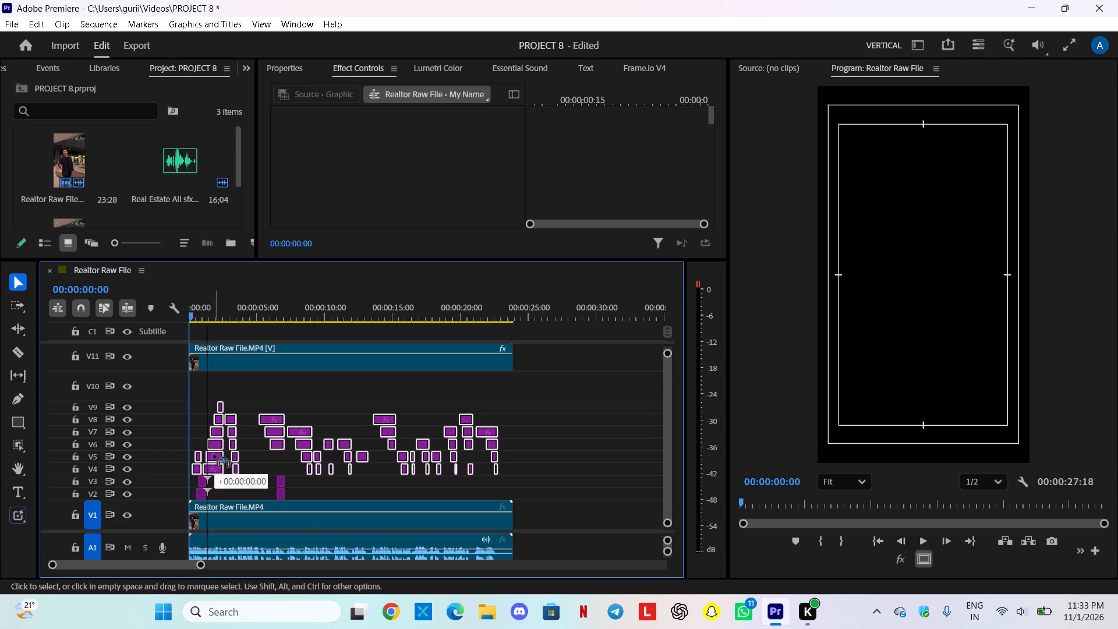
pyautogui.moveTo(214, 454); pyautogui.dragTo(214, 447)
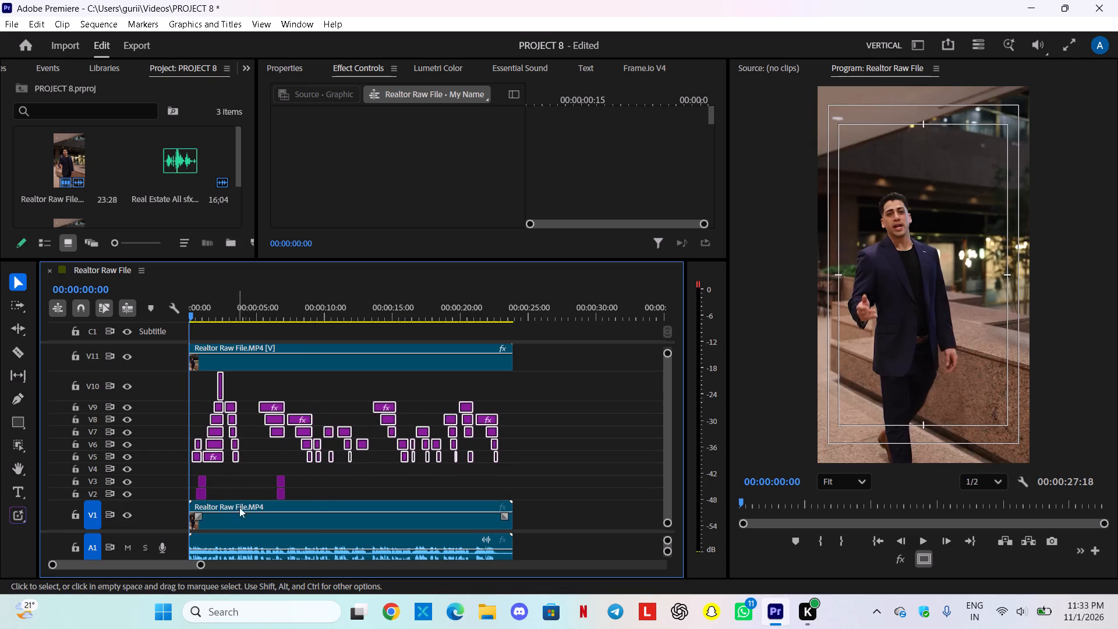
# Move the masked Realtor Raw File clip from V11 down to V4, between the large red titles and the other text.
pyautogui.moveTo(253, 345); pyautogui.dragTo(251, 370)
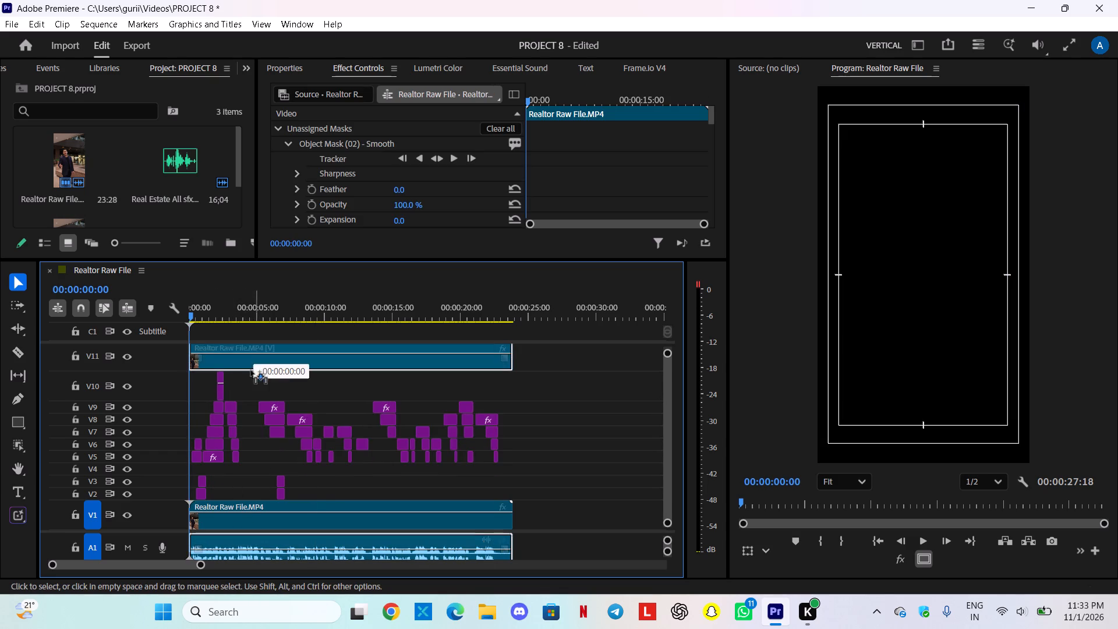
pyautogui.moveTo(251, 370); pyautogui.dragTo(223, 474)
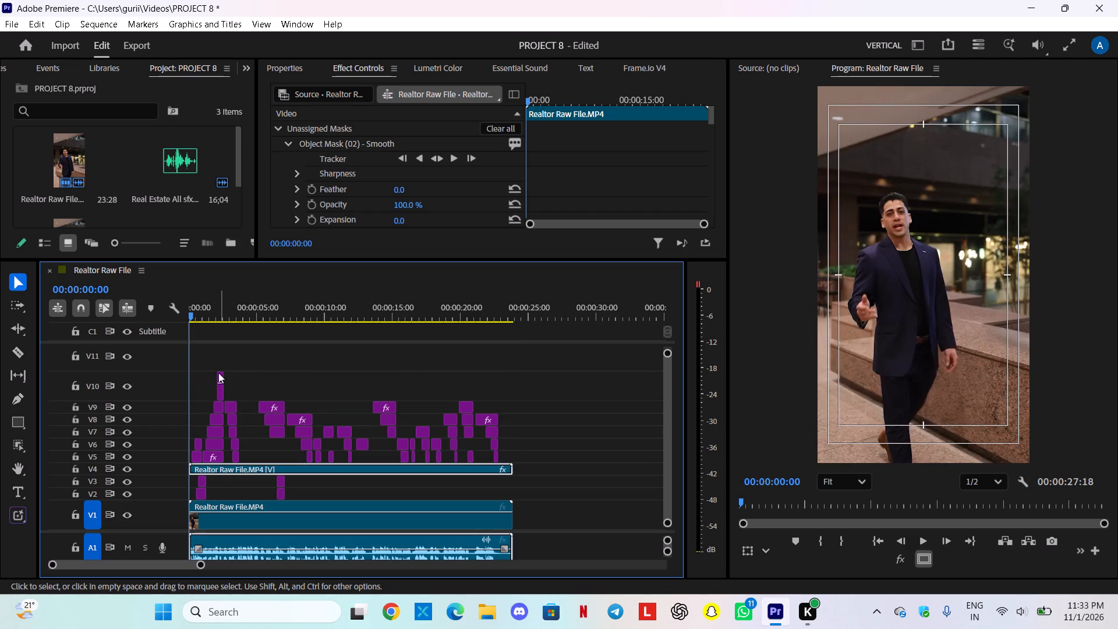
# Play the opening two seconds to check the new layer order of the speaker and text.
pyautogui.press('space')
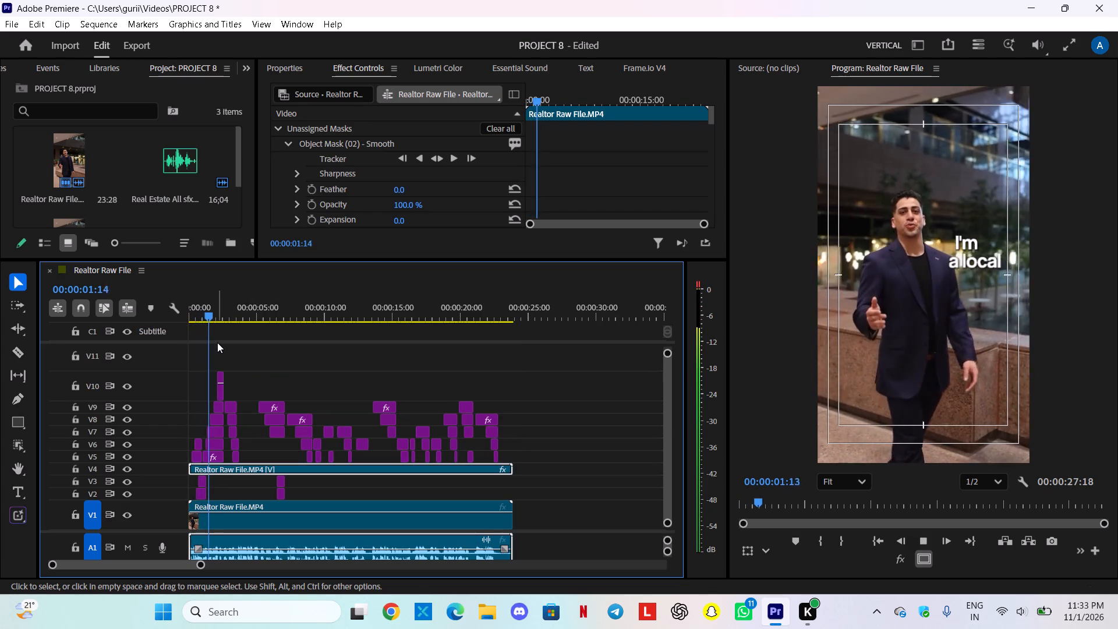
pyautogui.press('space')
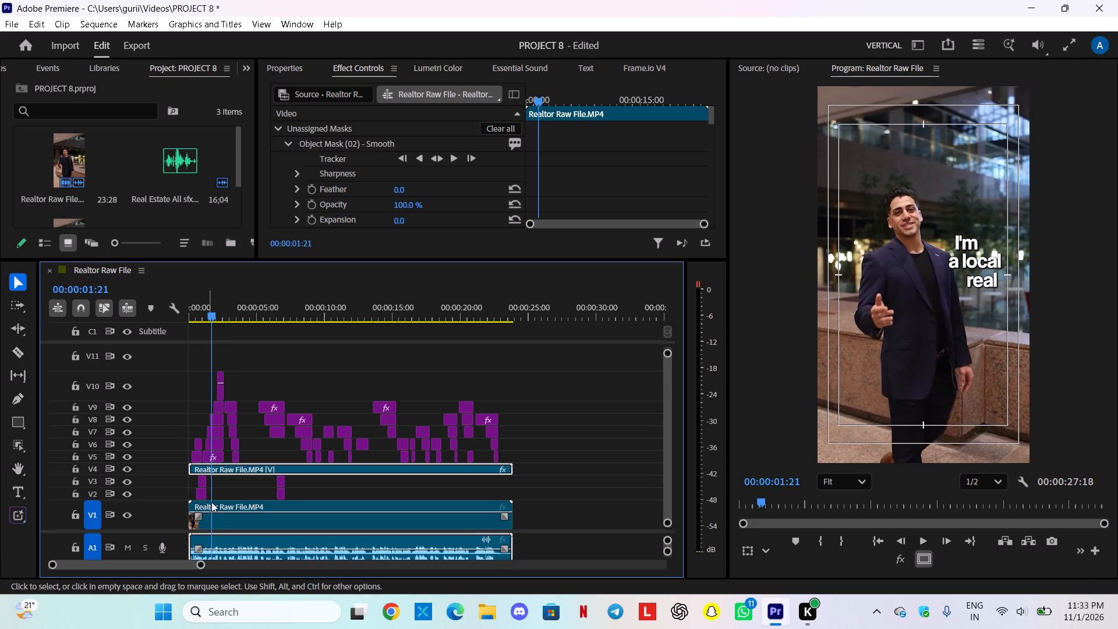
pyautogui.click(201, 565)
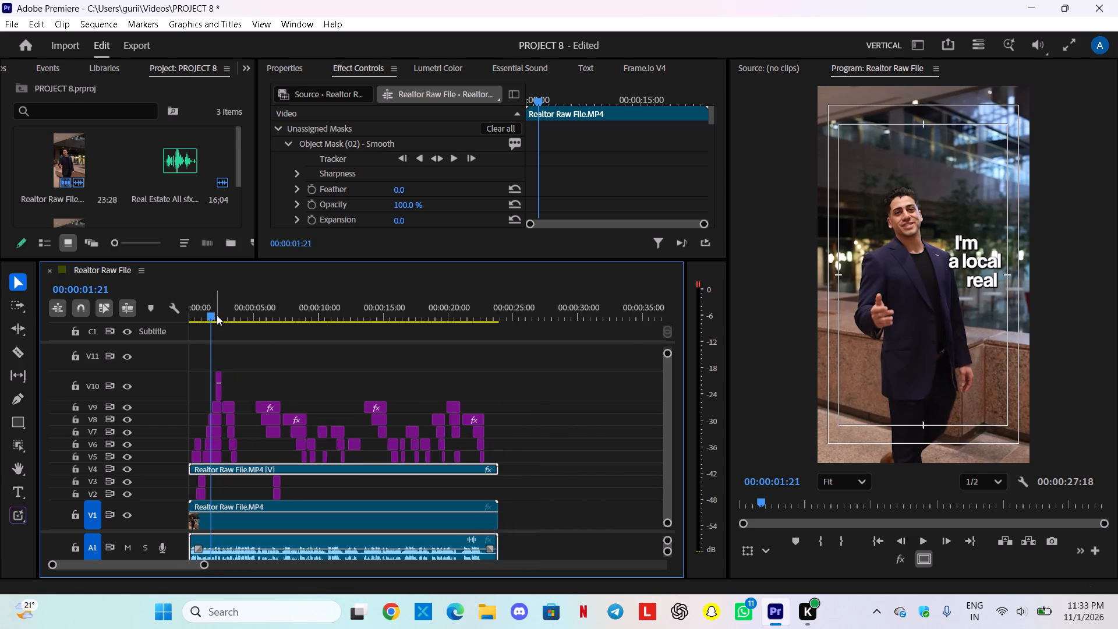
# Play the sequence from its start to about 00:00:07:19 to review the red titles and speech-timed text.
pyautogui.moveTo(209, 316); pyautogui.dragTo(132, 331)
pyautogui.press('space')
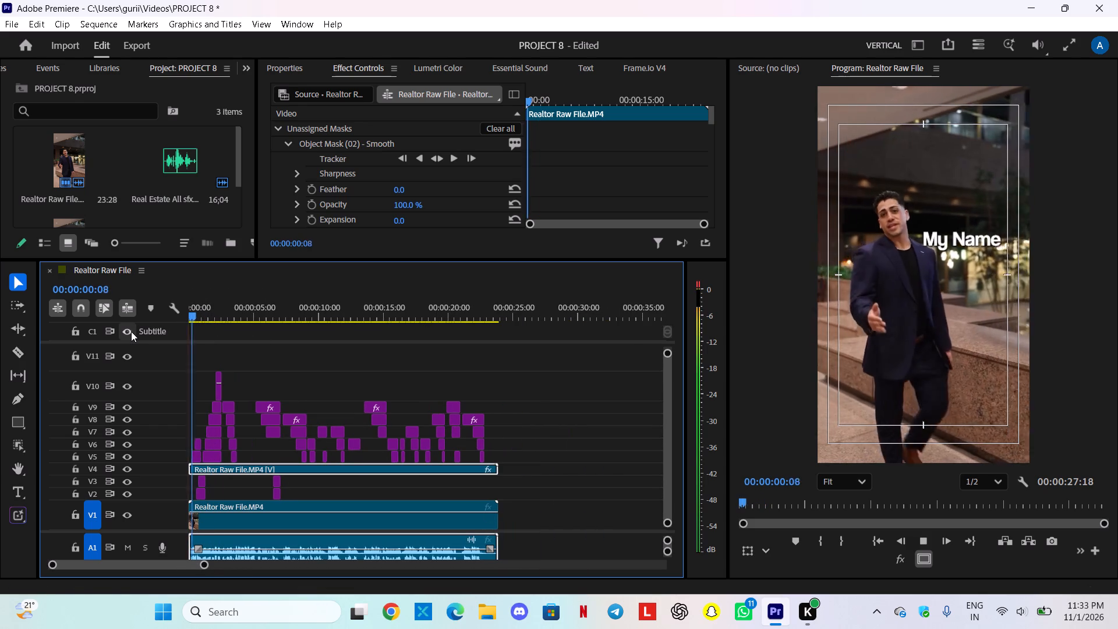
pyautogui.press('space')
pyautogui.press('space')
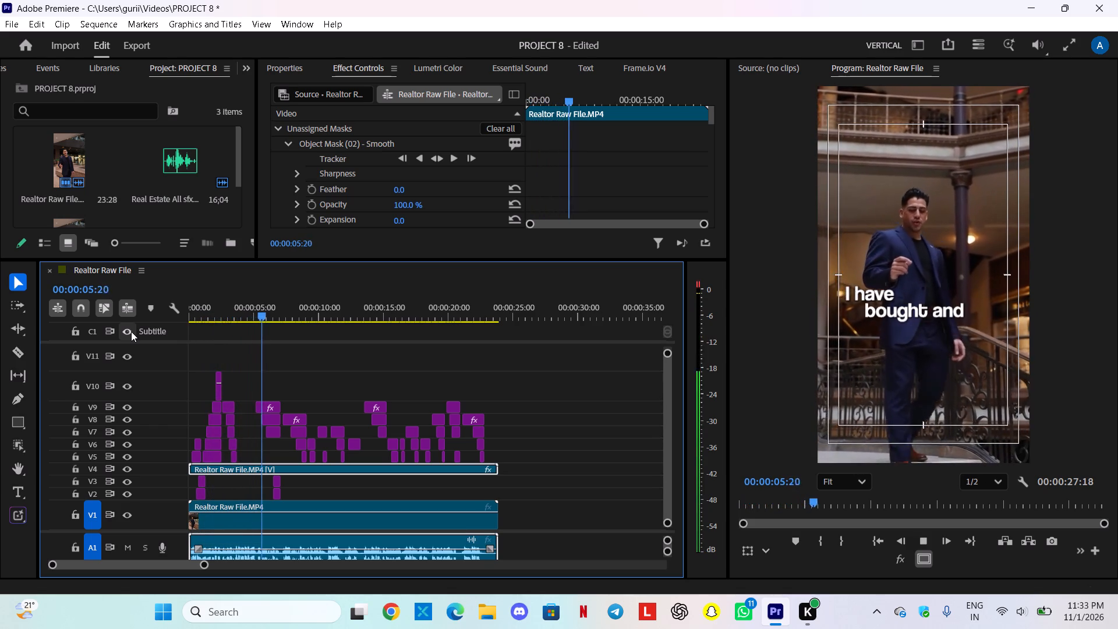
pyautogui.press('space')
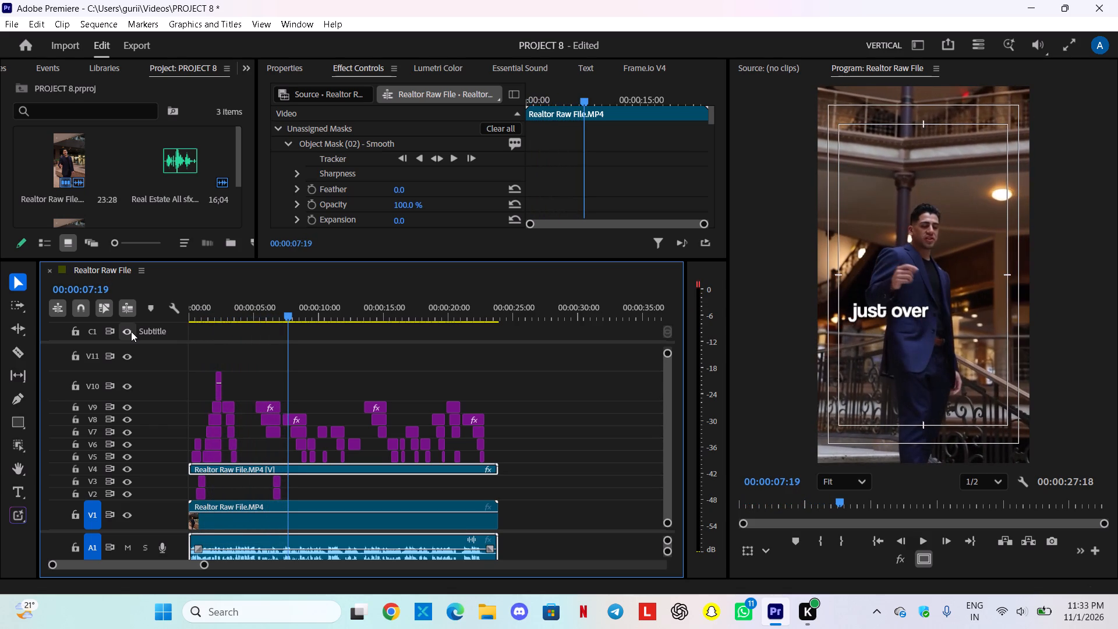
# Extend the PROPERTIES and 50 title clips to start about 8 frames earlier and end about 6 frames later.
pyautogui.moveTo(205, 562); pyautogui.dragTo(181, 566)
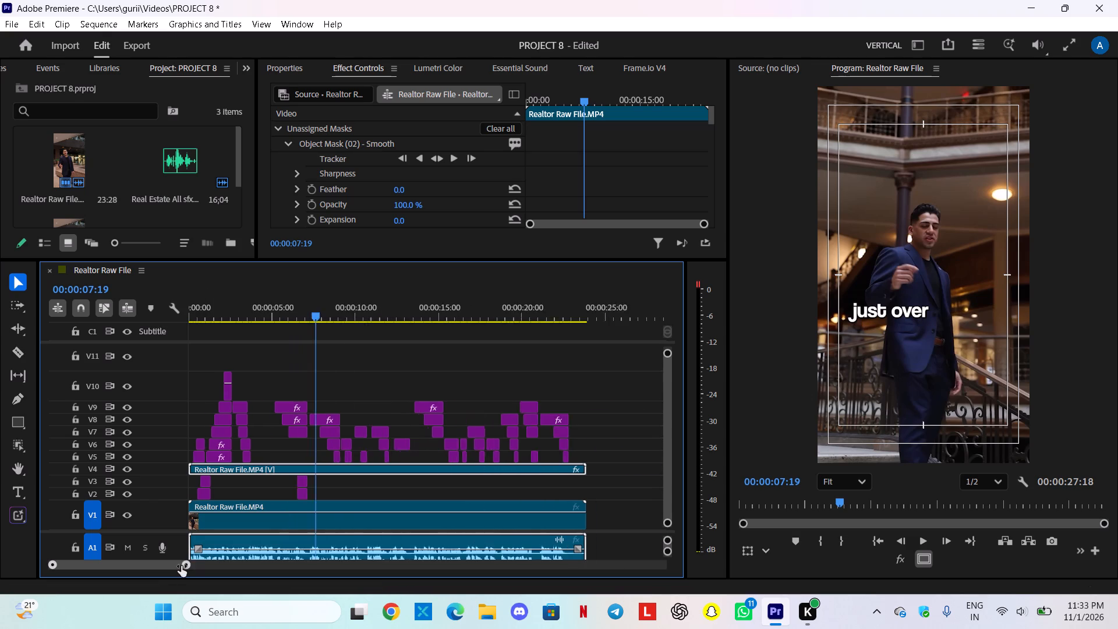
pyautogui.moveTo(181, 566); pyautogui.dragTo(102, 587)
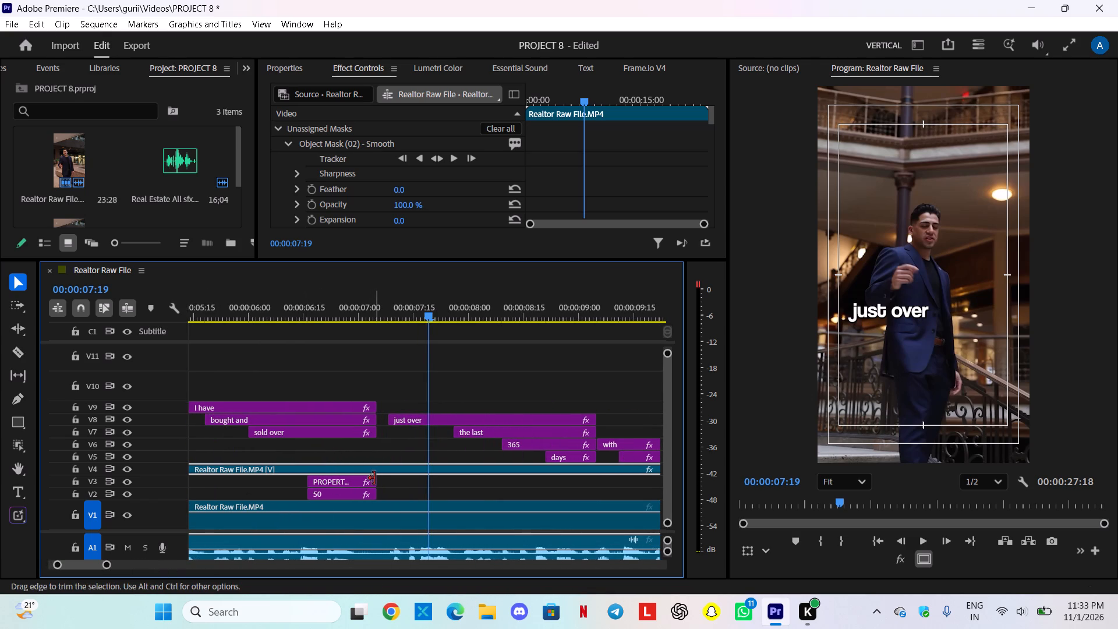
pyautogui.moveTo(377, 478); pyautogui.dragTo(397, 475)
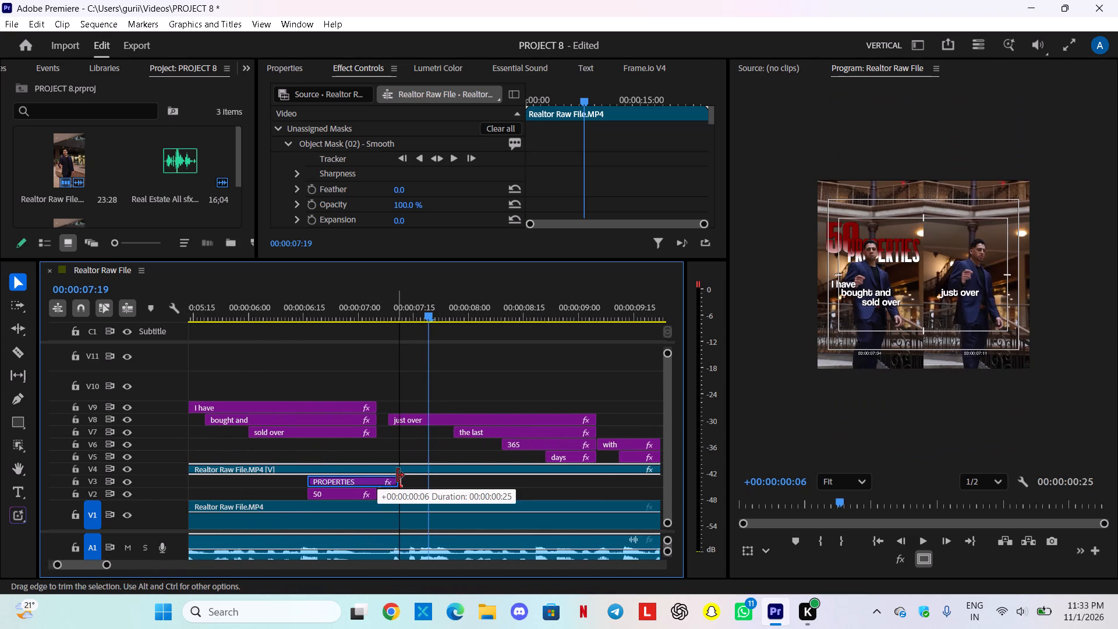
pyautogui.moveTo(397, 475); pyautogui.dragTo(397, 474)
pyautogui.moveTo(306, 482); pyautogui.dragTo(303, 482)
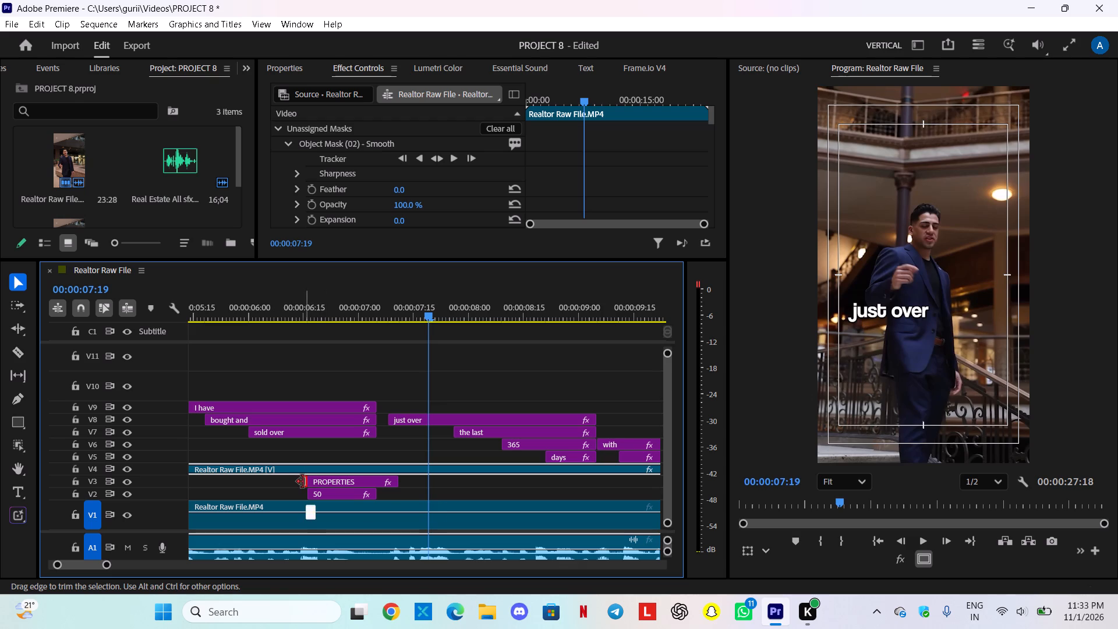
pyautogui.moveTo(303, 482); pyautogui.dragTo(276, 485)
pyautogui.moveTo(309, 496); pyautogui.dragTo(295, 492)
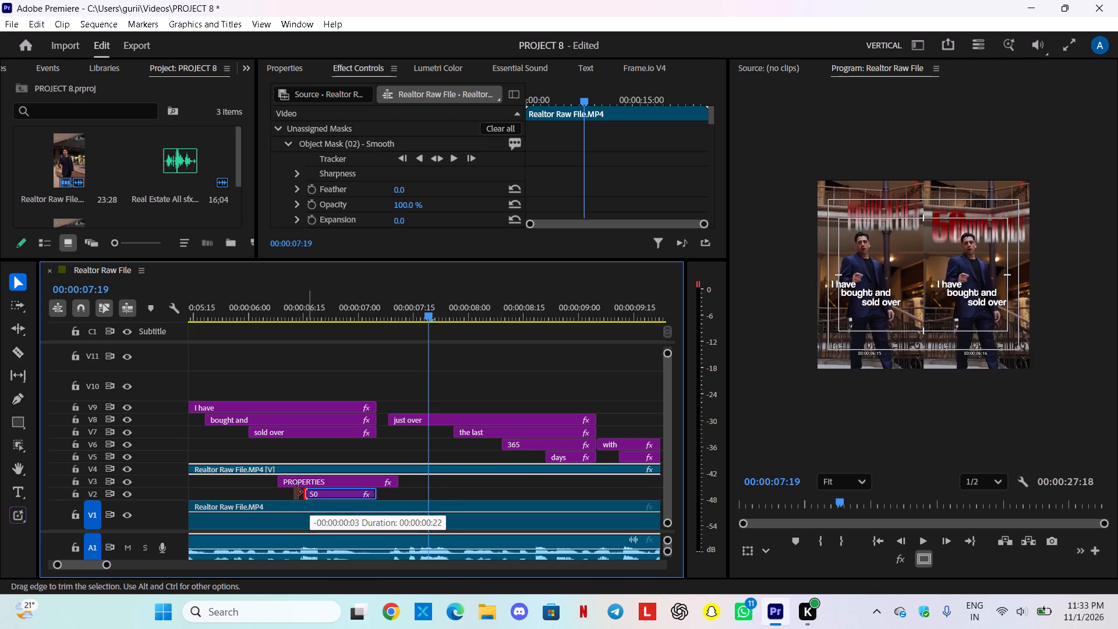
pyautogui.moveTo(295, 492); pyautogui.dragTo(285, 493)
pyautogui.moveTo(377, 492); pyautogui.dragTo(394, 492)
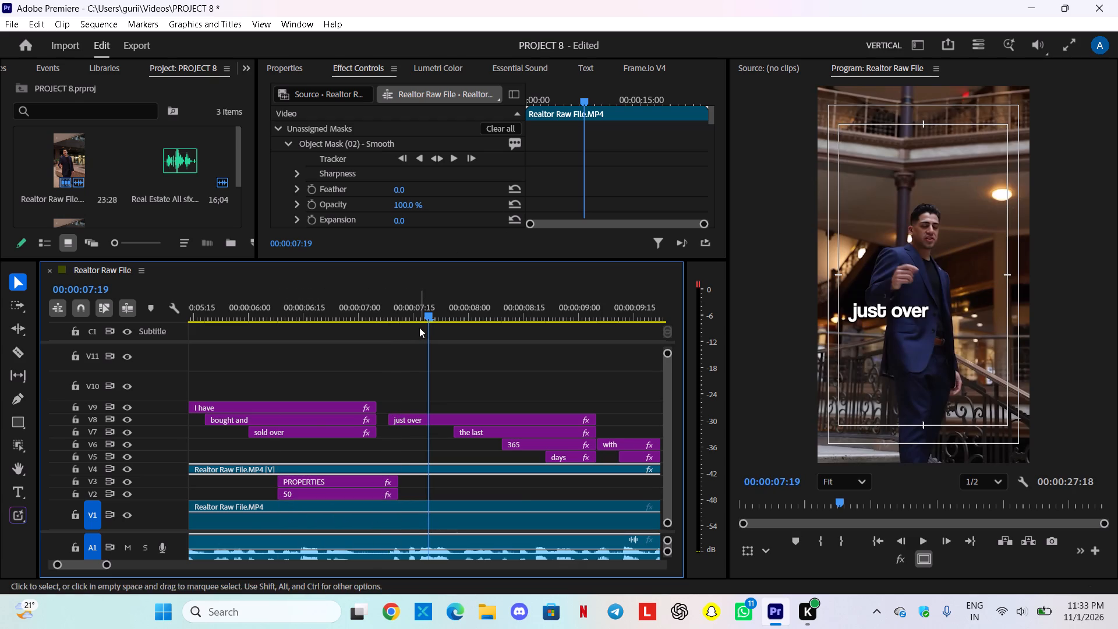
# Play from about 4 seconds to 00:00:08:20 to check the extended PROPERTIES and 50 titles.
pyautogui.moveTo(106, 565); pyautogui.dragTo(144, 564)
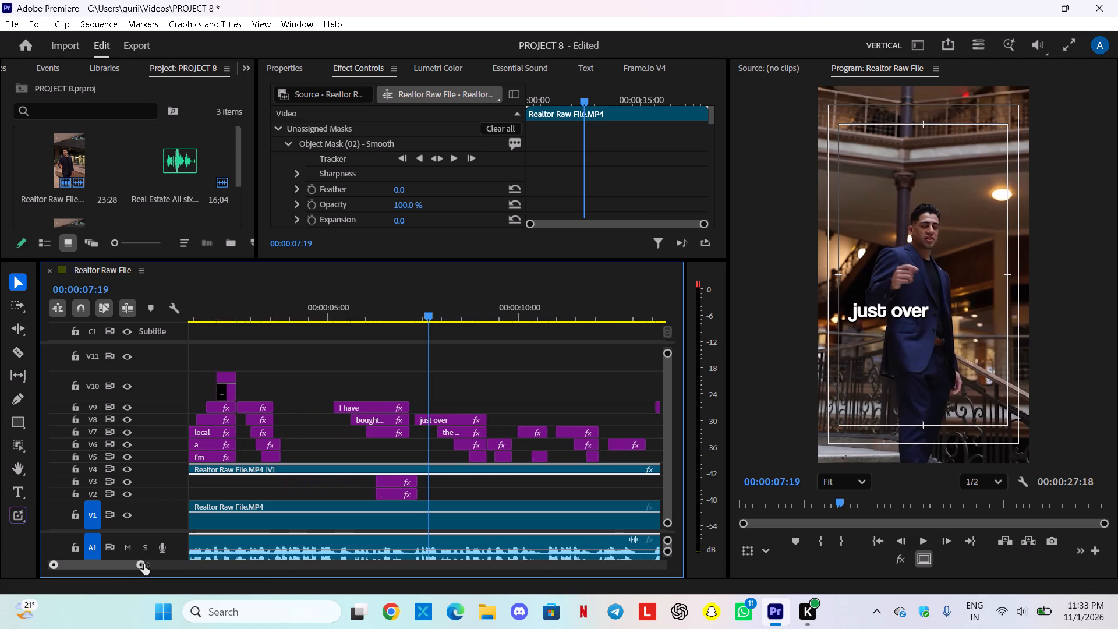
pyautogui.moveTo(144, 564); pyautogui.dragTo(144, 564)
pyautogui.moveTo(427, 317); pyautogui.dragTo(303, 326)
pyautogui.press('space')
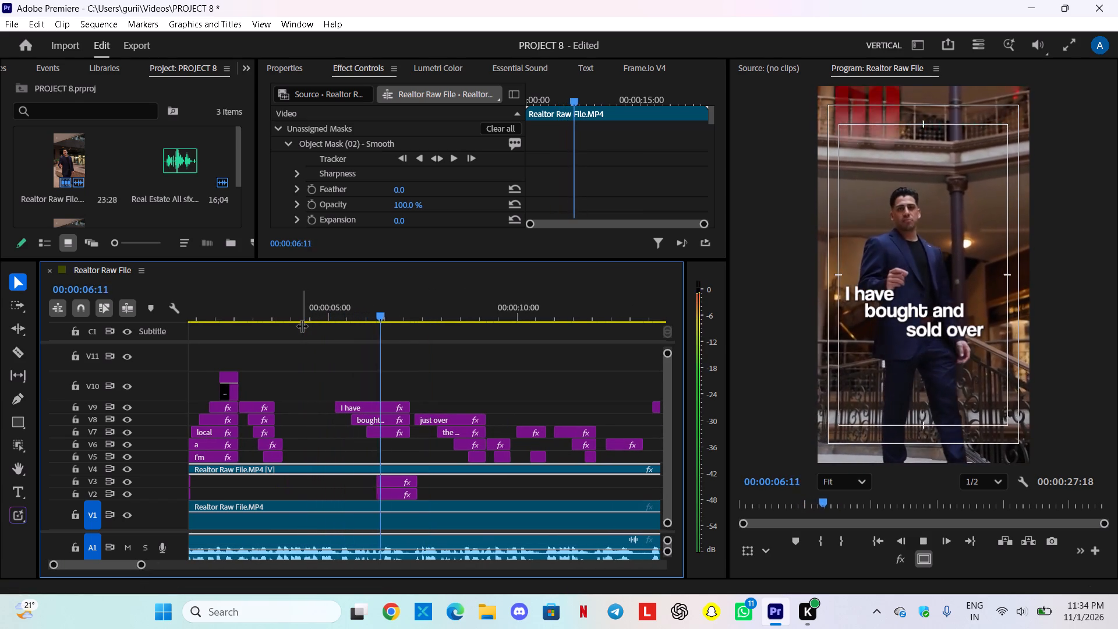
pyautogui.press('space')
pyautogui.press('space')
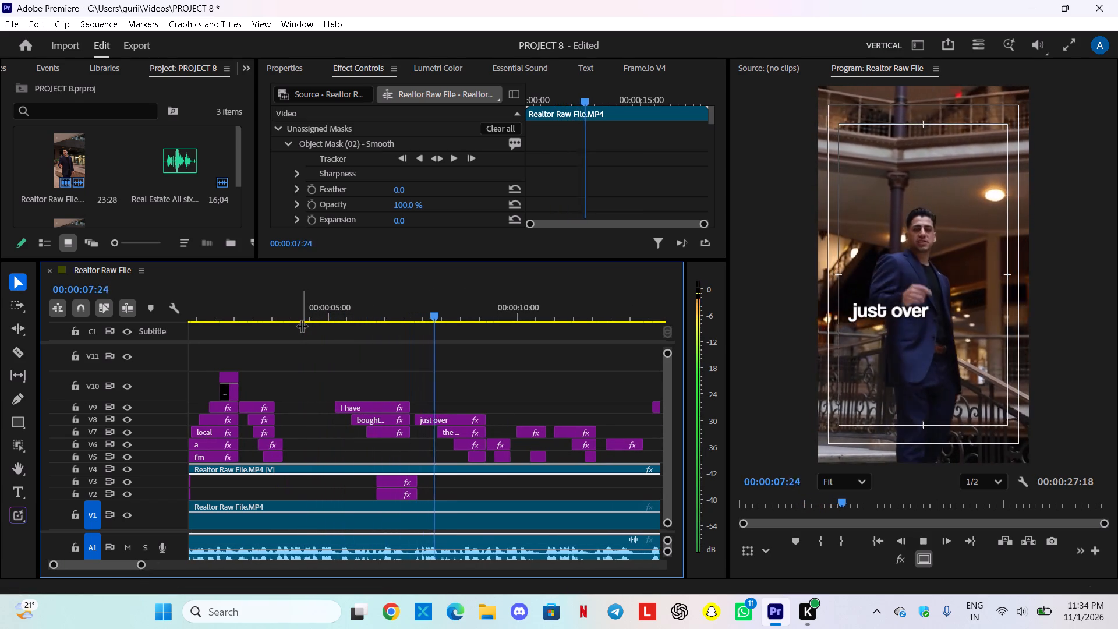
pyautogui.press('space')
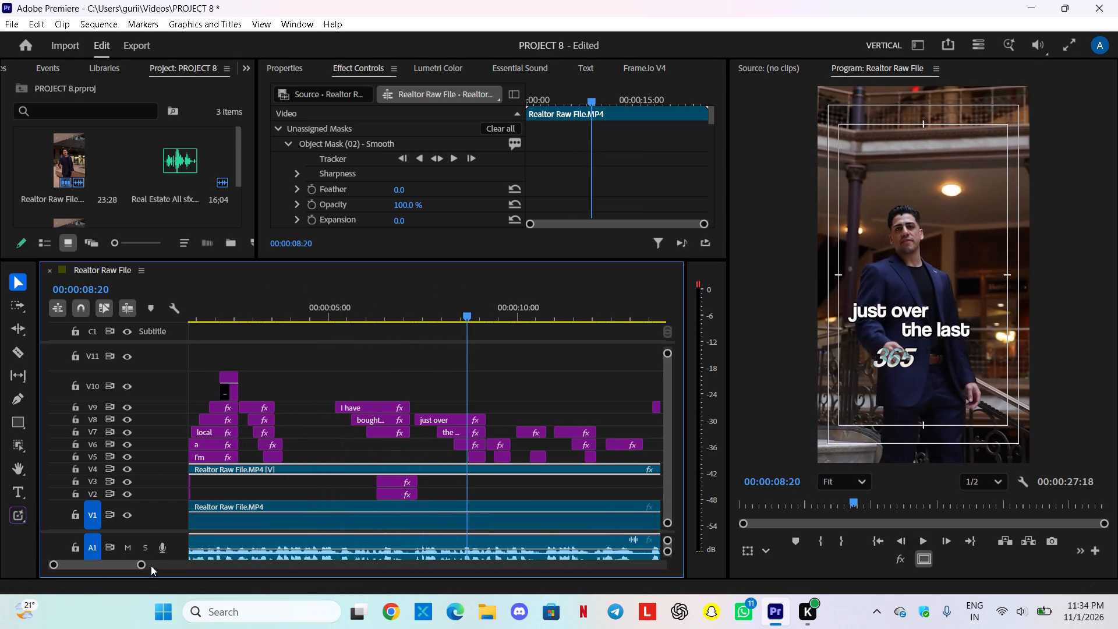
# Start the opening V3 surname title 1 frame earlier and extend the ends of both red name titles on V2 and V3 by about 7 frames.
pyautogui.moveTo(468, 317); pyautogui.dragTo(0, 345)
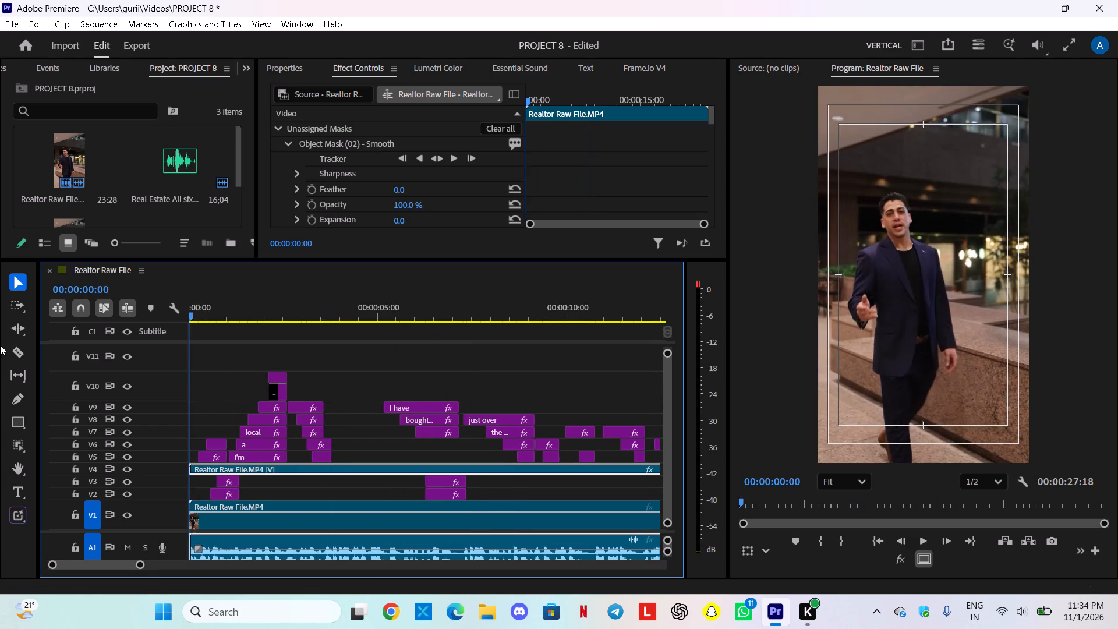
pyautogui.moveTo(0, 345); pyautogui.dragTo(1, 346)
pyautogui.moveTo(140, 567); pyautogui.dragTo(154, 564)
pyautogui.moveTo(154, 564); pyautogui.dragTo(82, 566)
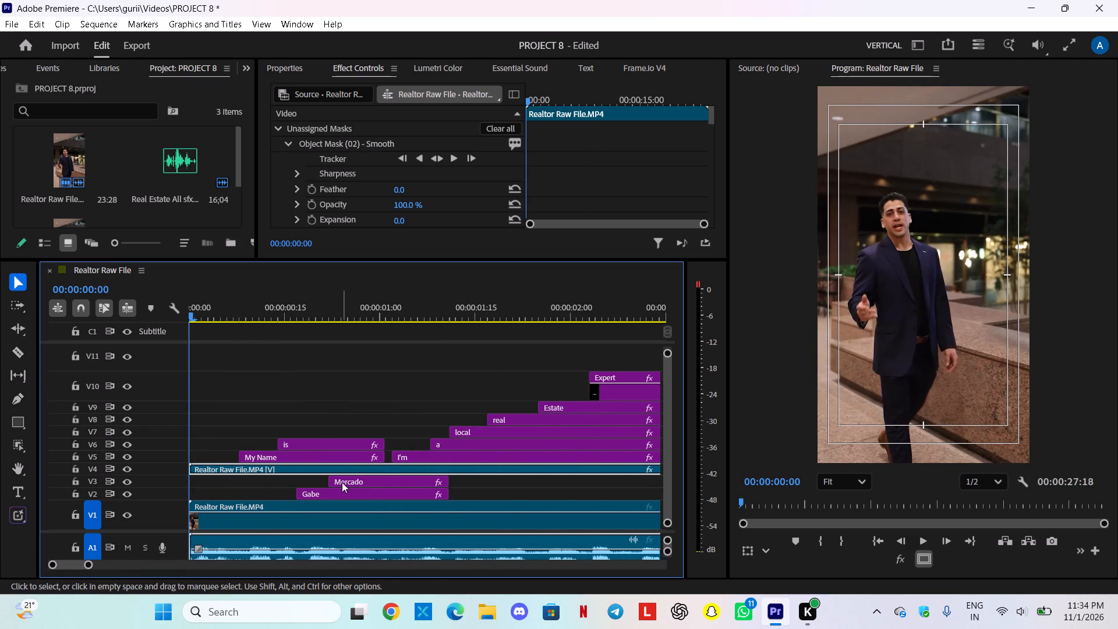
pyautogui.moveTo(330, 482); pyautogui.dragTo(321, 482)
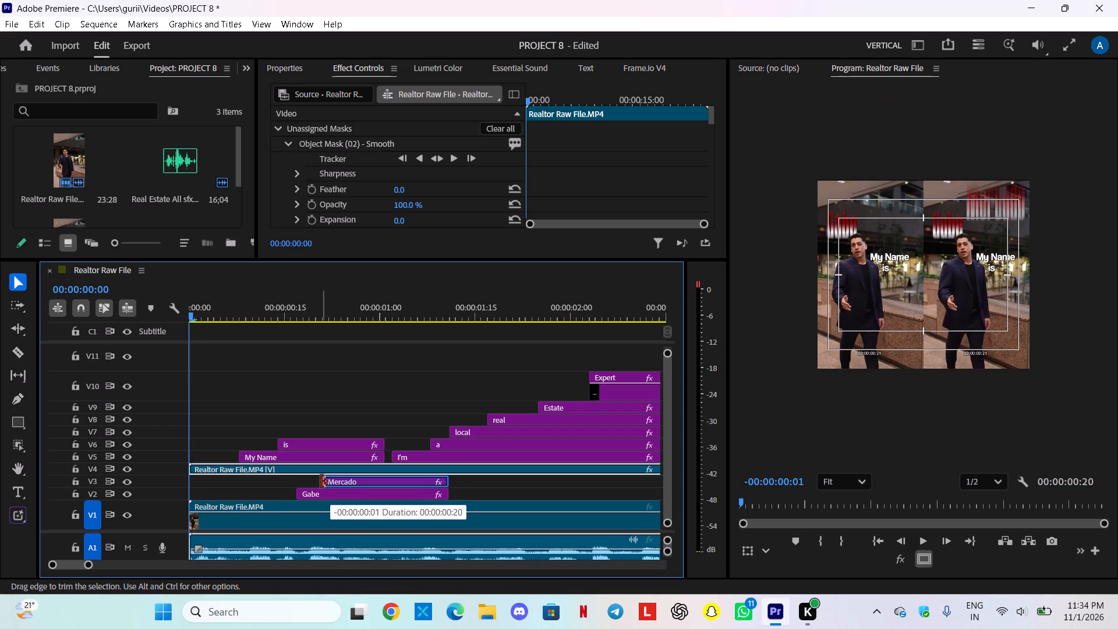
pyautogui.moveTo(321, 482); pyautogui.dragTo(323, 486)
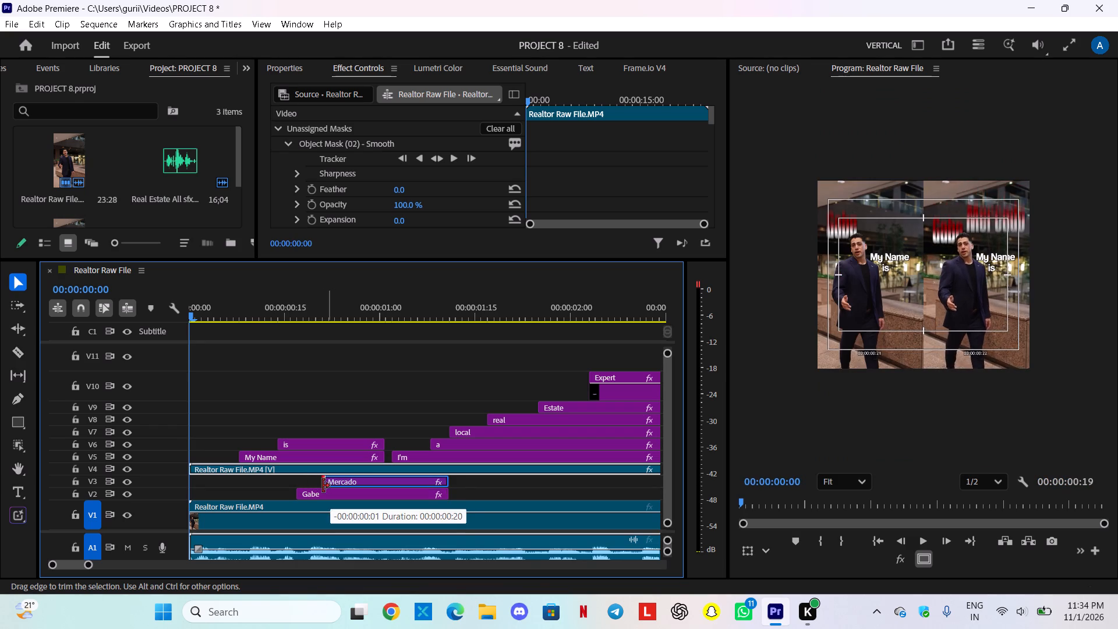
pyautogui.moveTo(323, 486); pyautogui.dragTo(322, 486)
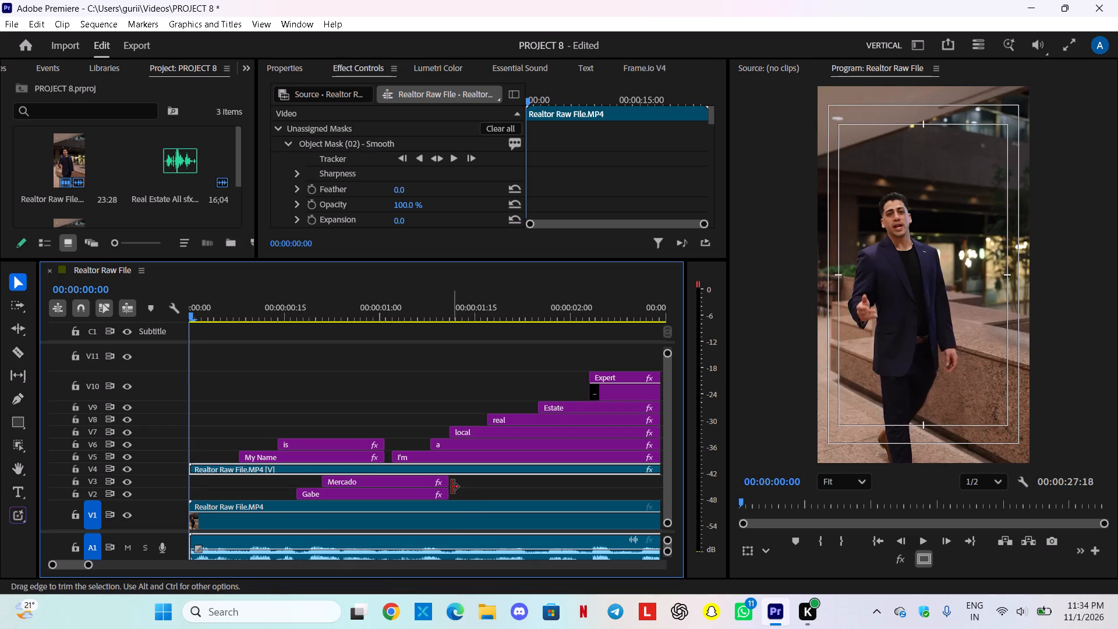
pyautogui.moveTo(451, 486); pyautogui.dragTo(485, 486)
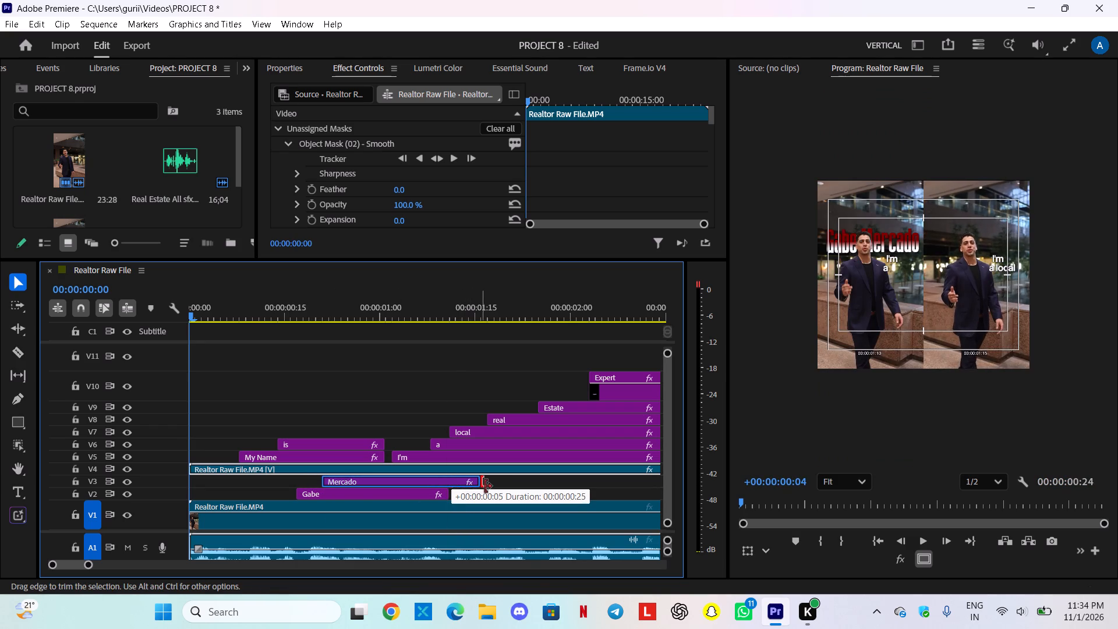
pyautogui.moveTo(485, 486); pyautogui.dragTo(497, 486)
pyautogui.moveTo(455, 499); pyautogui.dragTo(479, 496)
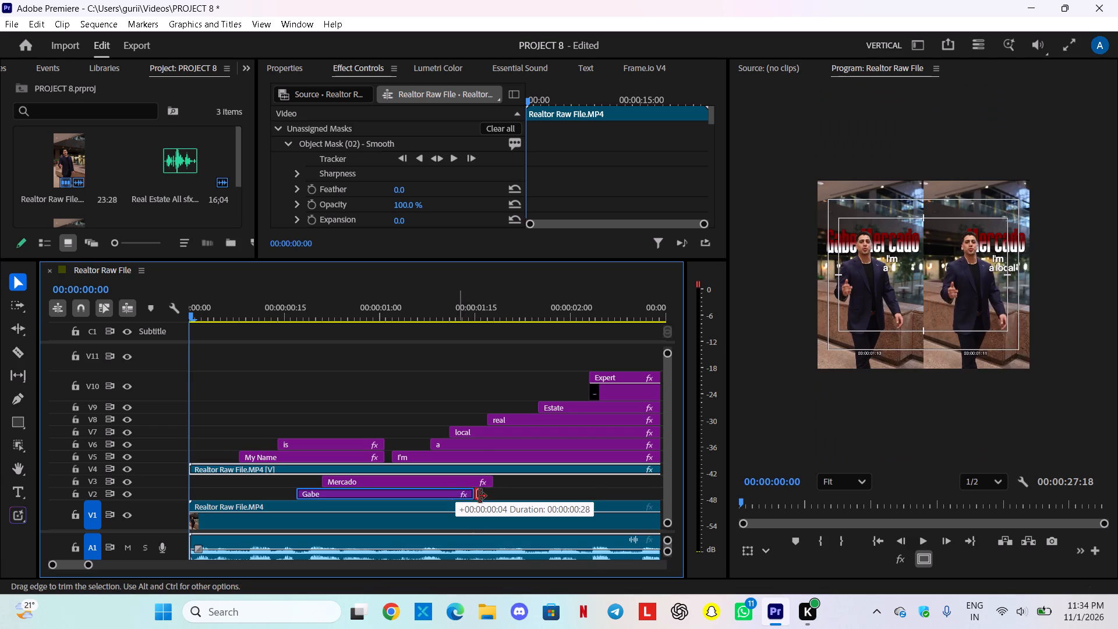
pyautogui.moveTo(479, 496); pyautogui.dragTo(500, 494)
# Play the sequence from the start through the closing text at 00:00:22:25 to check titles and layering.
pyautogui.moveTo(87, 561); pyautogui.dragTo(112, 558)
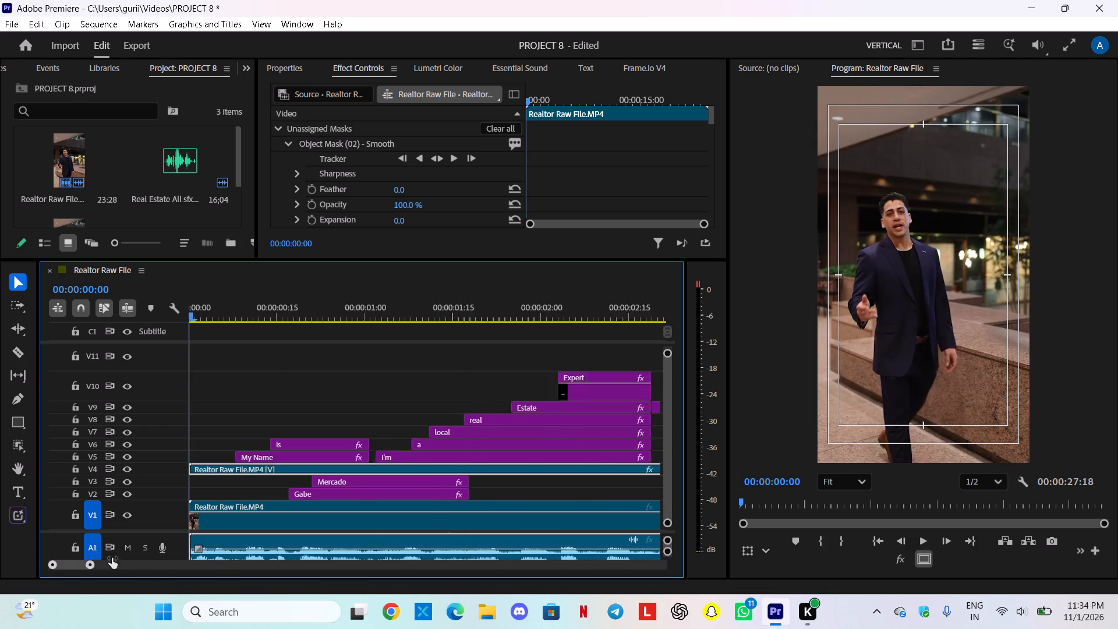
pyautogui.moveTo(112, 558); pyautogui.dragTo(143, 551)
pyautogui.press('space')
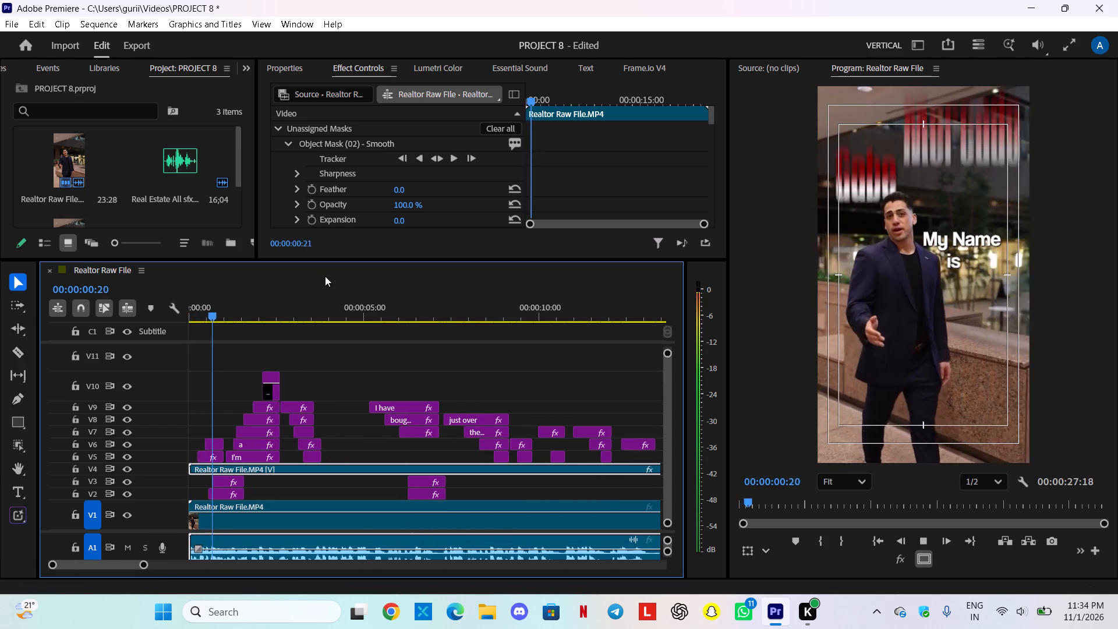
pyautogui.press('space')
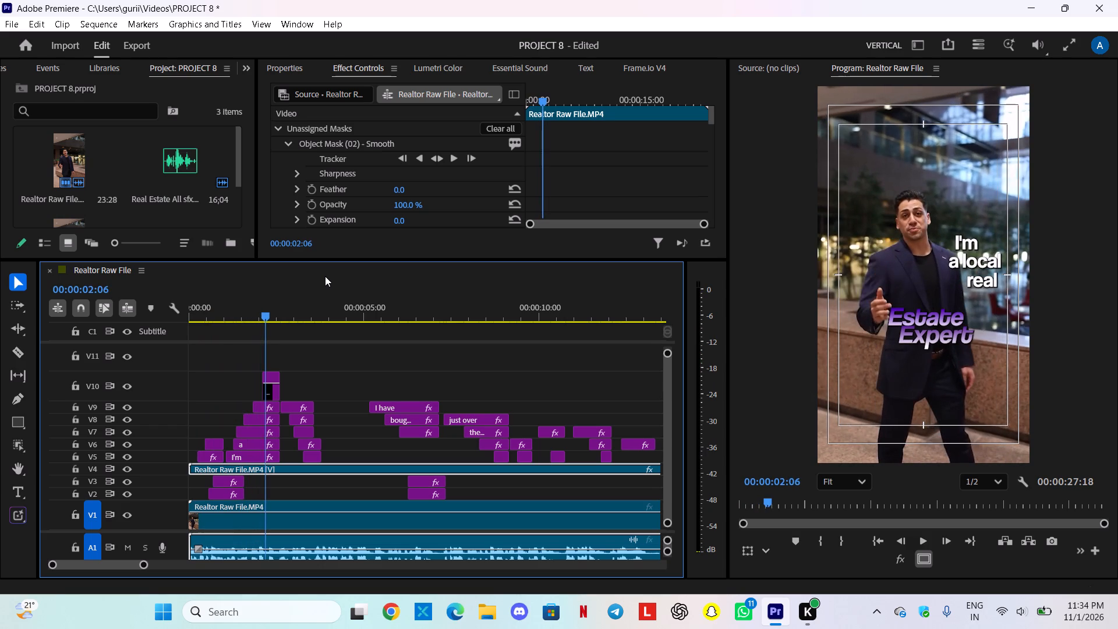
pyautogui.press('space')
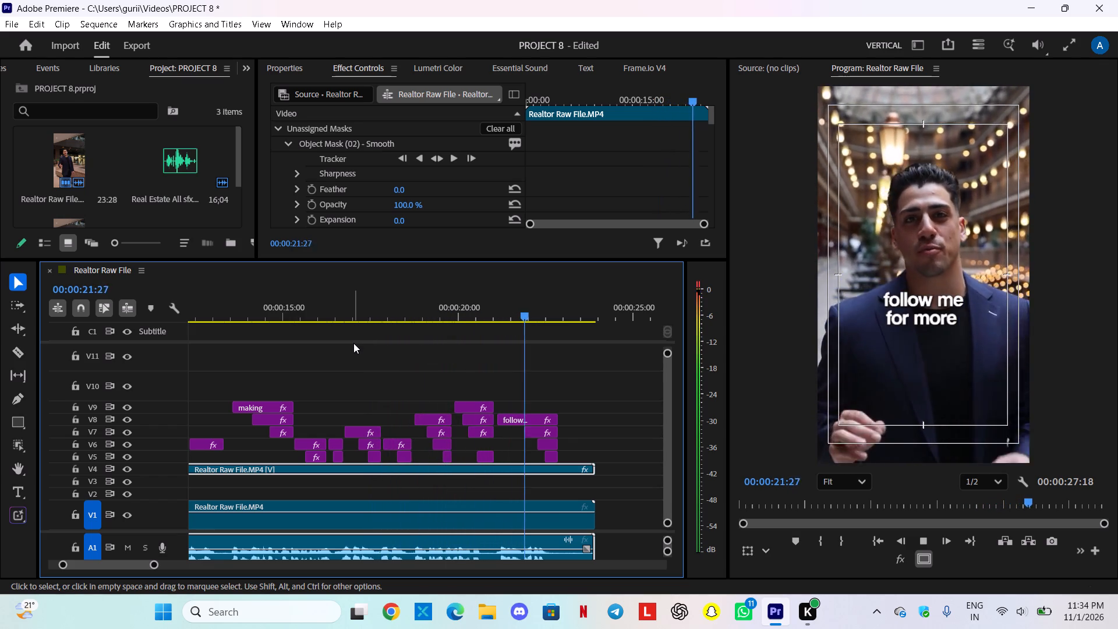
pyautogui.press('space')
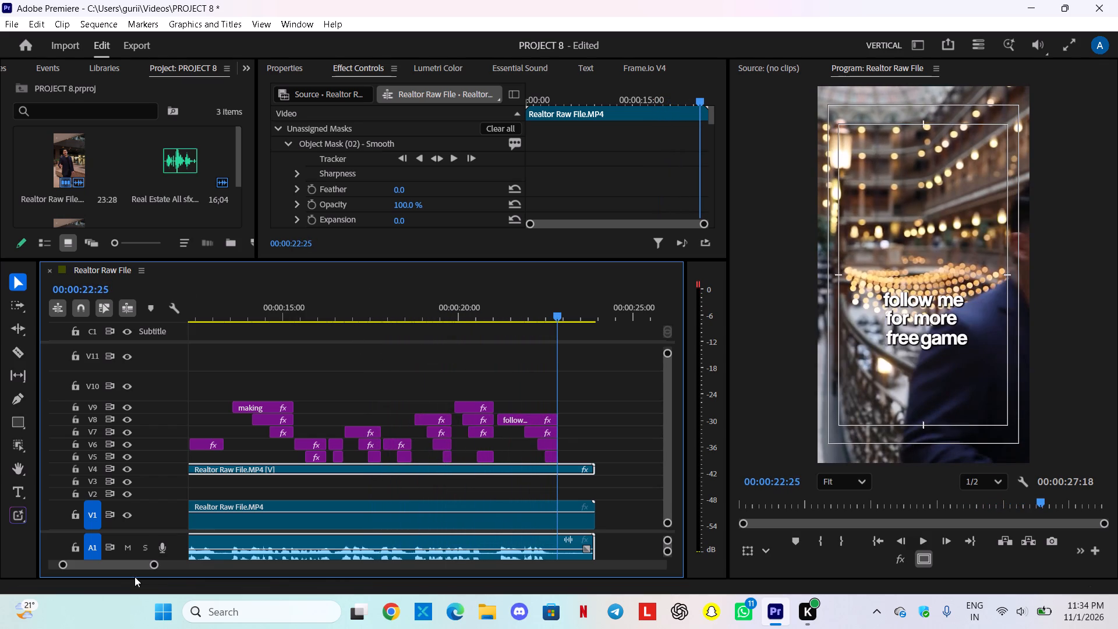
# Replay the opening from the sequence start to 00:00:02:25 to examine the red name titles behind the speaker.
pyautogui.moveTo(151, 568); pyautogui.dragTo(167, 569)
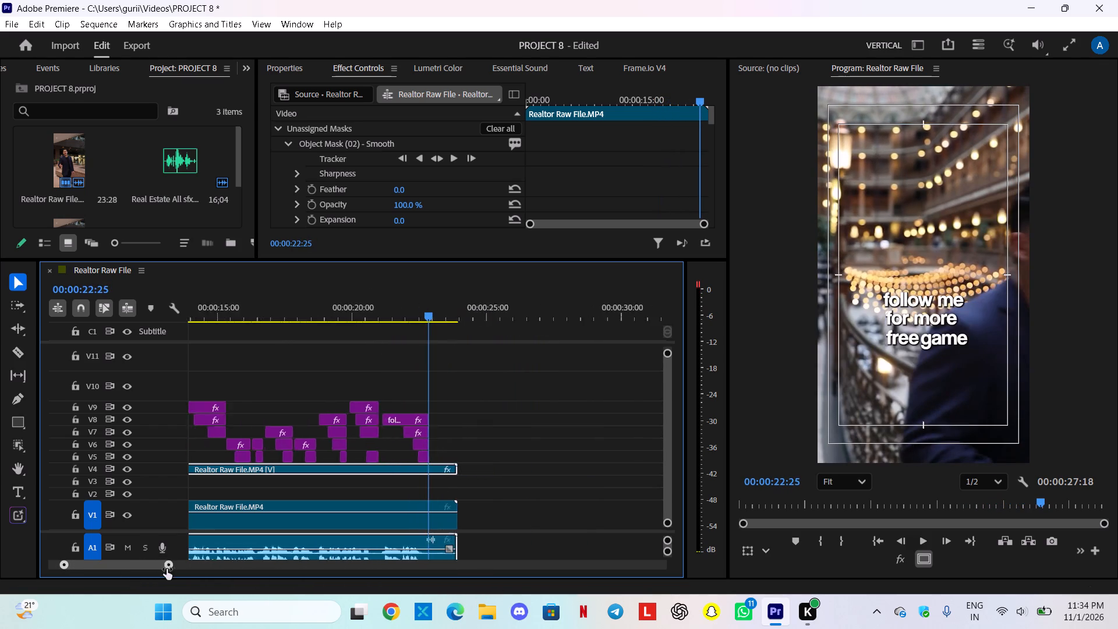
pyautogui.moveTo(167, 569); pyautogui.dragTo(263, 567)
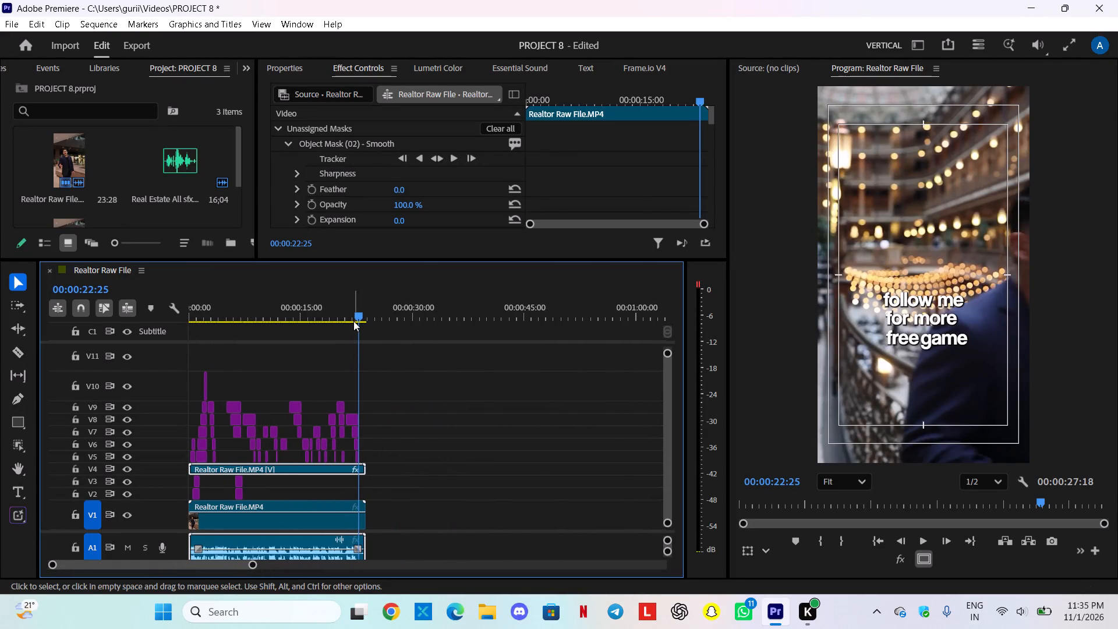
pyautogui.moveTo(359, 318); pyautogui.dragTo(24, 423)
pyautogui.press('space')
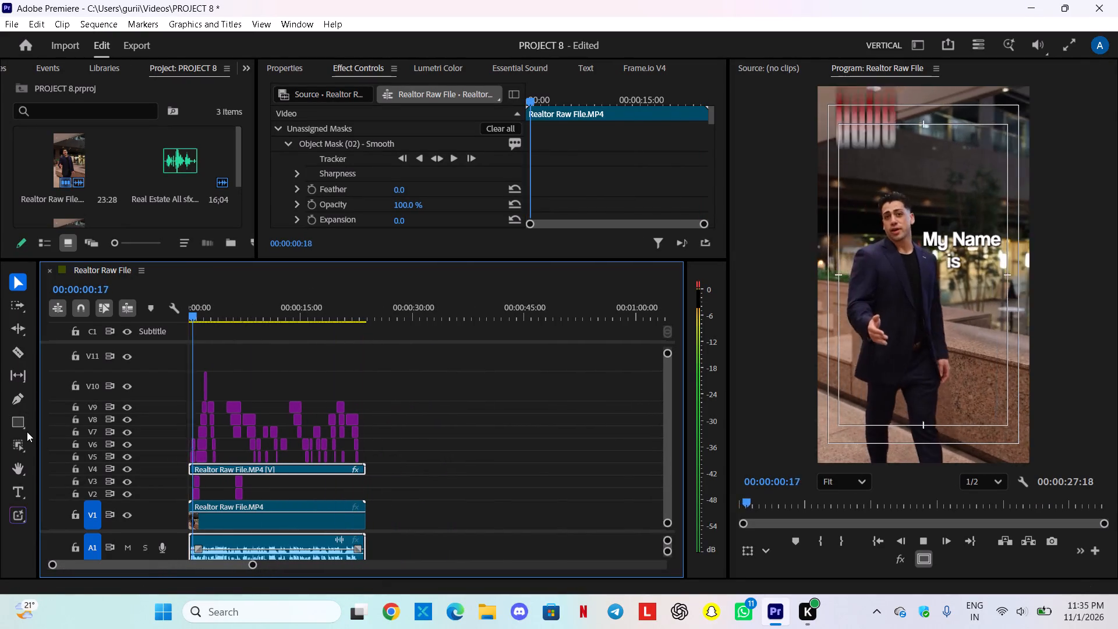
pyautogui.press('space')
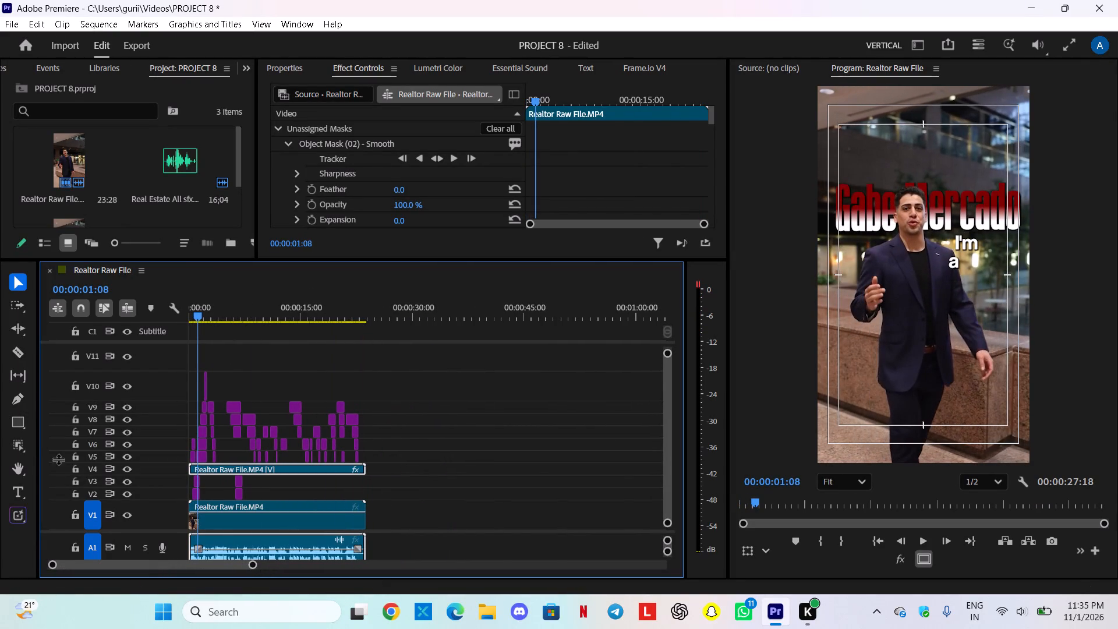
pyautogui.click(248, 567)
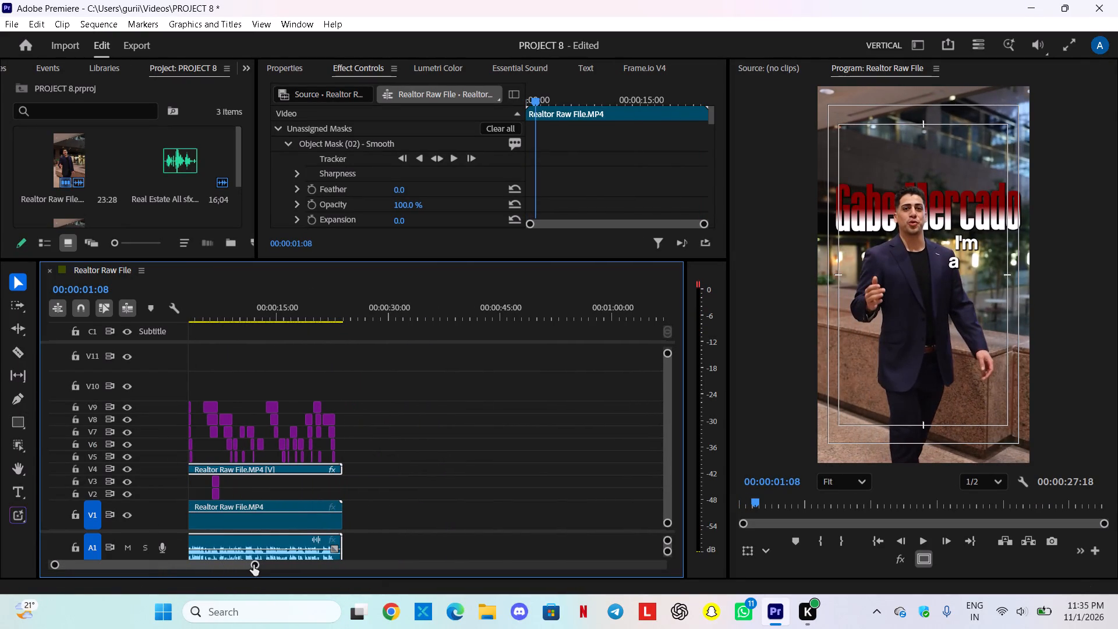
pyautogui.moveTo(135, 566); pyautogui.dragTo(45, 582)
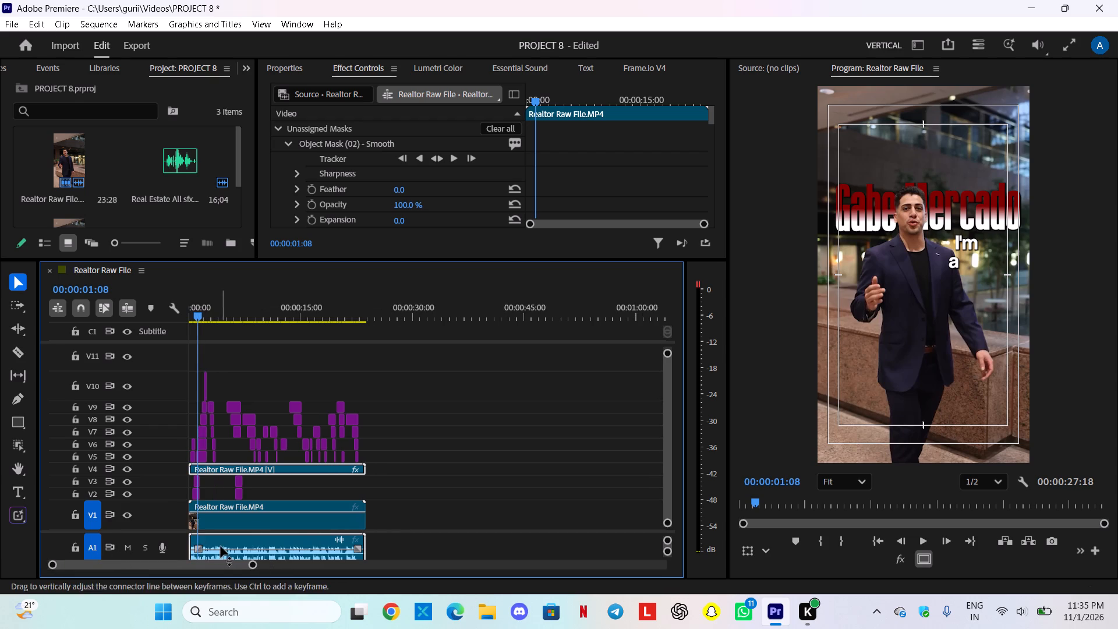
pyautogui.moveTo(249, 566); pyautogui.dragTo(147, 577)
pyautogui.press('space')
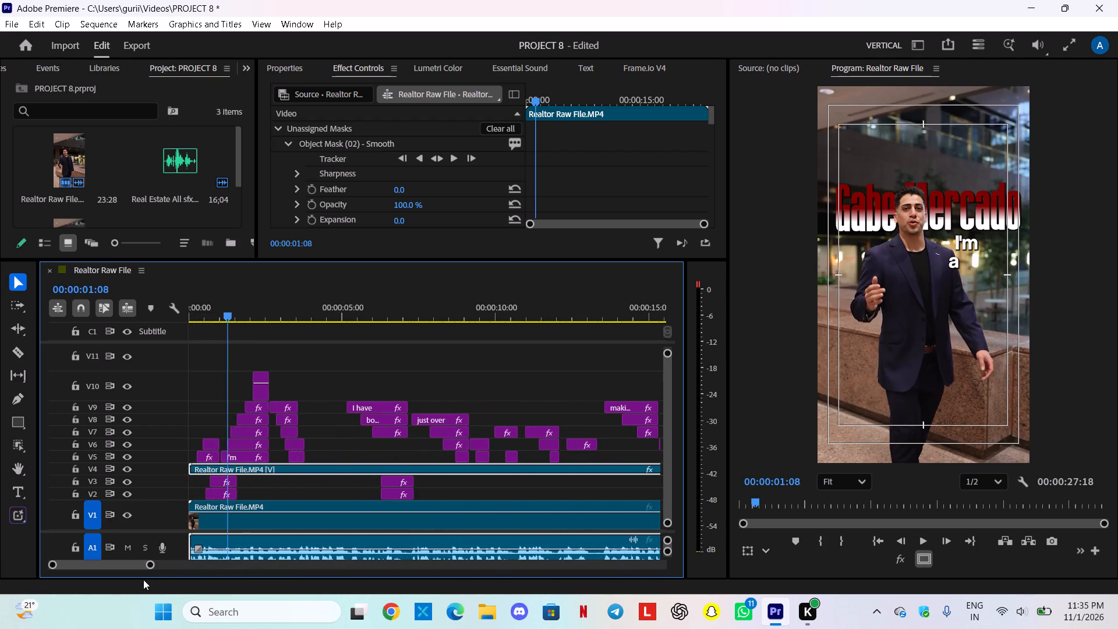
pyautogui.press('space')
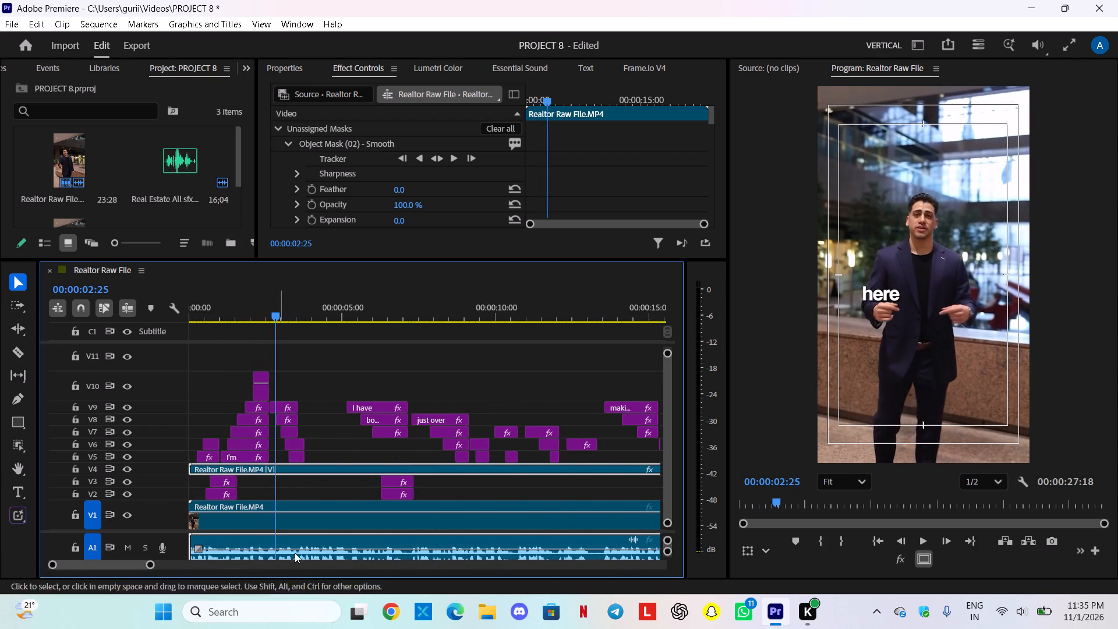
pyautogui.click(168, 533)
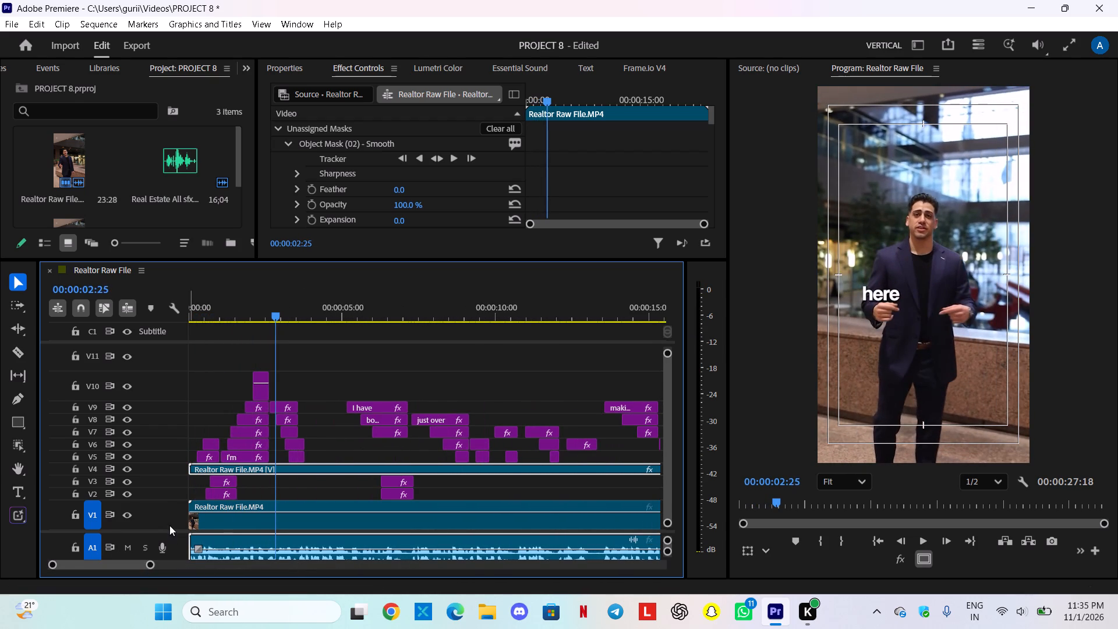
# Reveal the audio tracks and play the passages up to 00:00:12:14 to check sound effects against the titles.
pyautogui.moveTo(170, 531); pyautogui.dragTo(192, 426)
pyautogui.press('space')
pyautogui.press('space')
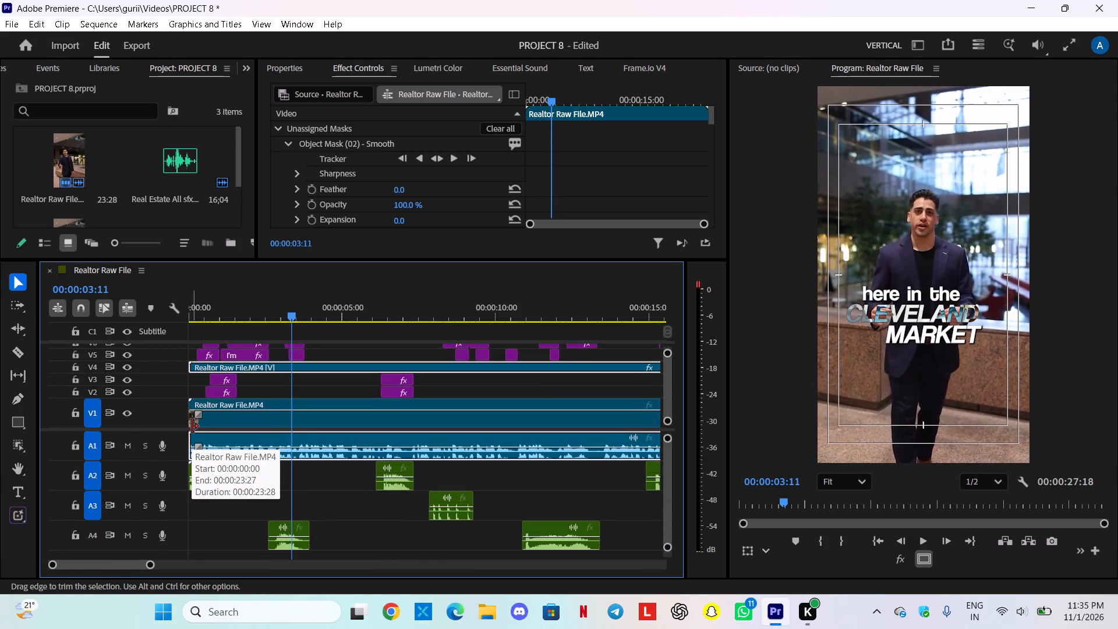
pyautogui.press('space')
pyautogui.press('space')
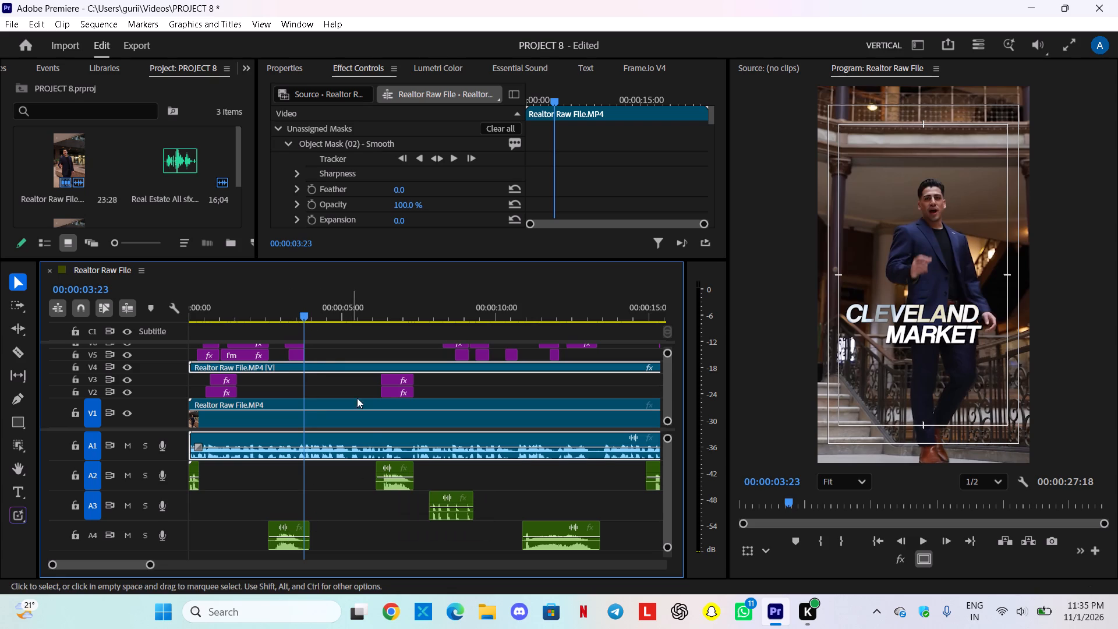
pyautogui.click(390, 310)
pyautogui.press('space')
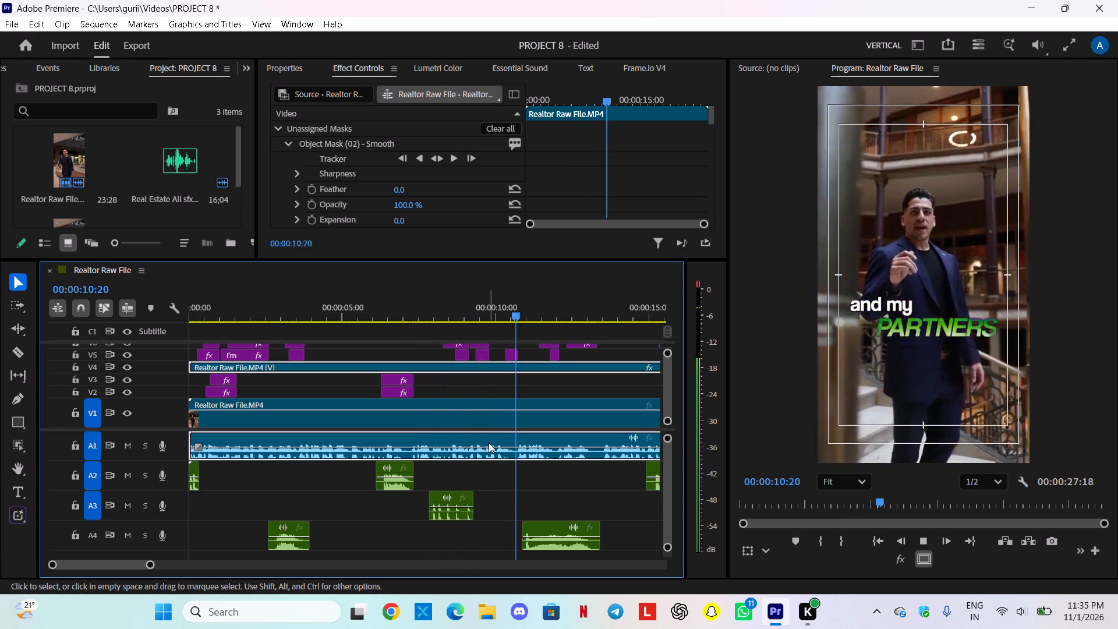
pyautogui.press('space')
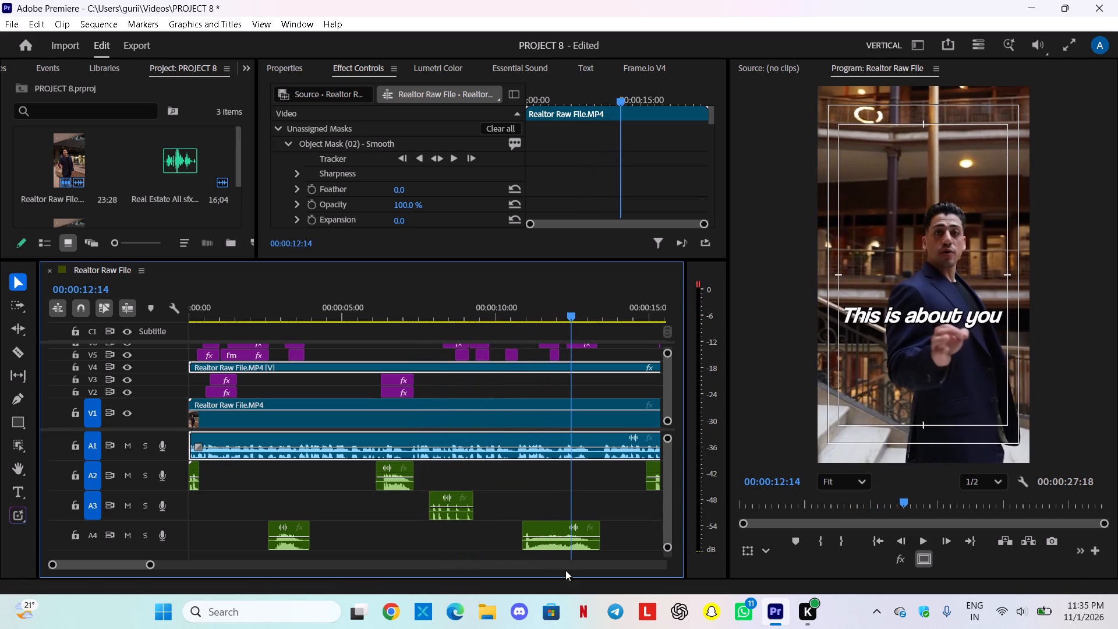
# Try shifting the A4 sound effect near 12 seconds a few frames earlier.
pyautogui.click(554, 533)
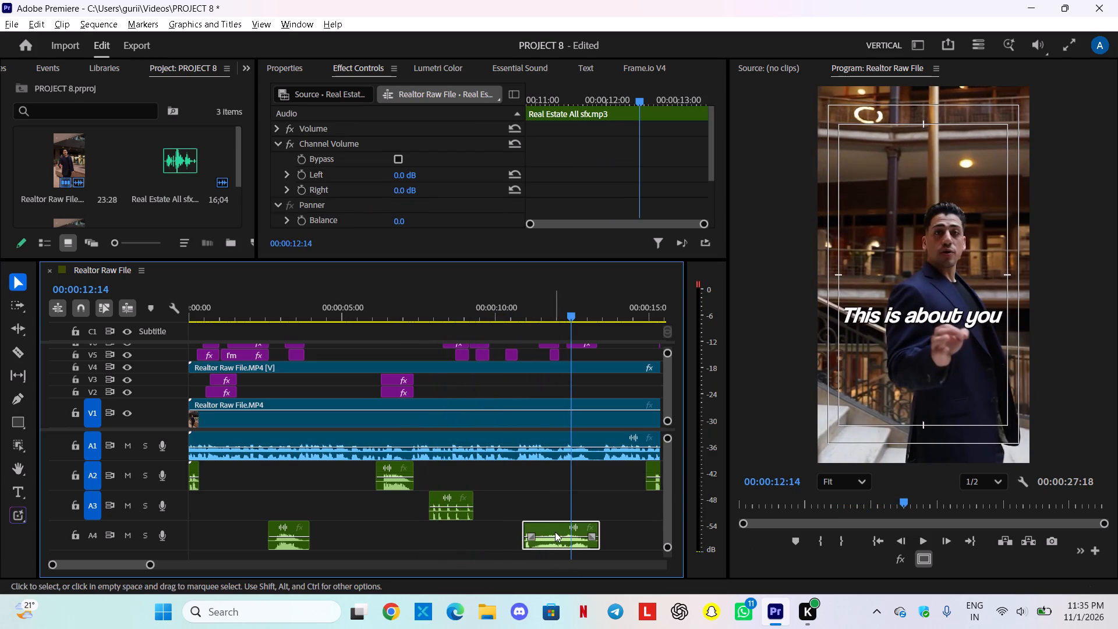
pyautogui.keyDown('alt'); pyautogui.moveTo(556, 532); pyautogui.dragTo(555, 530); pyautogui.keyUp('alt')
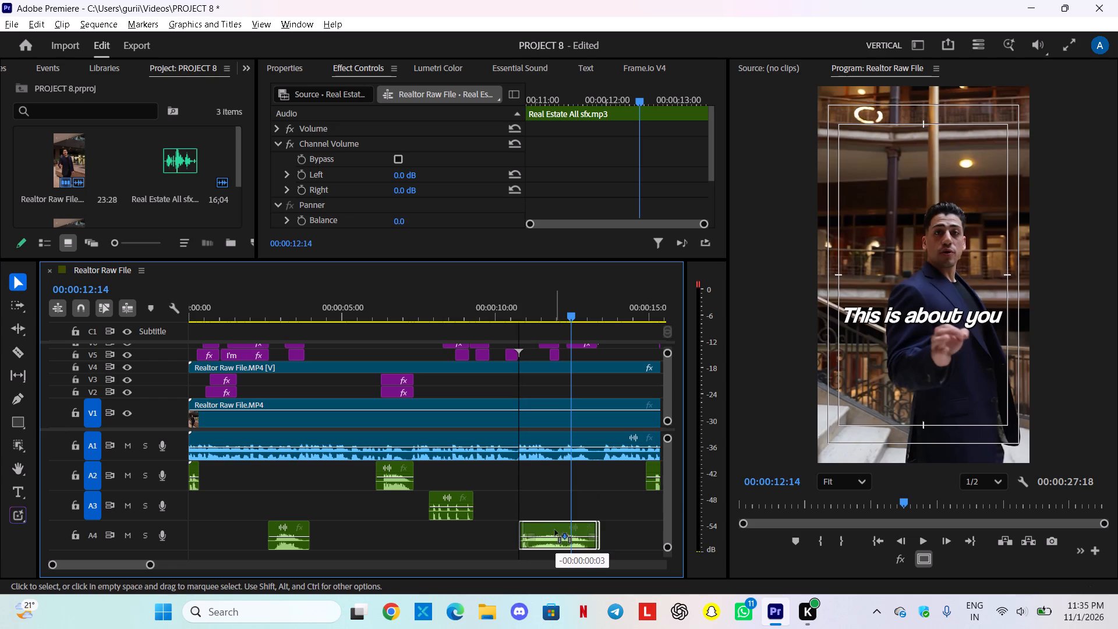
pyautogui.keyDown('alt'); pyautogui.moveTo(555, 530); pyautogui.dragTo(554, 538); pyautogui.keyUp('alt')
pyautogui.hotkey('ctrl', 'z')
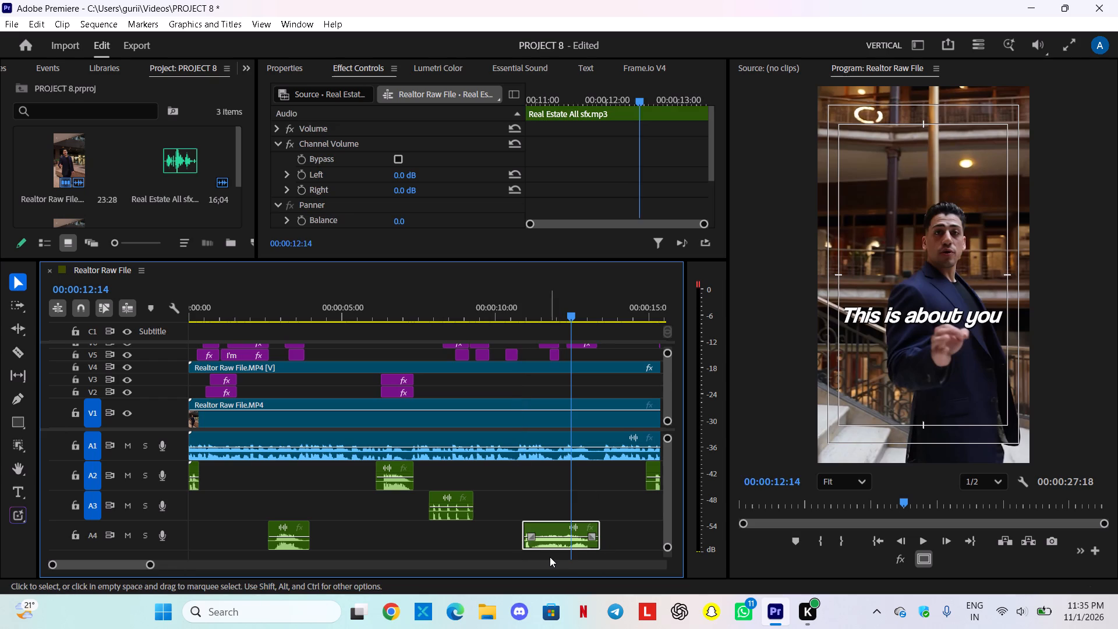
# Duplicate the A2 sound effect just before 00:00:17:09 and place the copy on A2 at about 1 second, under the red name titles.
pyautogui.press('space')
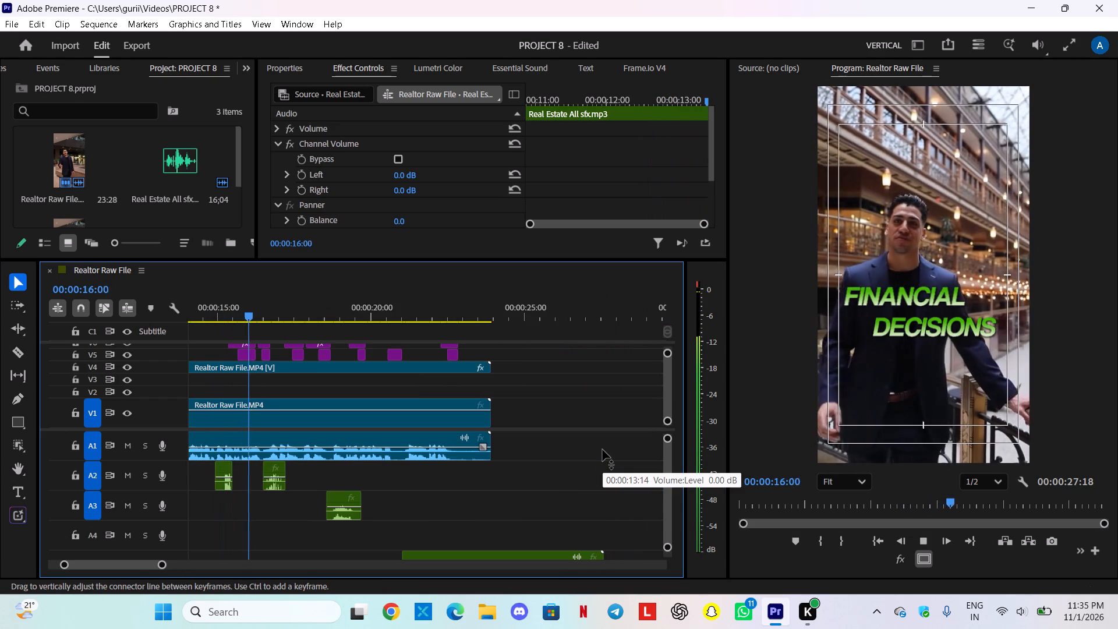
pyautogui.press('space')
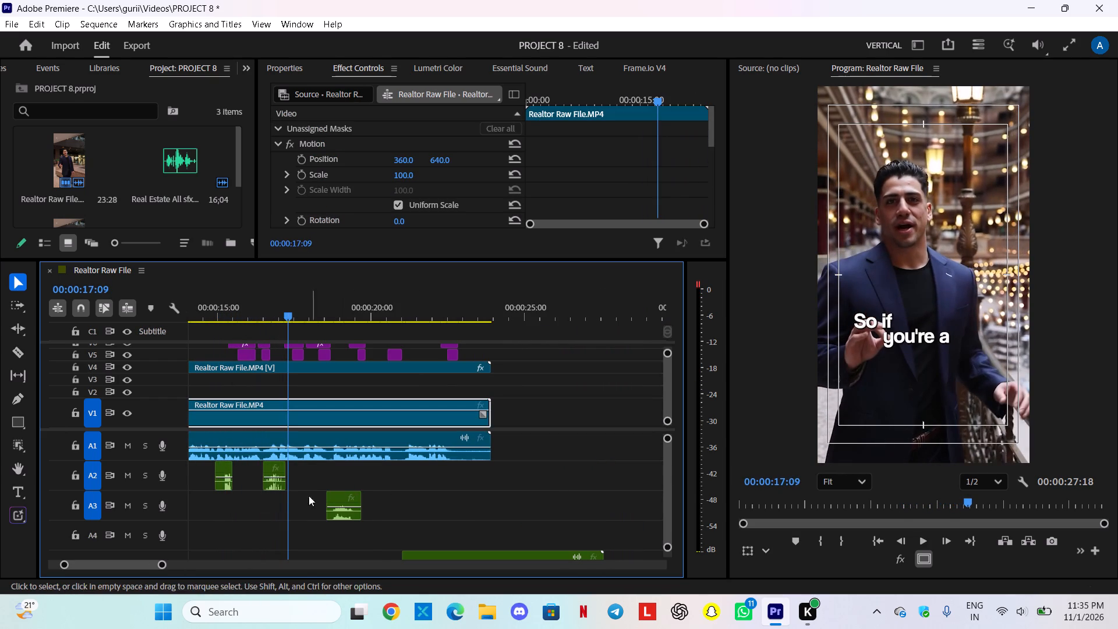
pyautogui.click(278, 478)
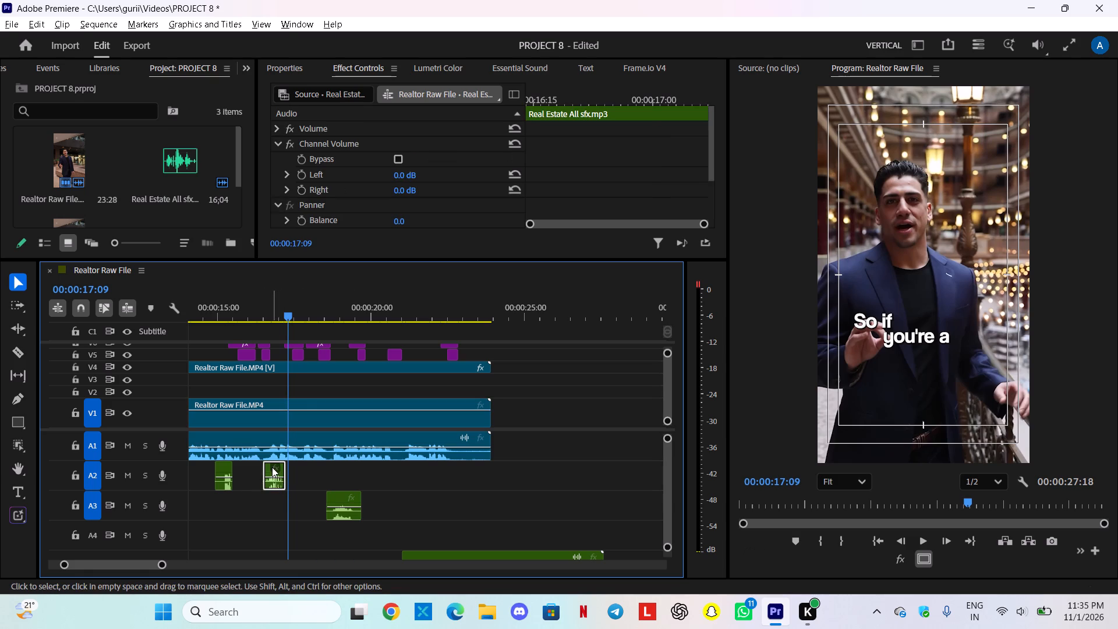
pyautogui.keyDown('alt'); pyautogui.moveTo(271, 467); pyautogui.dragTo(83, 533); pyautogui.keyUp('alt')
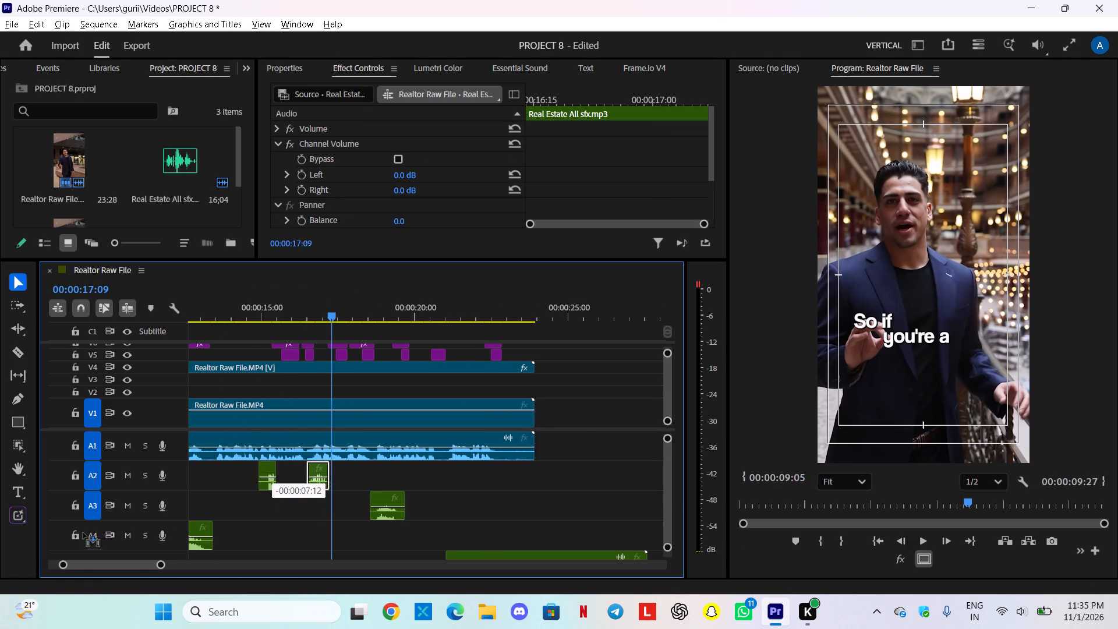
pyautogui.keyDown('alt'); pyautogui.moveTo(83, 533); pyautogui.dragTo(242, 513); pyautogui.keyUp('alt')
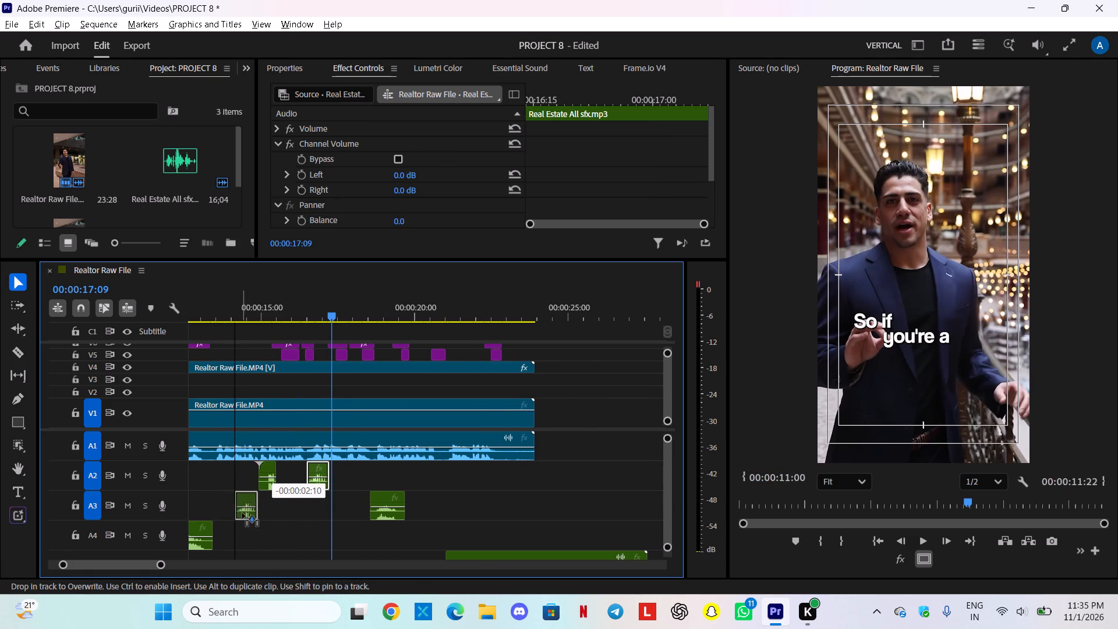
pyautogui.keyDown('alt'); pyautogui.moveTo(242, 513); pyautogui.dragTo(223, 471); pyautogui.keyUp('alt')
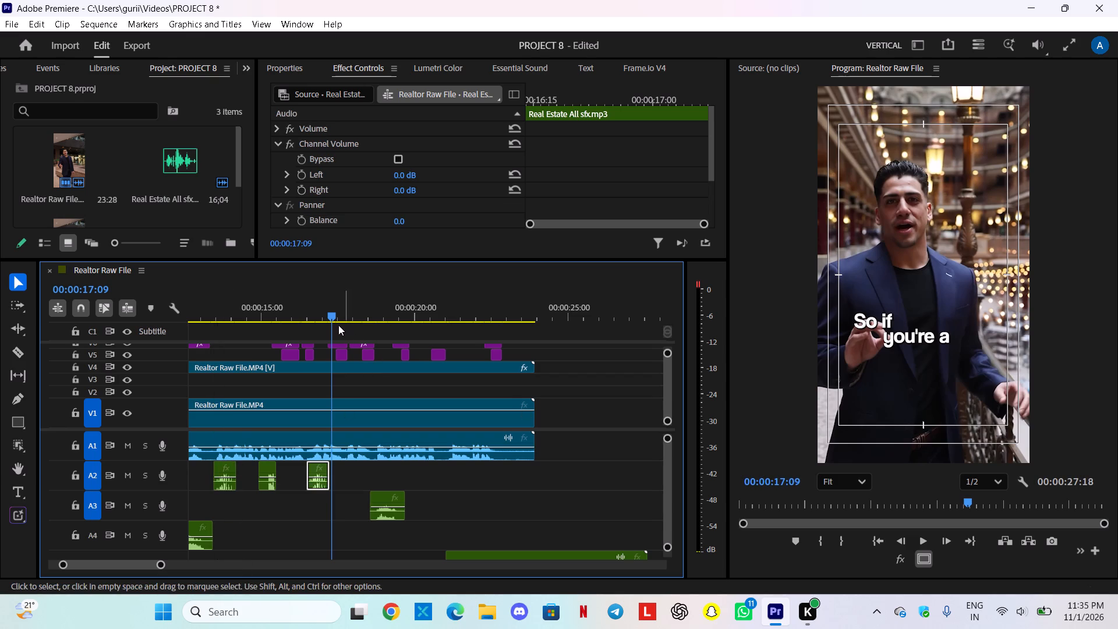
pyautogui.moveTo(143, 555); pyautogui.dragTo(150, 580)
pyautogui.moveTo(158, 566); pyautogui.dragTo(187, 561)
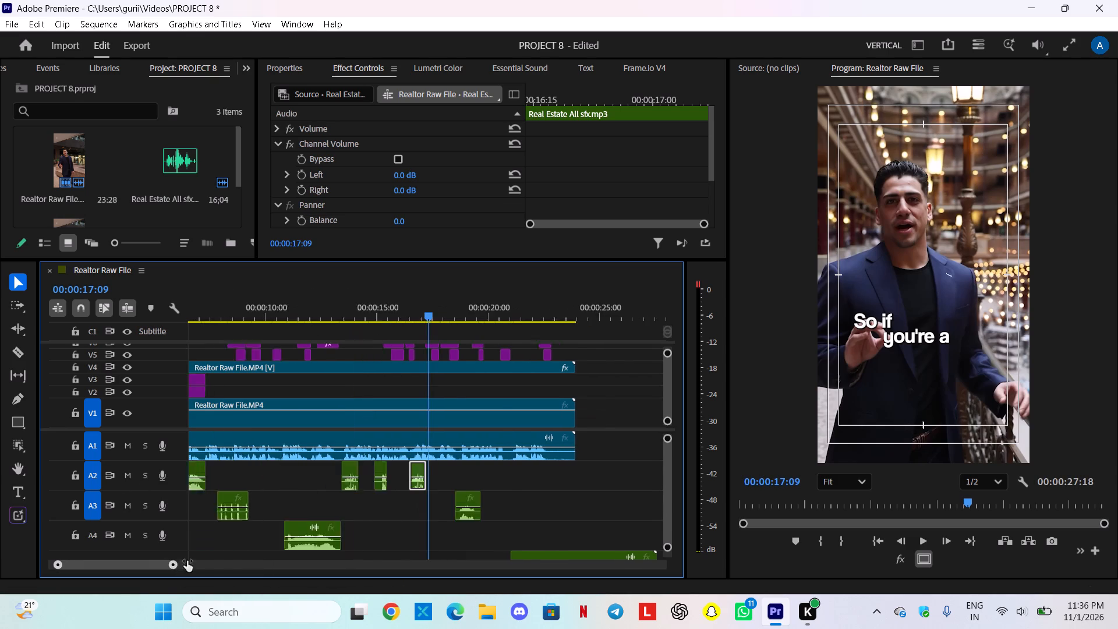
pyautogui.moveTo(187, 561); pyautogui.dragTo(211, 559)
pyautogui.moveTo(372, 467); pyautogui.dragTo(274, 467)
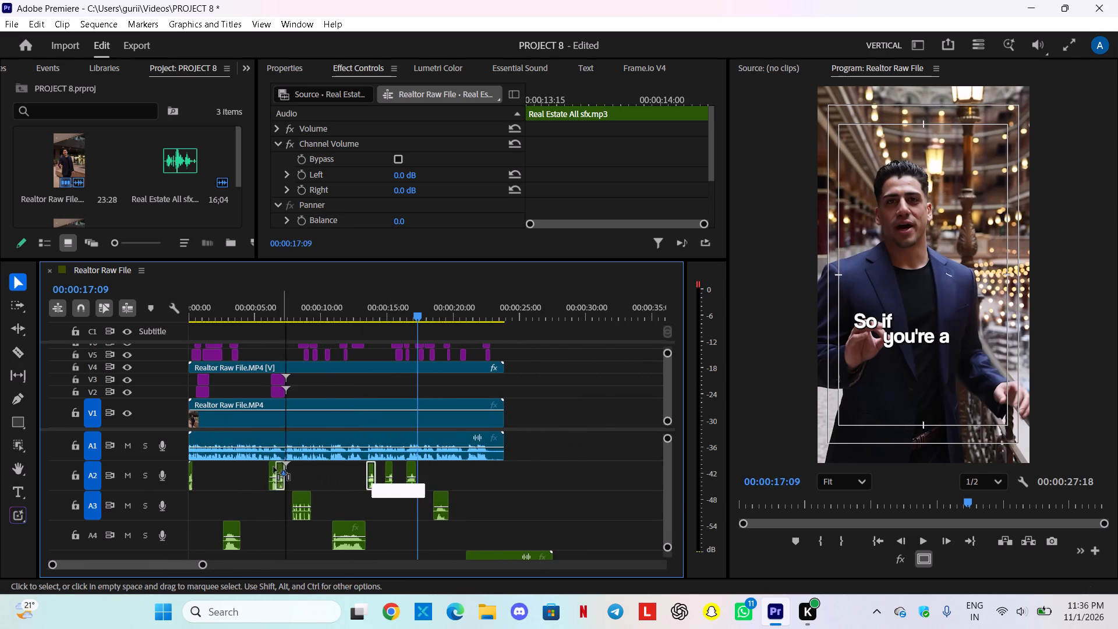
pyautogui.moveTo(274, 467); pyautogui.dragTo(206, 472)
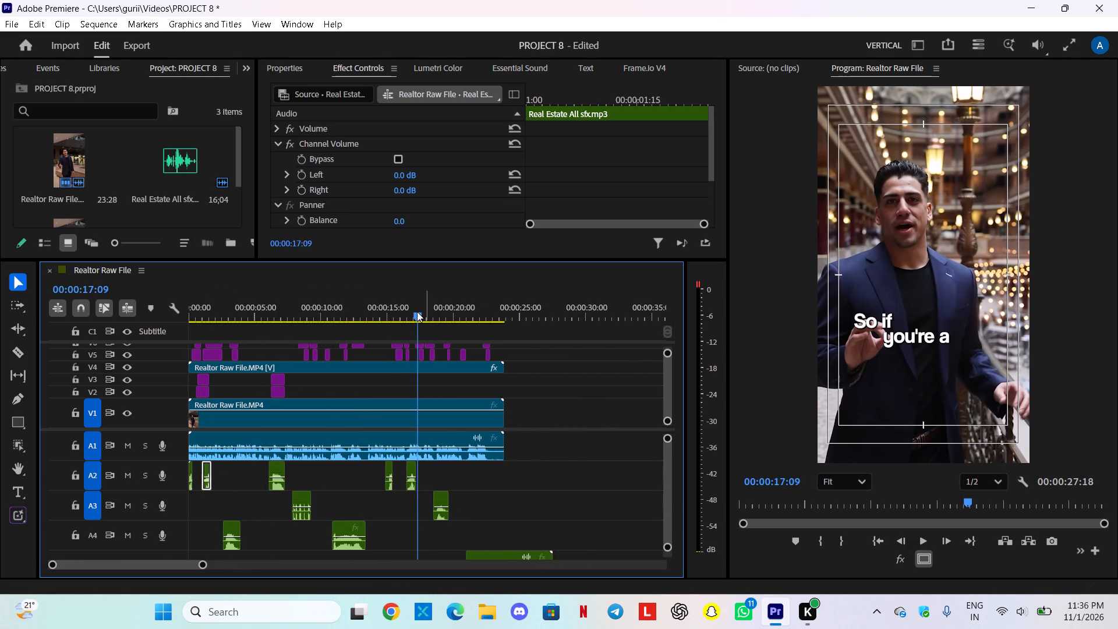
# Play the opening from the sequence start to 00:00:01:17 to check the added sound effect.
pyautogui.moveTo(414, 313); pyautogui.dragTo(59, 392)
pyautogui.press('space')
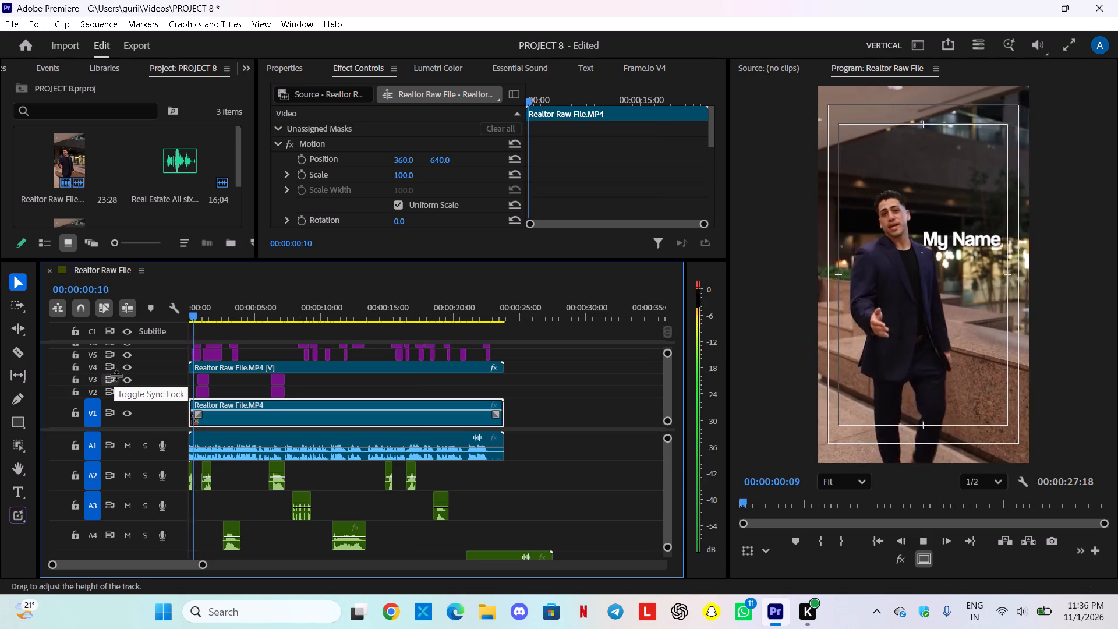
pyautogui.press('space')
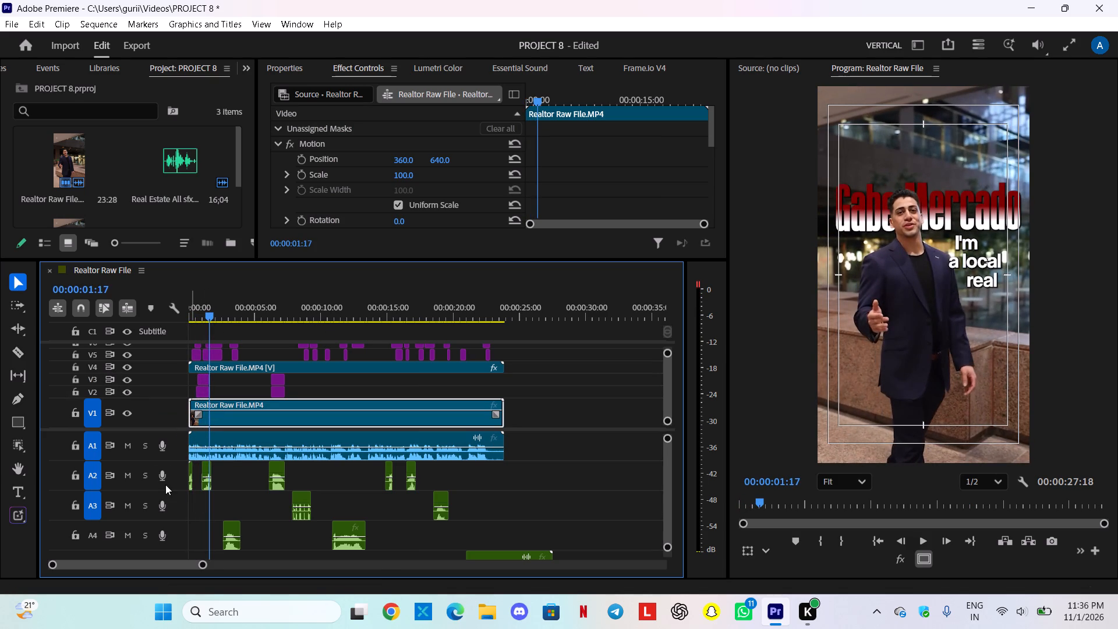
# Create a 720 × 1280, 30 fps adjustment layer with square pixels and place it on V11 at the sequence start.
pyautogui.moveTo(172, 429); pyautogui.dragTo(157, 549)
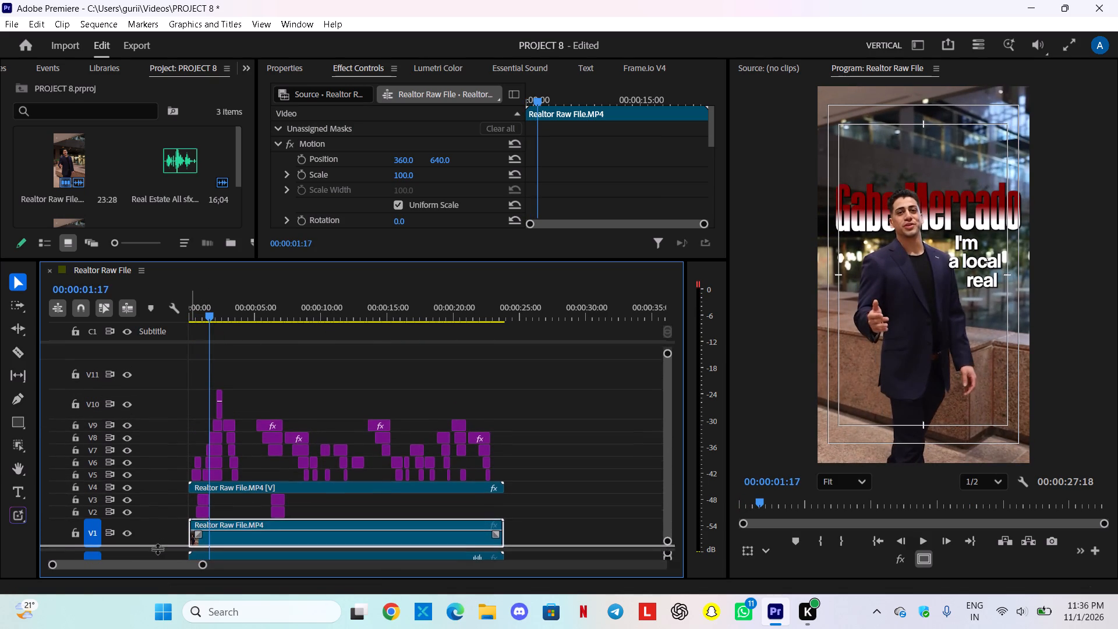
pyautogui.moveTo(157, 549); pyautogui.dragTo(157, 547)
pyautogui.rightClick(155, 222)
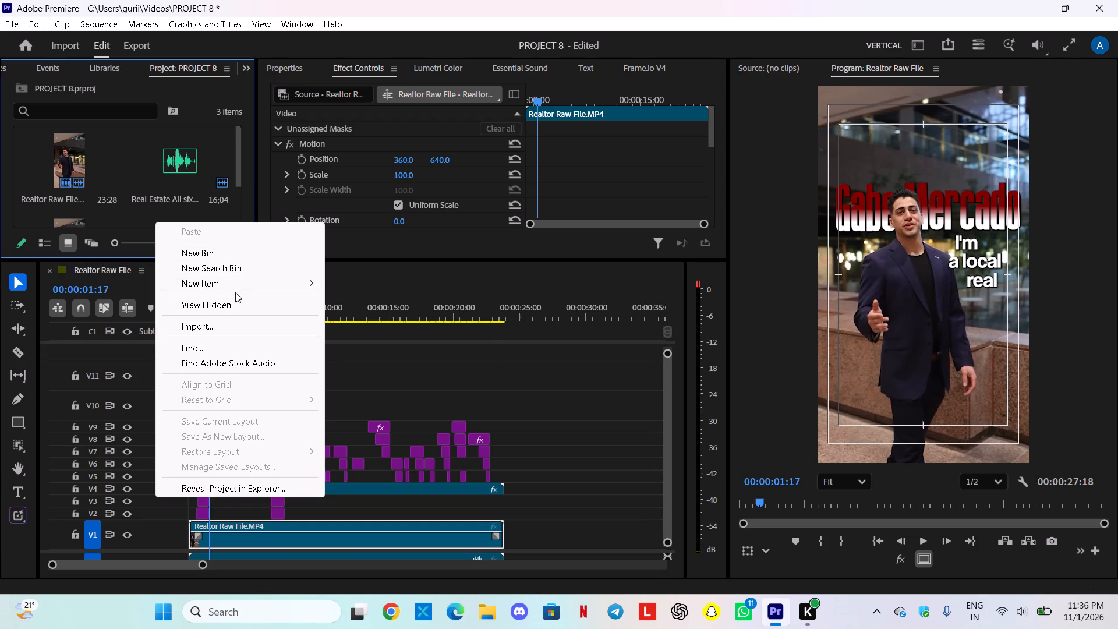
pyautogui.click(351, 334)
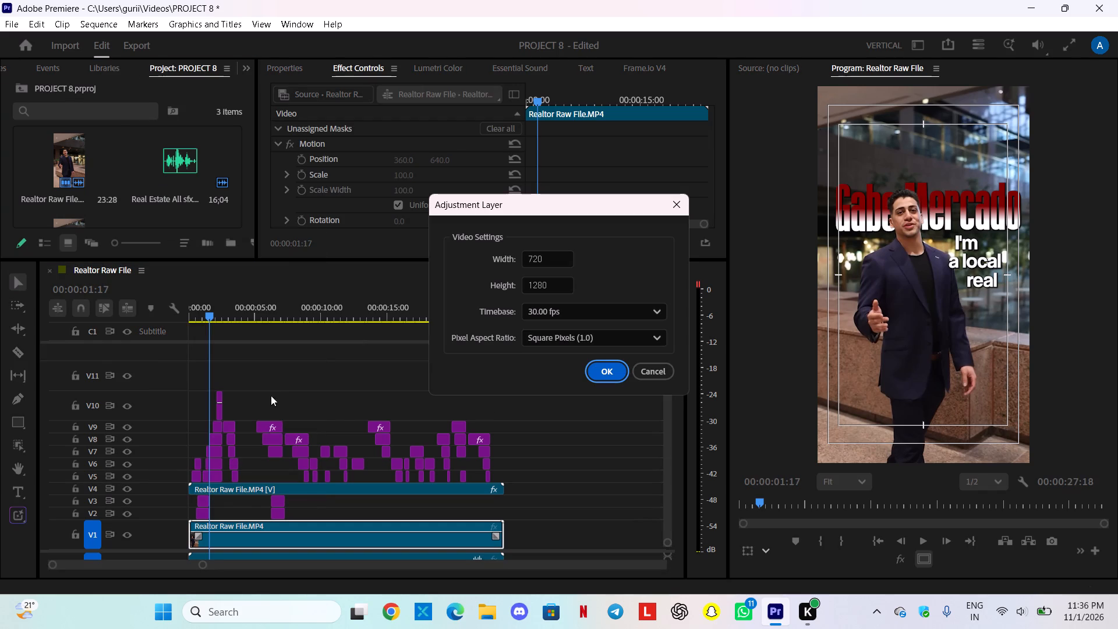
pyautogui.click(597, 370)
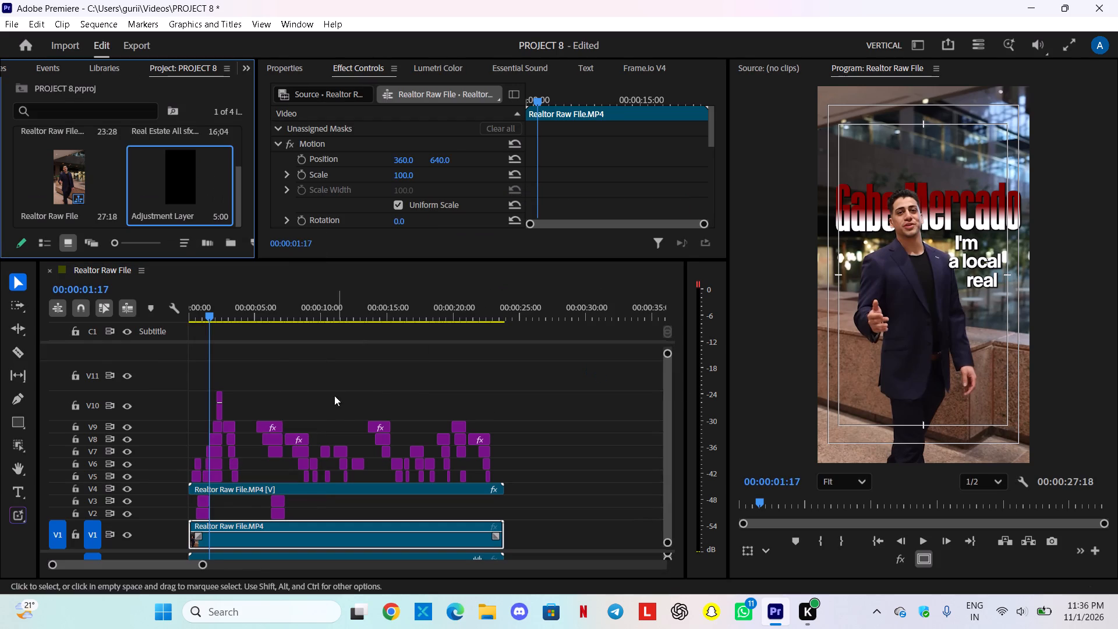
pyautogui.moveTo(187, 173); pyautogui.dragTo(193, 369)
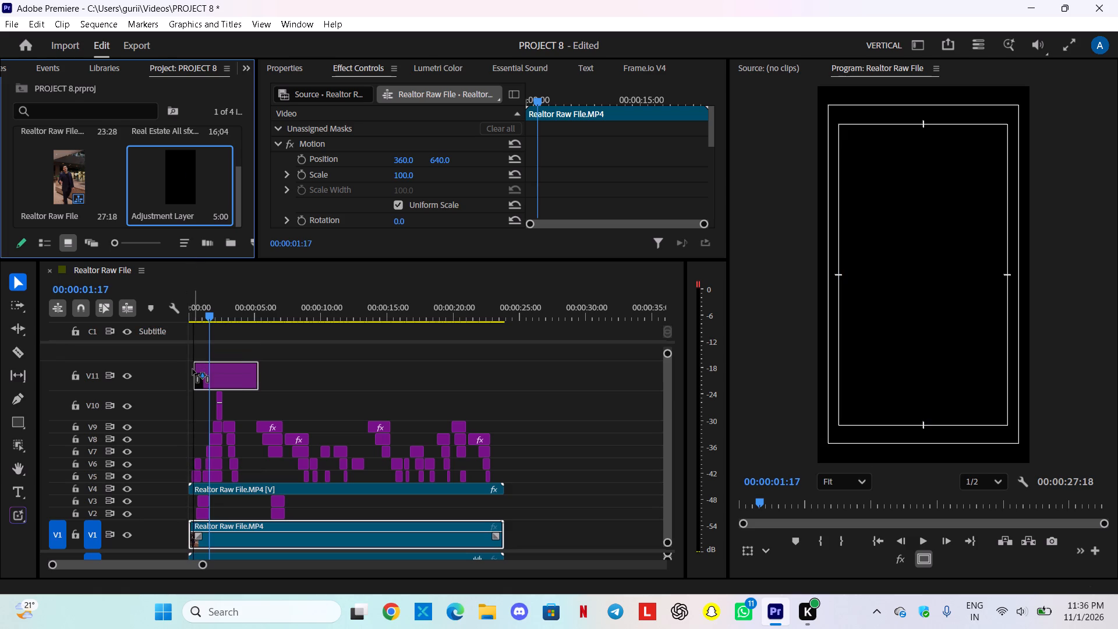
pyautogui.moveTo(193, 369); pyautogui.dragTo(184, 372)
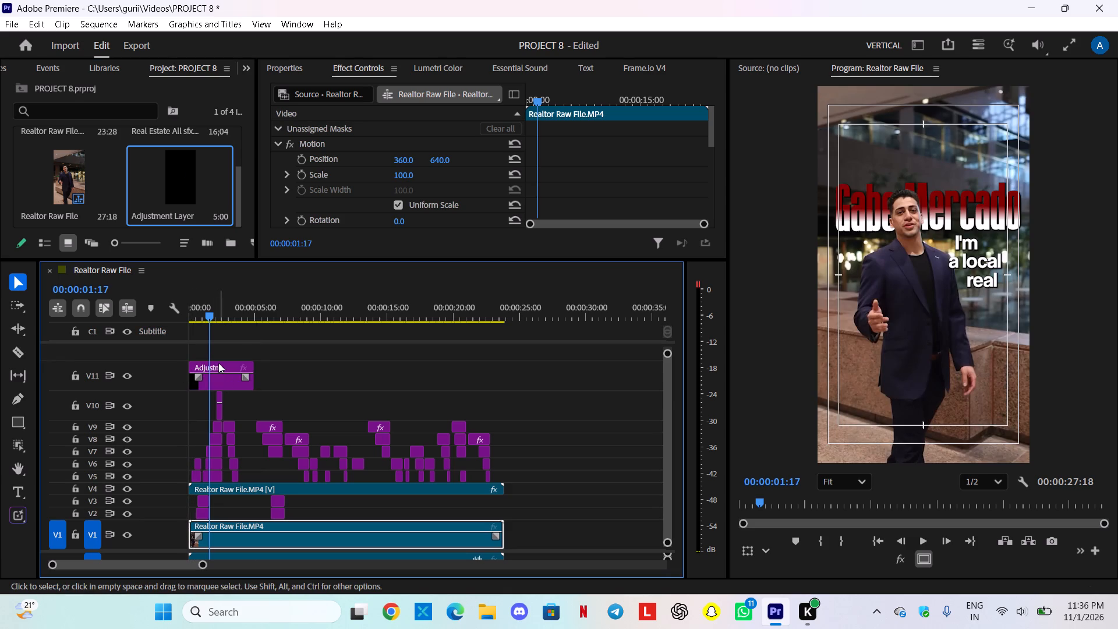
# Find the Transform effect and apply it to the adjustment layer on V11.
pyautogui.click(218, 363)
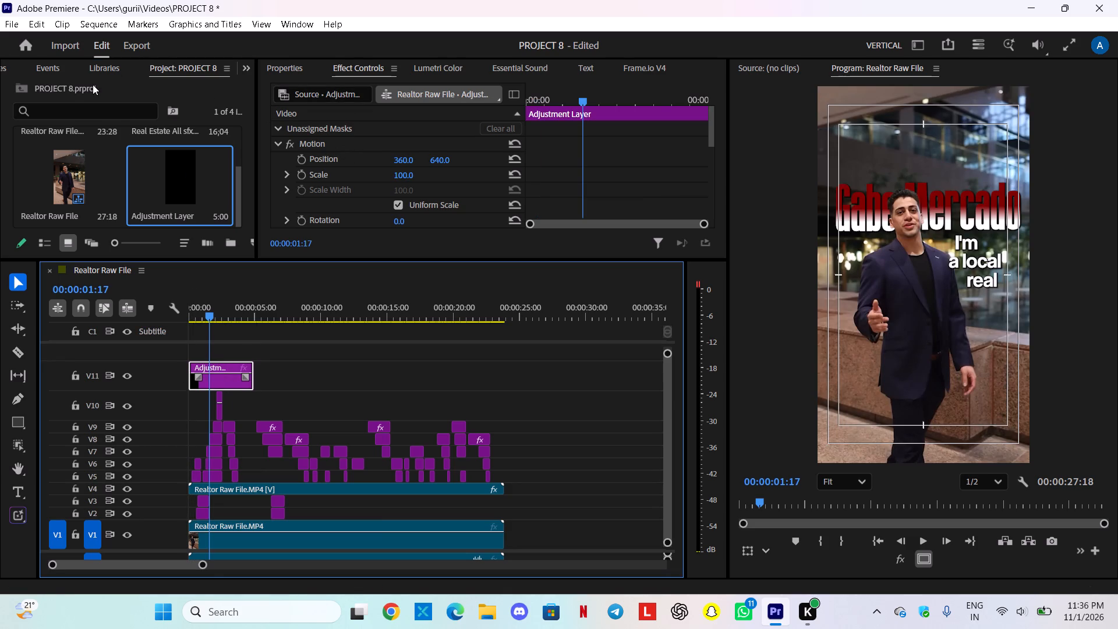
pyautogui.click(0, 66)
pyautogui.click(5, 66)
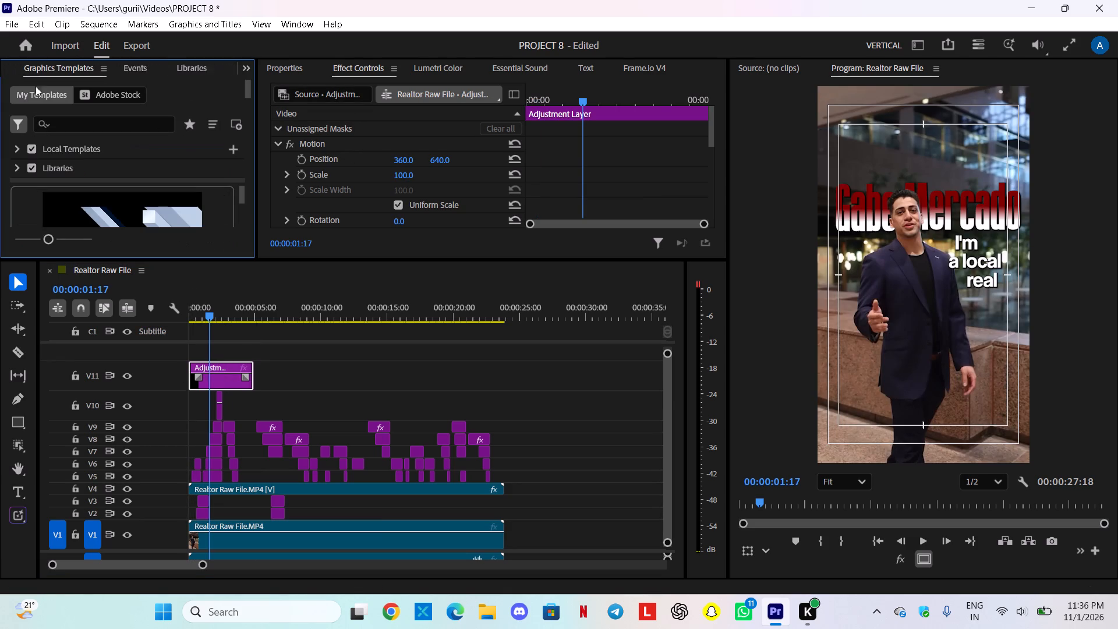
pyautogui.click(6, 70)
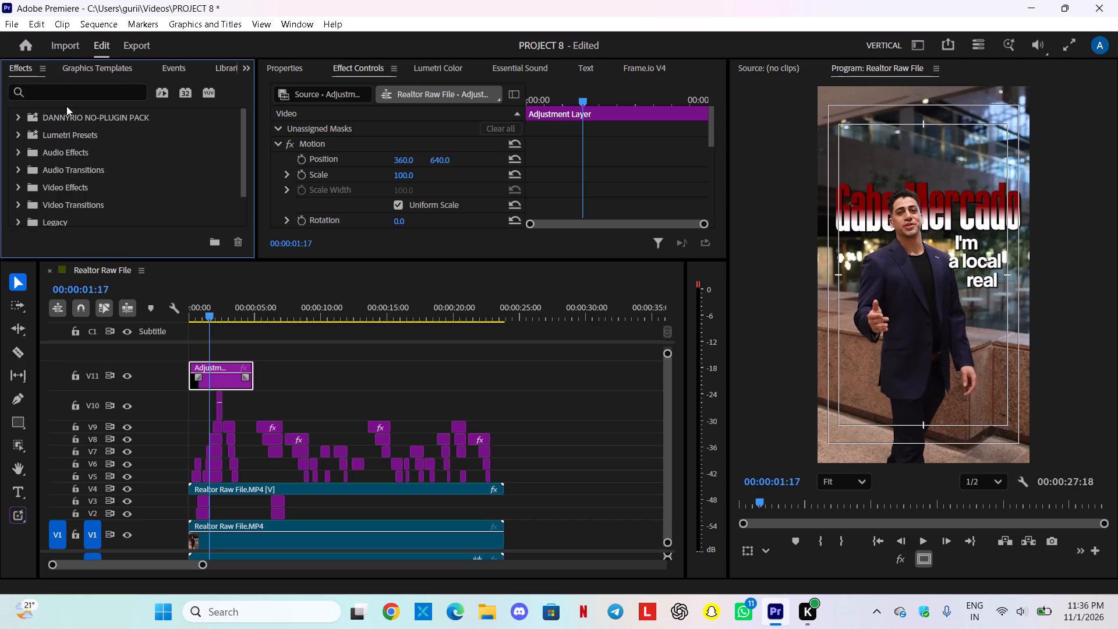
pyautogui.click(65, 92)
pyautogui.write('tr')
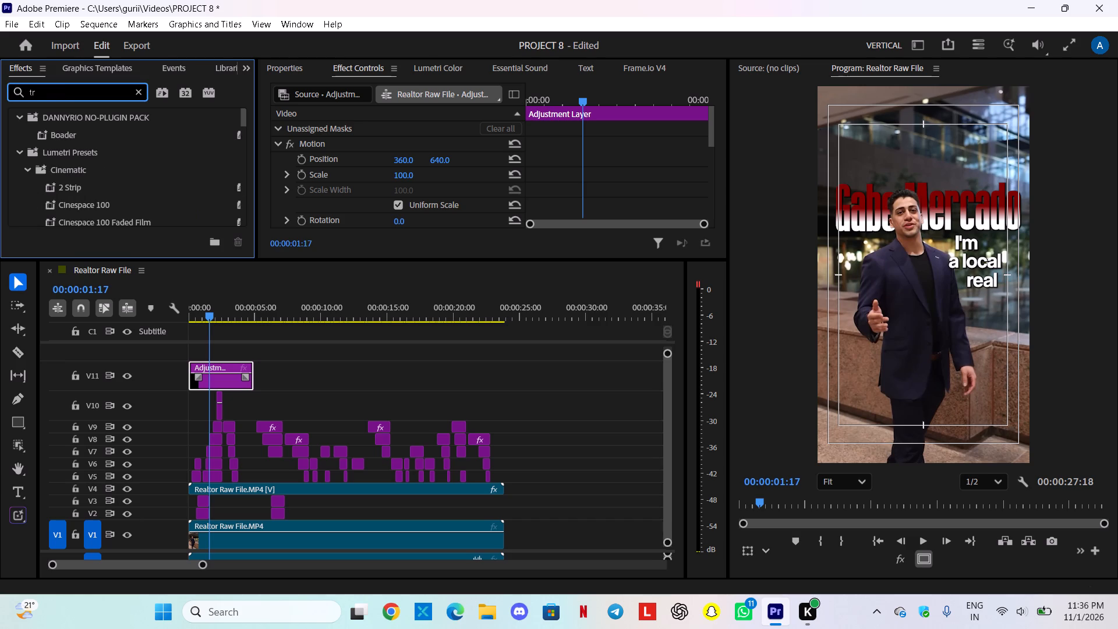
pyautogui.write('ab')
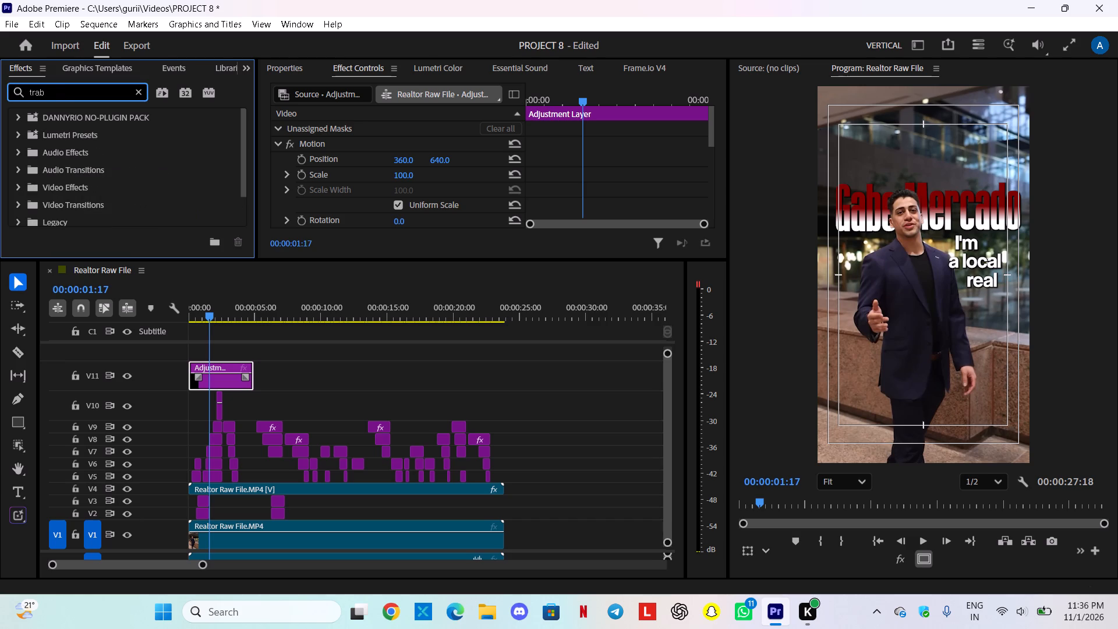
pyautogui.press('BackSpace')
pyautogui.write('nsf')
pyautogui.scroll(-4, 81, 199)
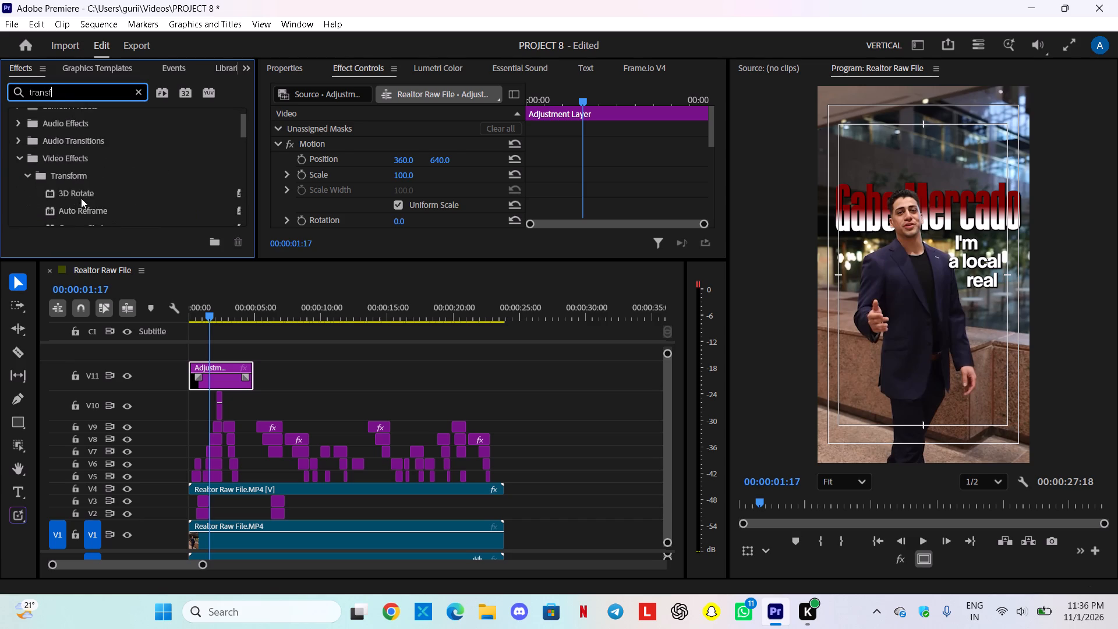
pyautogui.scroll(-11, 81, 198)
pyautogui.moveTo(73, 178); pyautogui.dragTo(119, 224)
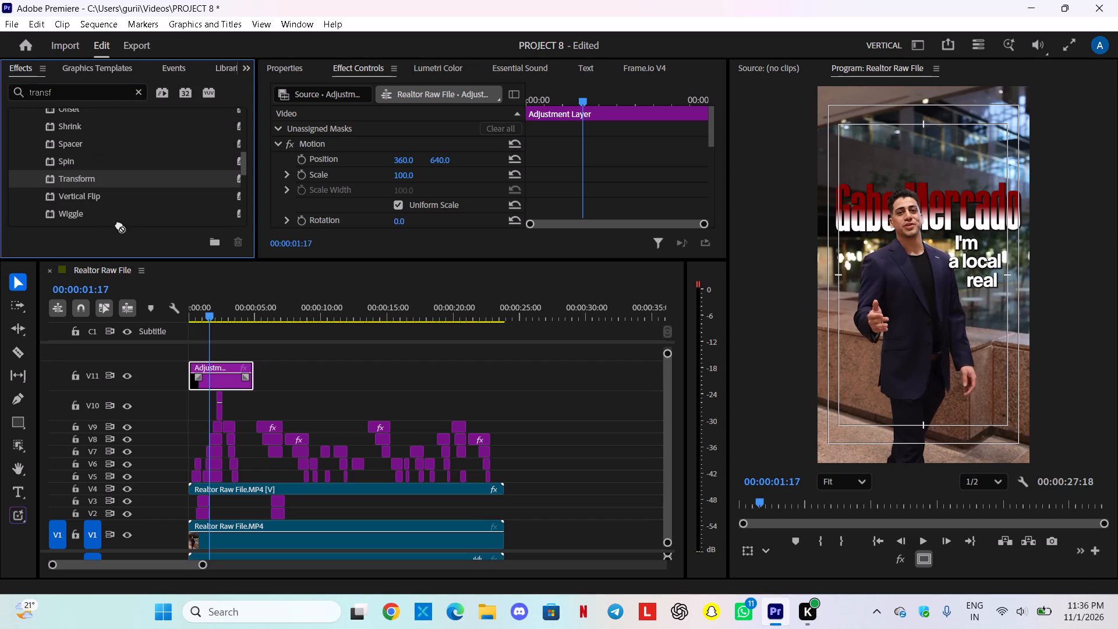
pyautogui.moveTo(119, 224); pyautogui.dragTo(211, 379)
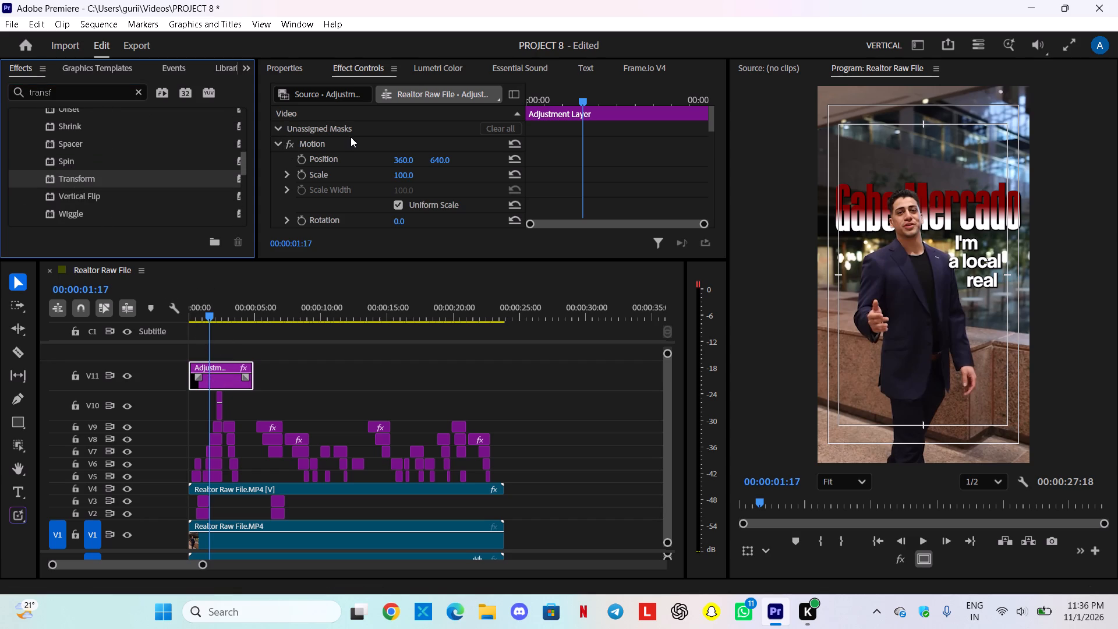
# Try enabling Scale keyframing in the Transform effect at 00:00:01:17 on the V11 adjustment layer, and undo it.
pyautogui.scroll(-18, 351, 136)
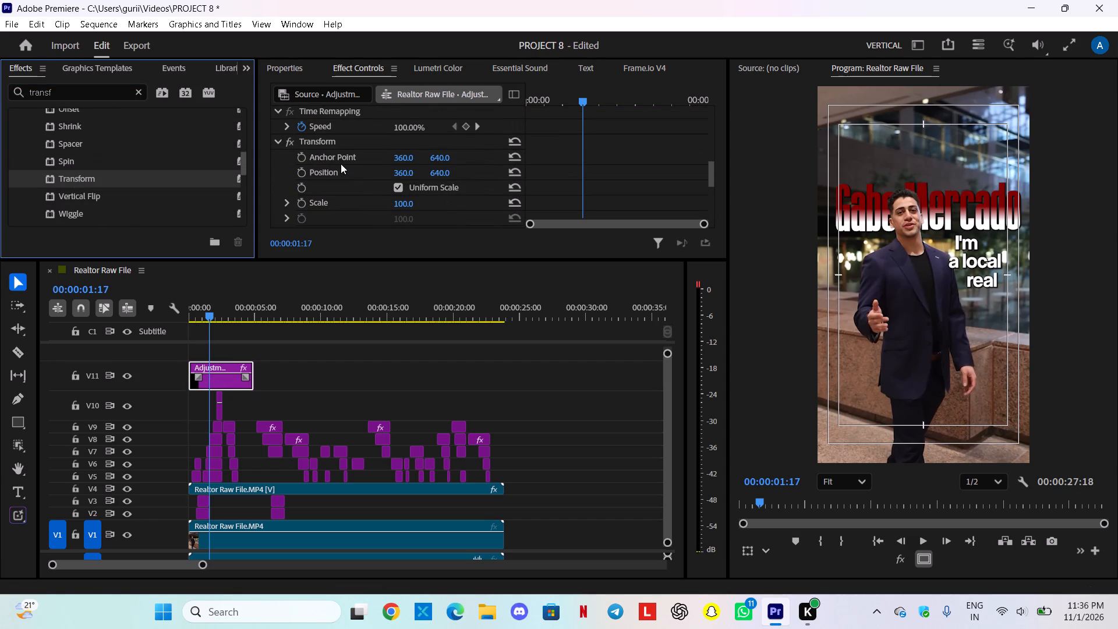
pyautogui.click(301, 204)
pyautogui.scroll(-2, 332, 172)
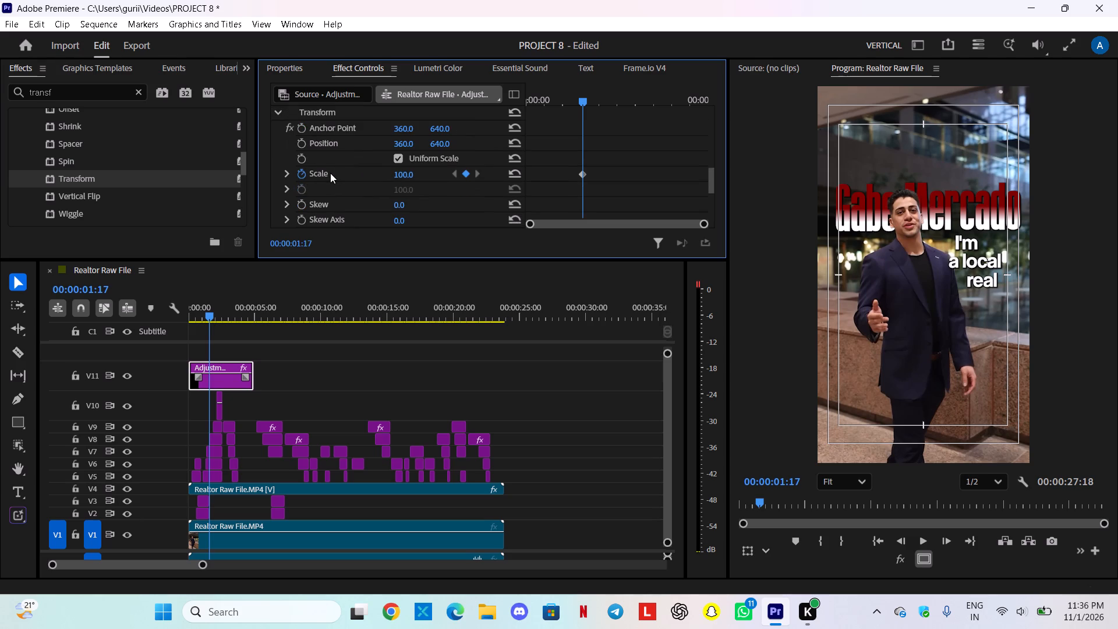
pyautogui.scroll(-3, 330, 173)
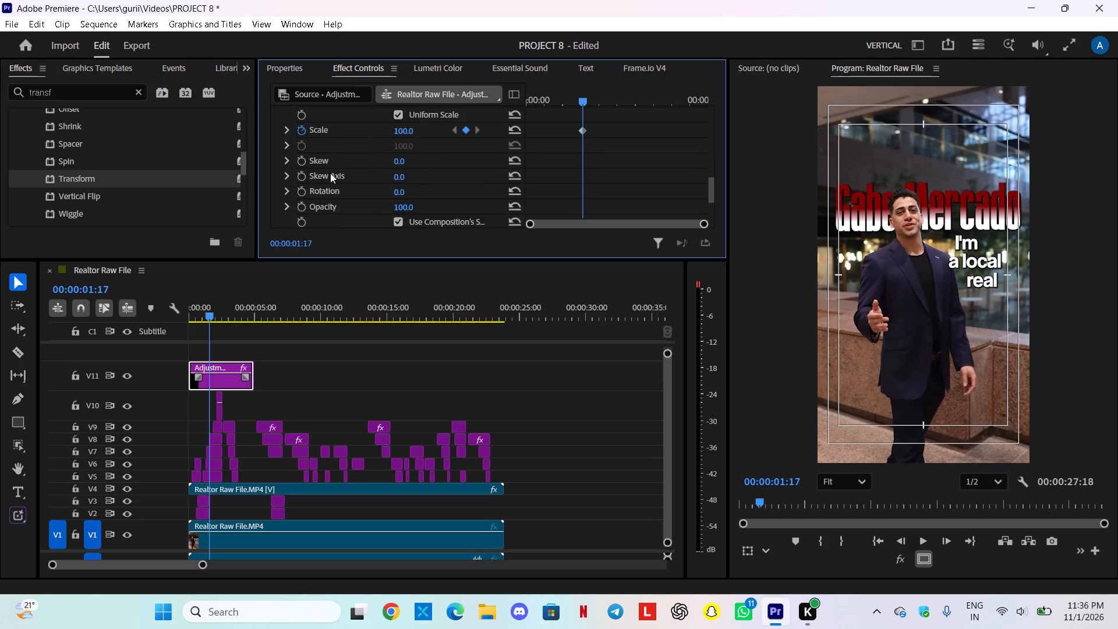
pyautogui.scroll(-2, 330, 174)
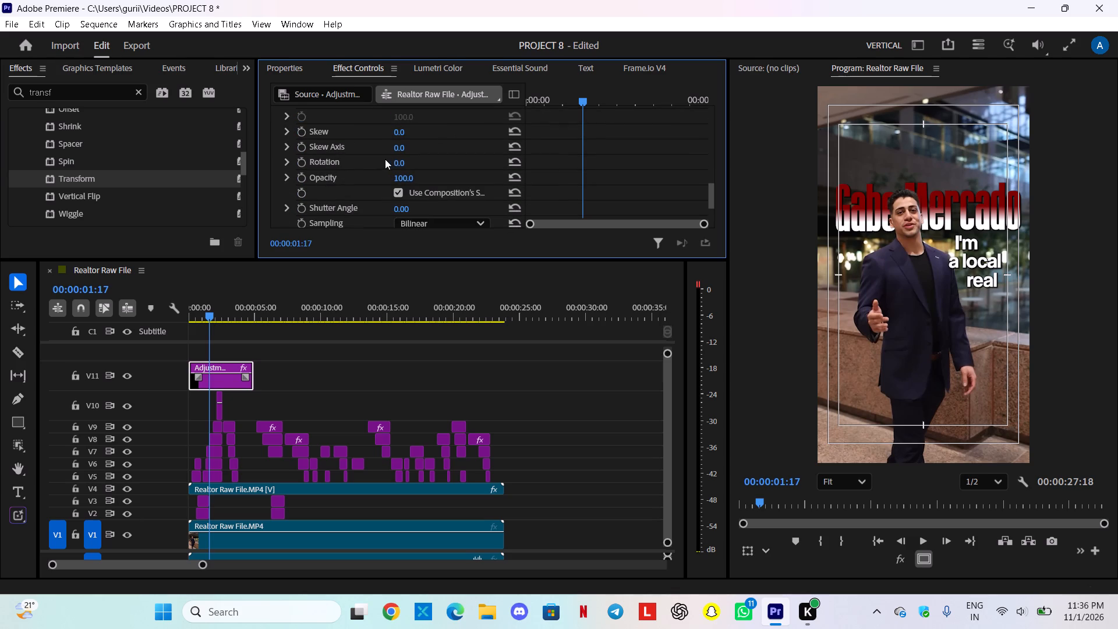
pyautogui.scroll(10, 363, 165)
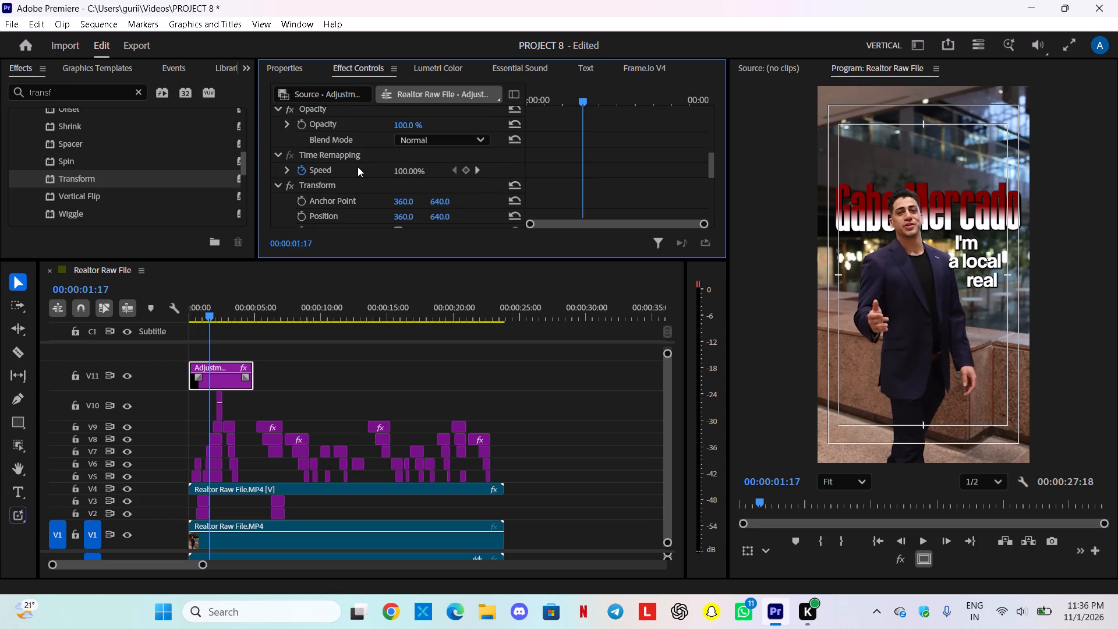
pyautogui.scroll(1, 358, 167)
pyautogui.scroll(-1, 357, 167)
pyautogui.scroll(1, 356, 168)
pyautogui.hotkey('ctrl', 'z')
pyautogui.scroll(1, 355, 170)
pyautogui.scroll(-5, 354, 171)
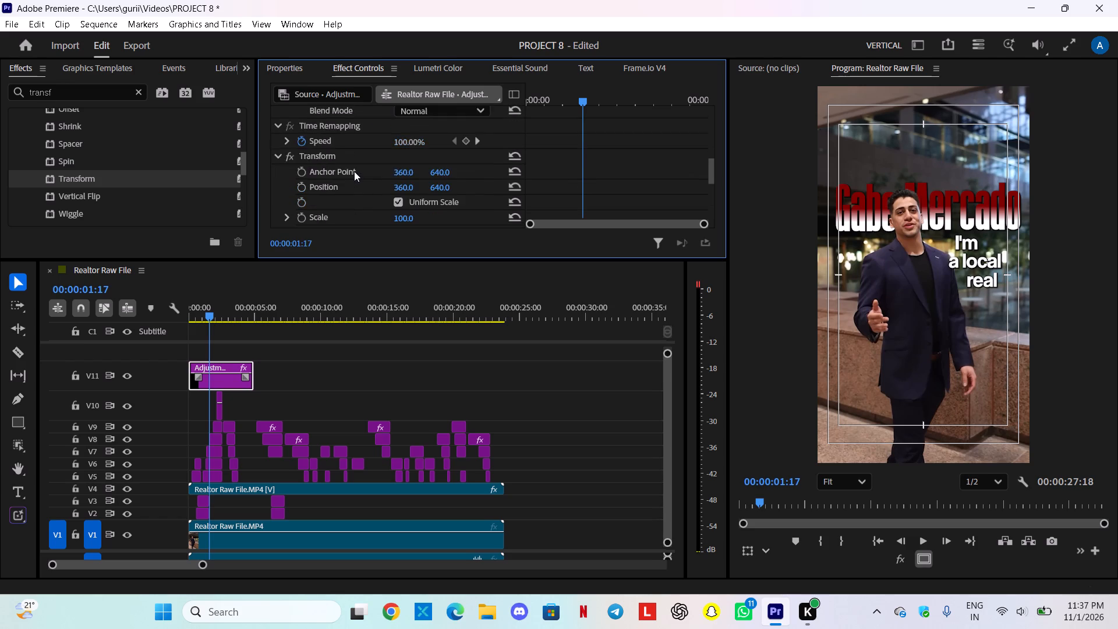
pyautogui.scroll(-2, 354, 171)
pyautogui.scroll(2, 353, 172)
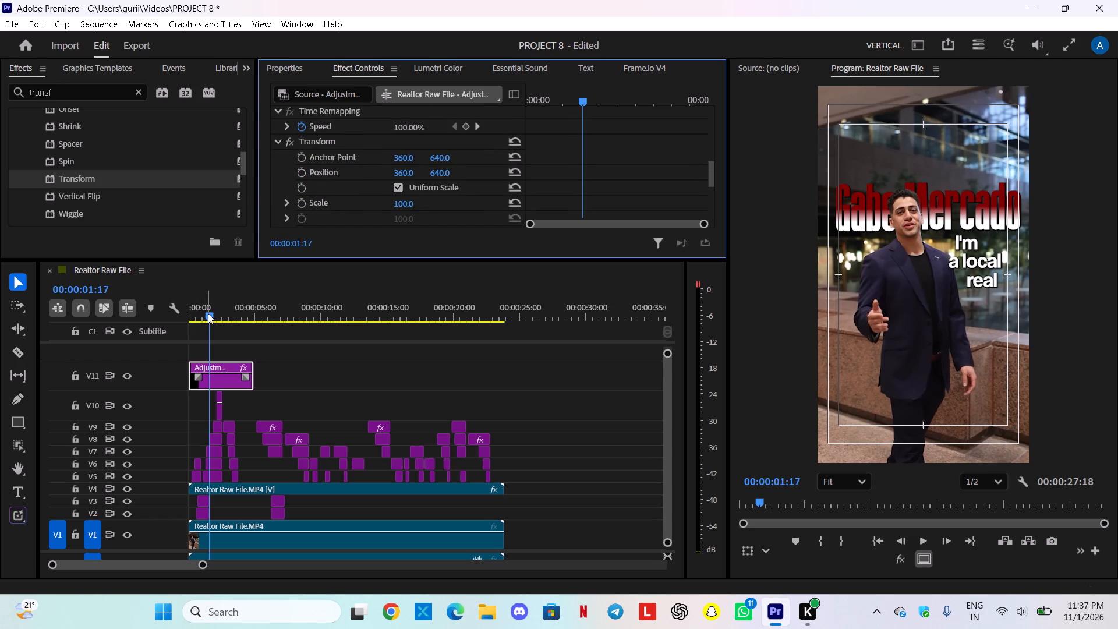
# Play the opening from the sequence start to 00:00:01:04 to check the sound timing of the red name titles.
pyautogui.moveTo(208, 314); pyautogui.dragTo(145, 326)
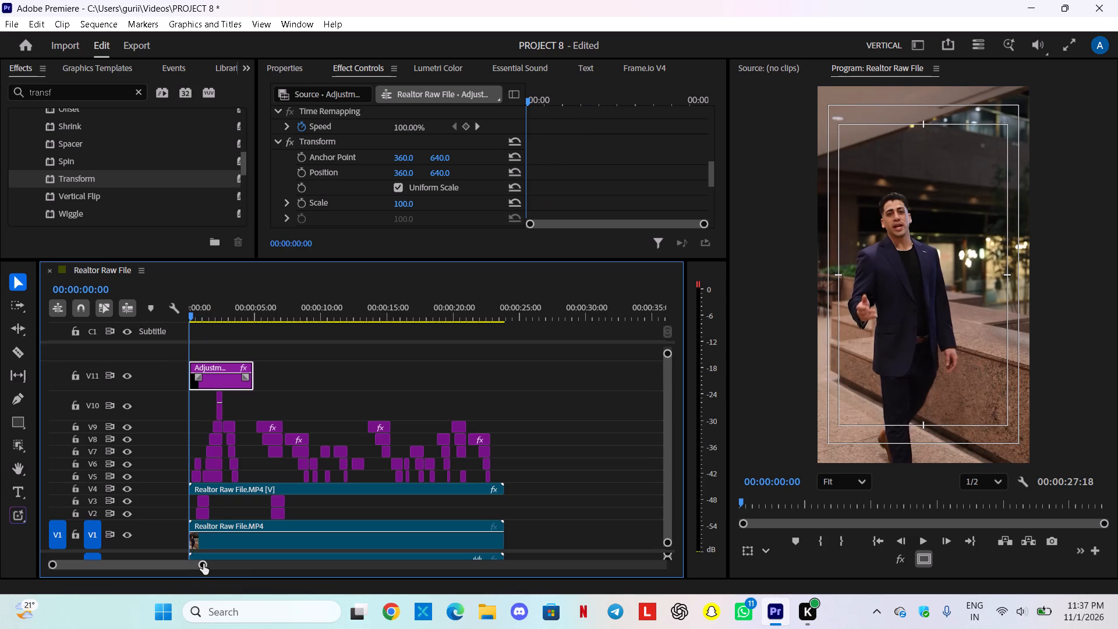
pyautogui.press('space')
pyautogui.press('space')
pyautogui.press('space')
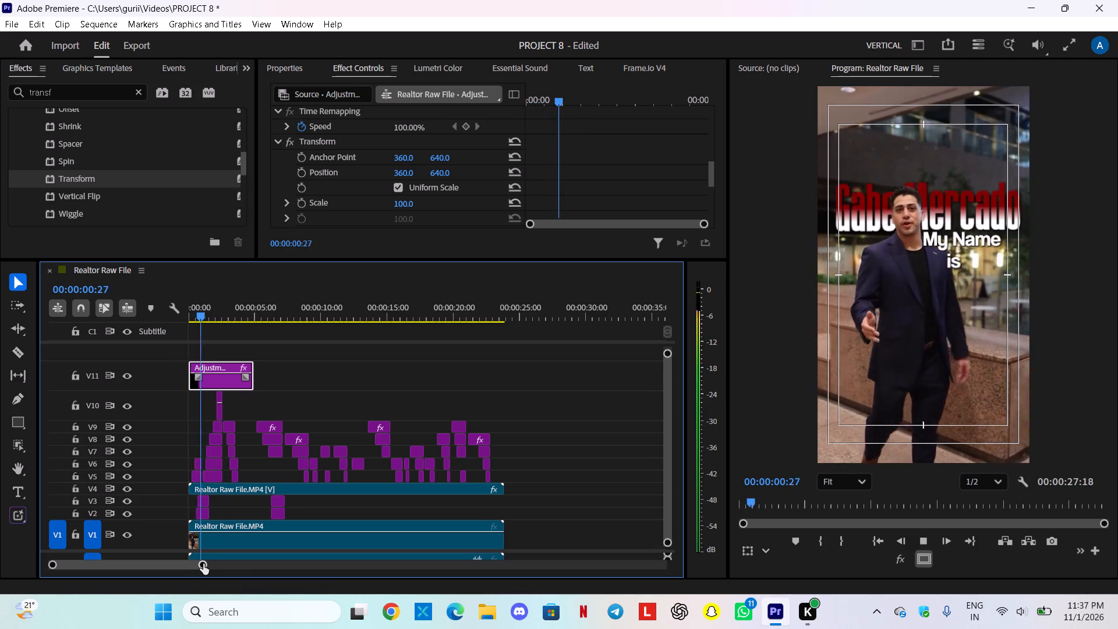
pyautogui.press('space')
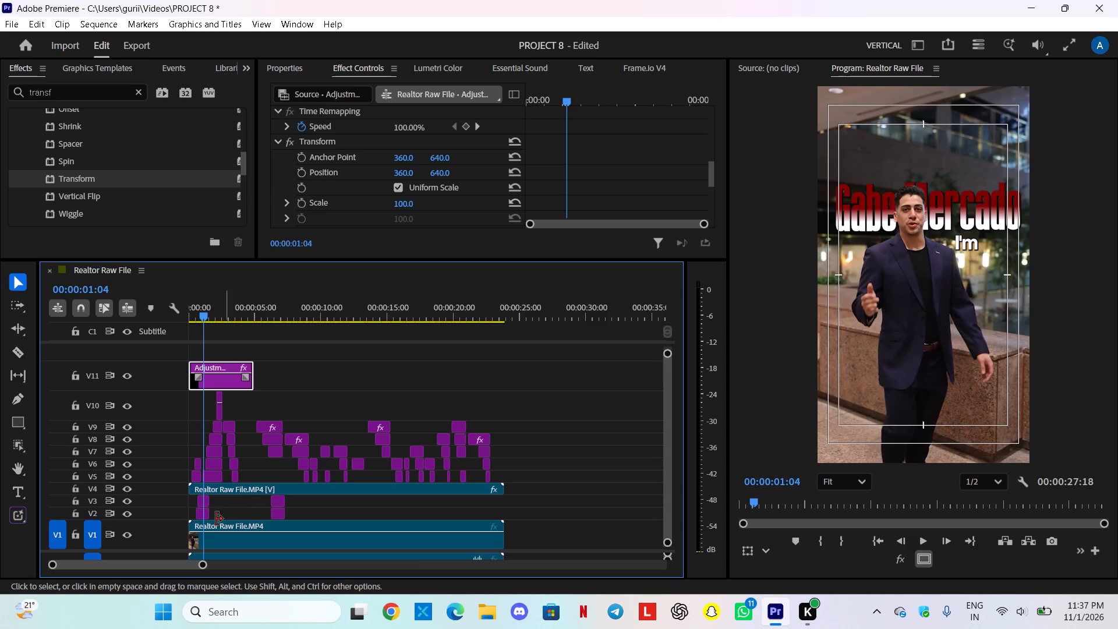
# Shift the second A2 sound effect slightly earlier so it lines up with the start of the red name titles.
pyautogui.moveTo(163, 551); pyautogui.dragTo(178, 464)
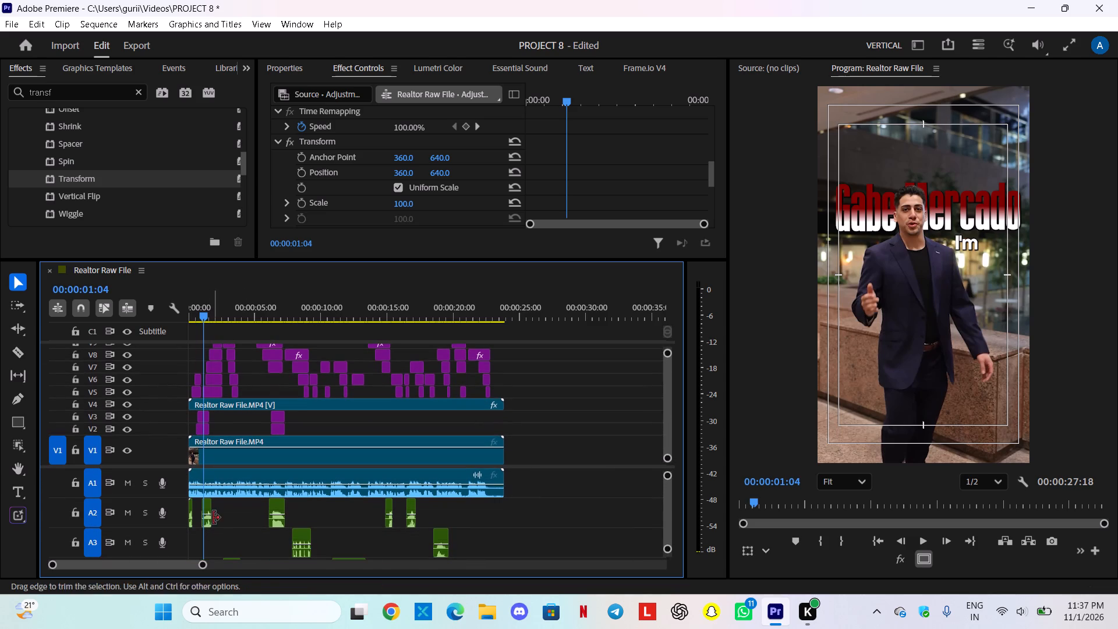
pyautogui.click(204, 502)
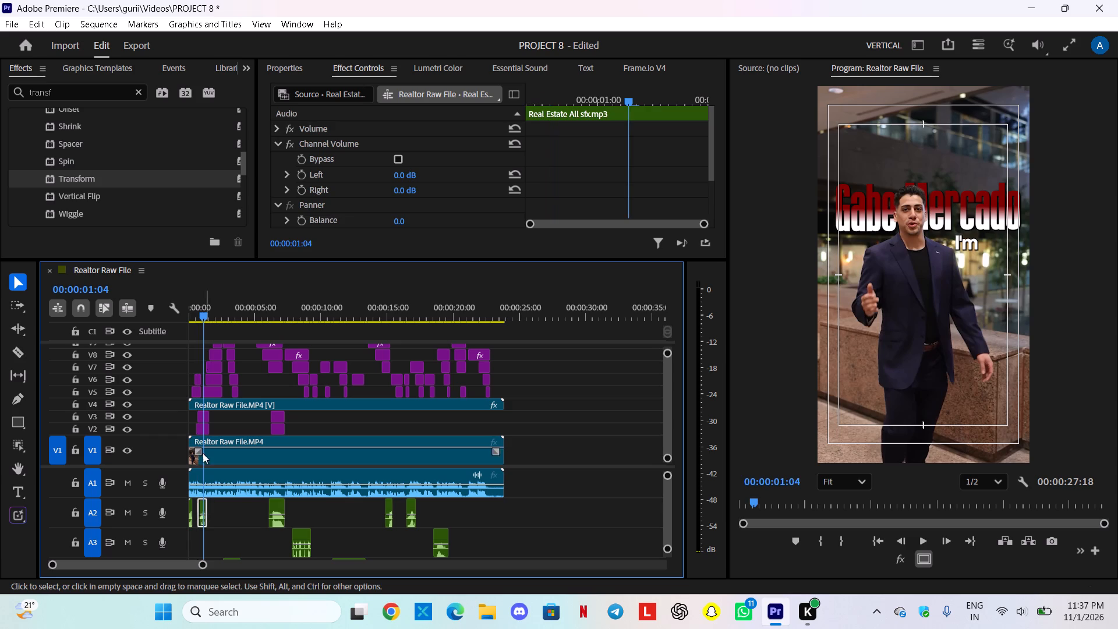
# Play the opening from the sequence start to 00:00:01:12 and scrub to 00:00:01:00 to check the shifted sound effect.
pyautogui.moveTo(201, 317); pyautogui.dragTo(114, 330)
pyautogui.press('space')
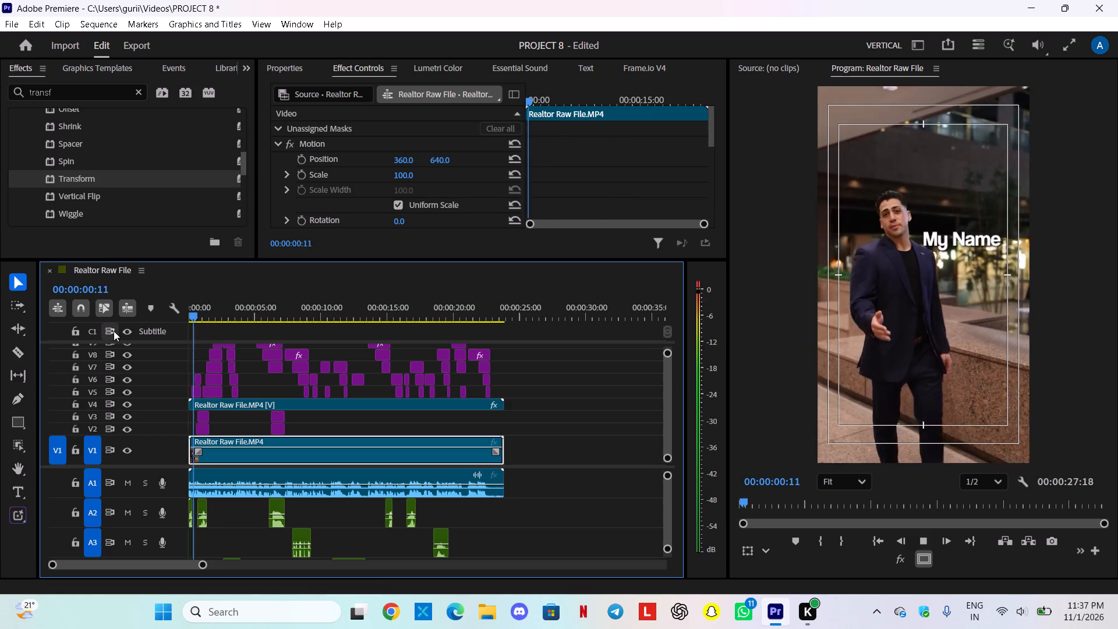
pyautogui.press('space')
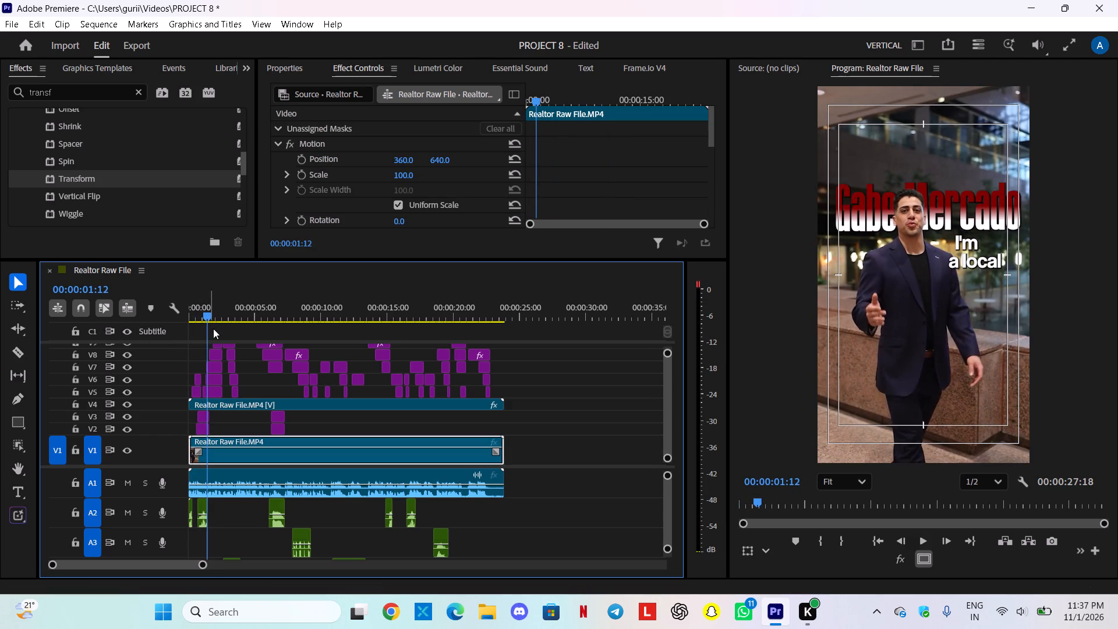
pyautogui.moveTo(207, 317); pyautogui.dragTo(185, 317)
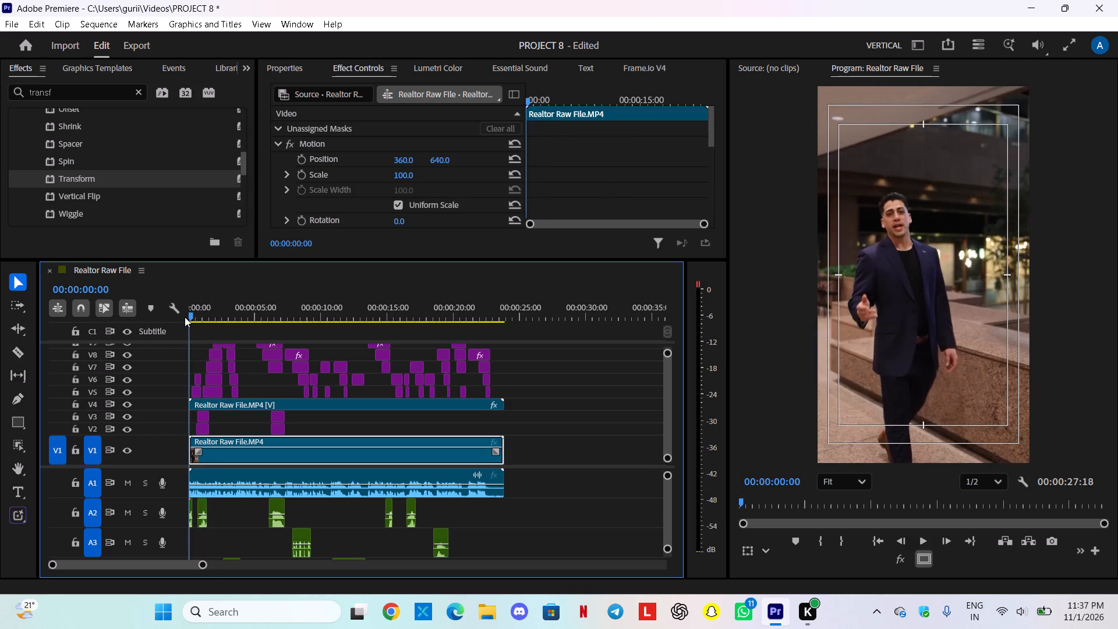
pyautogui.moveTo(185, 317); pyautogui.dragTo(201, 317)
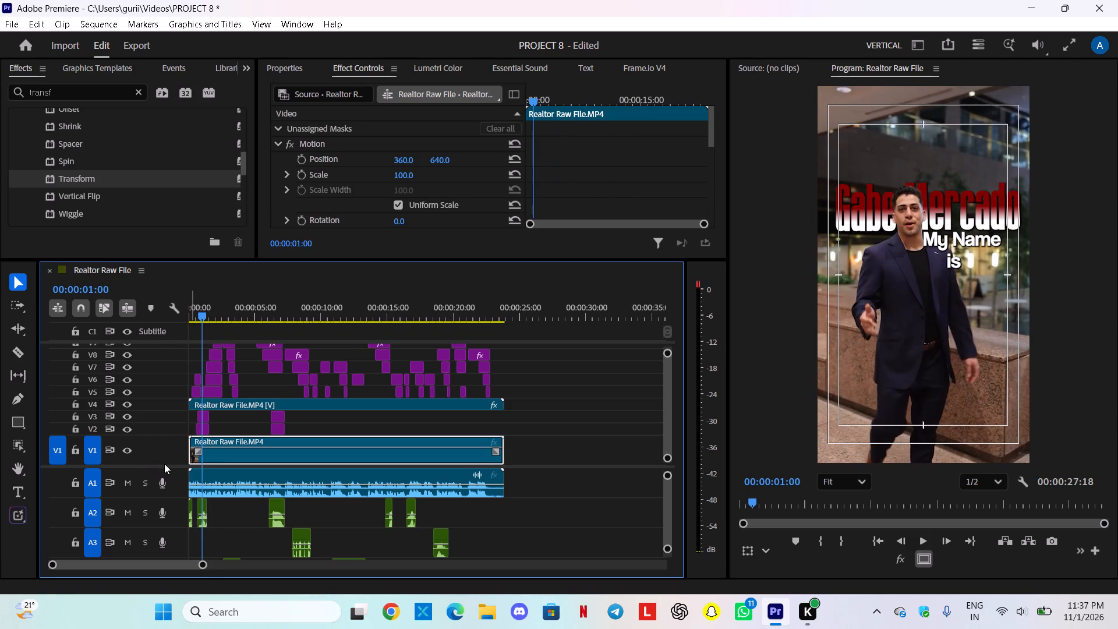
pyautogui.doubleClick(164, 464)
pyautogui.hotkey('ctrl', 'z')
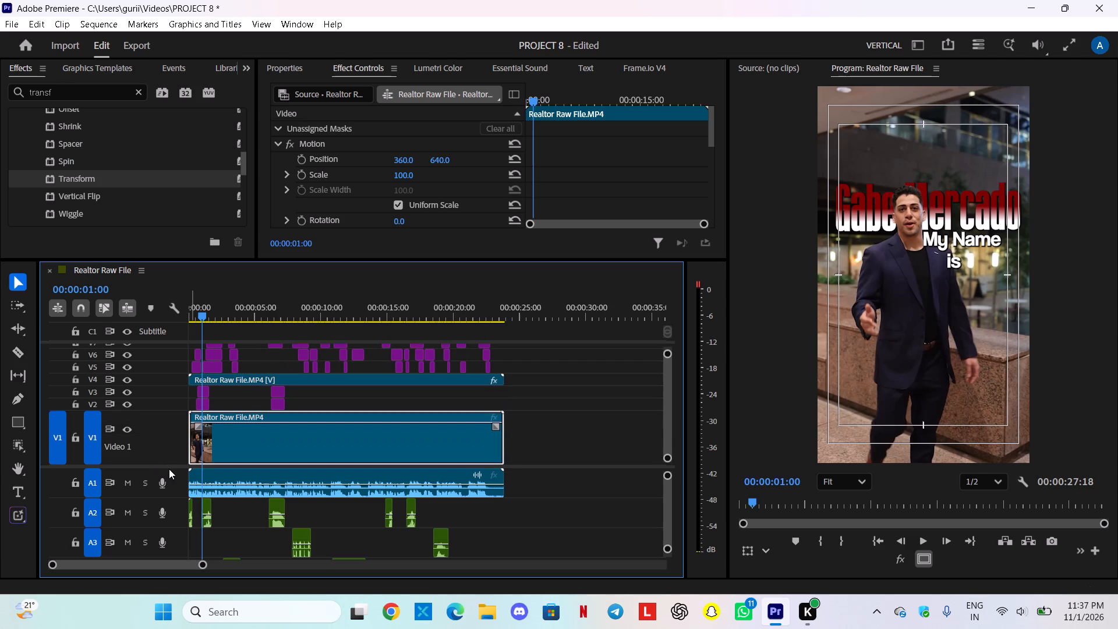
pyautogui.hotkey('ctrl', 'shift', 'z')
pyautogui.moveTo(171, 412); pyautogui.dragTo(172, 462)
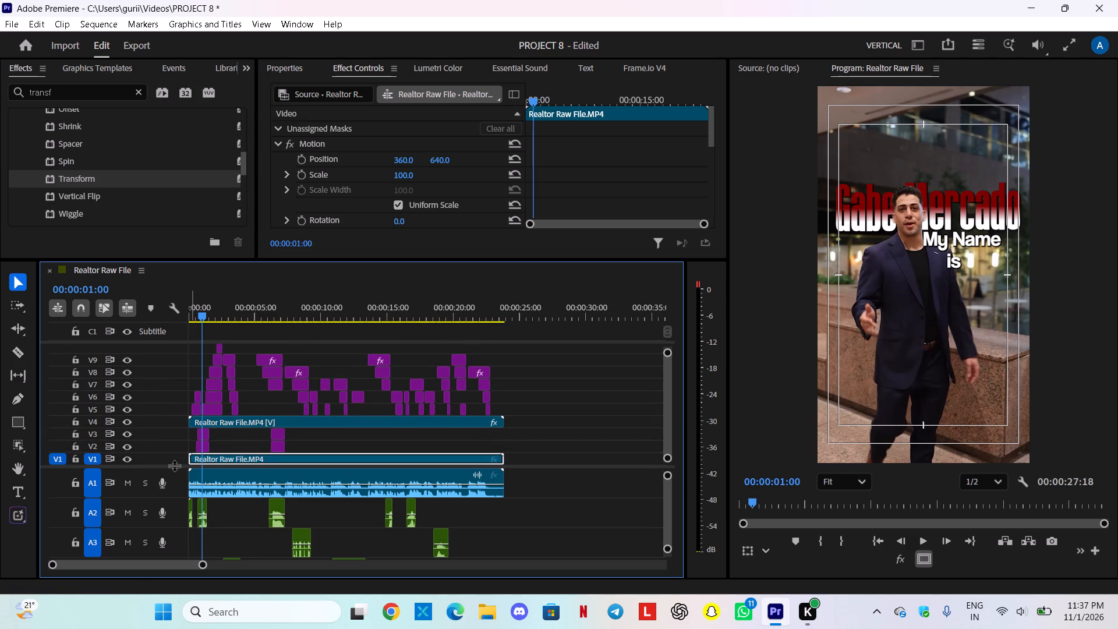
# Select the adjustment layer on V11 and move the playhead to 00:00:00:07, before the red name titles appear.
pyautogui.moveTo(174, 465); pyautogui.dragTo(178, 537)
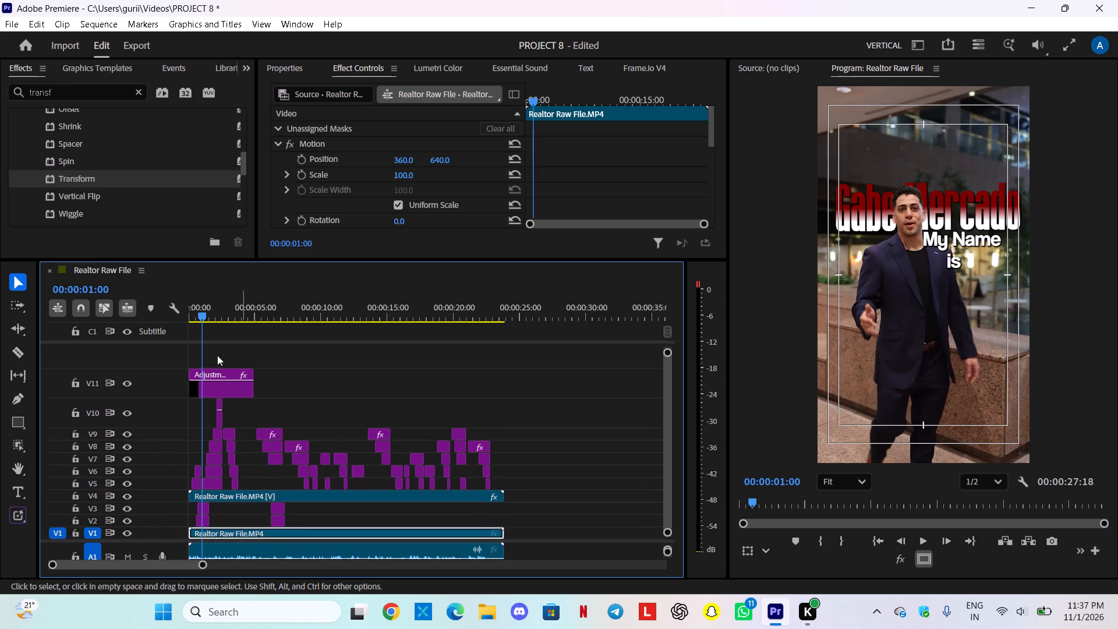
pyautogui.click(216, 373)
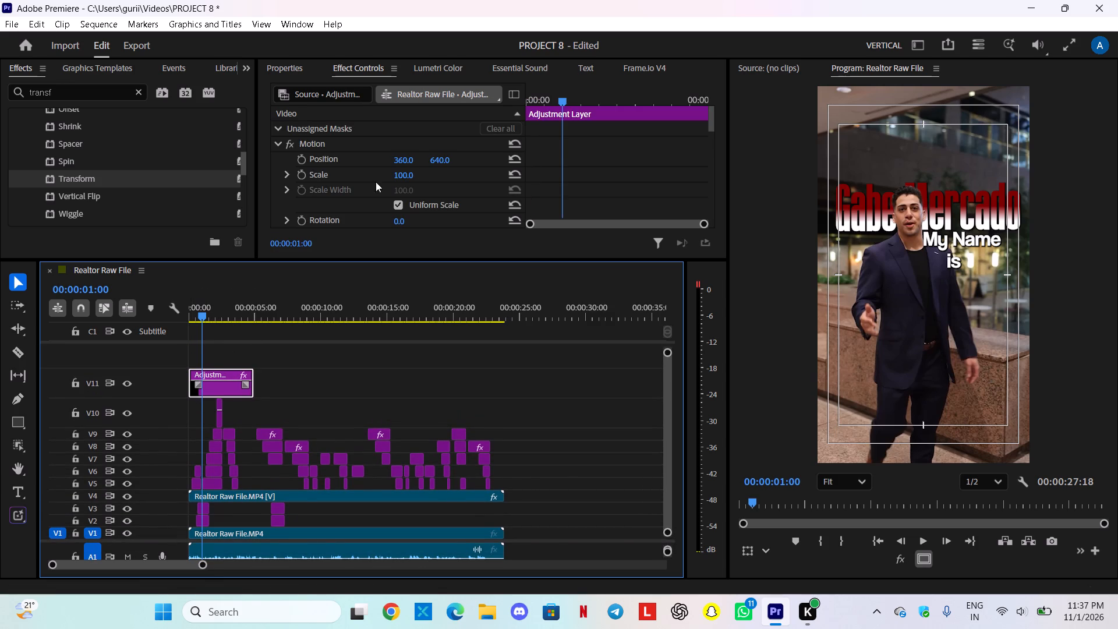
pyautogui.moveTo(561, 98); pyautogui.dragTo(550, 104)
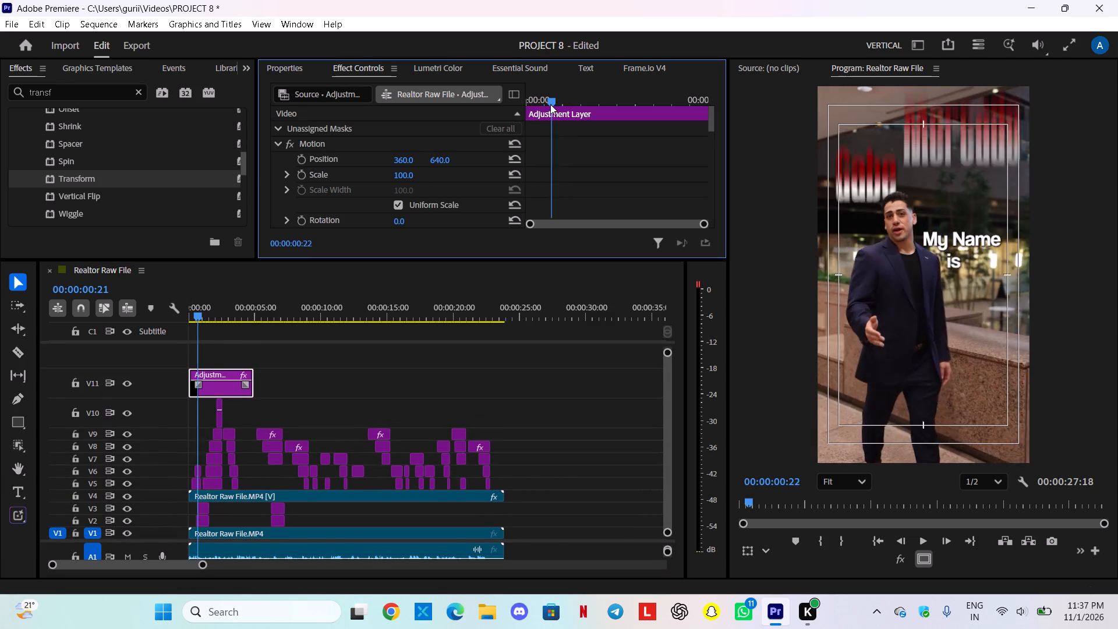
pyautogui.moveTo(550, 104); pyautogui.dragTo(535, 105)
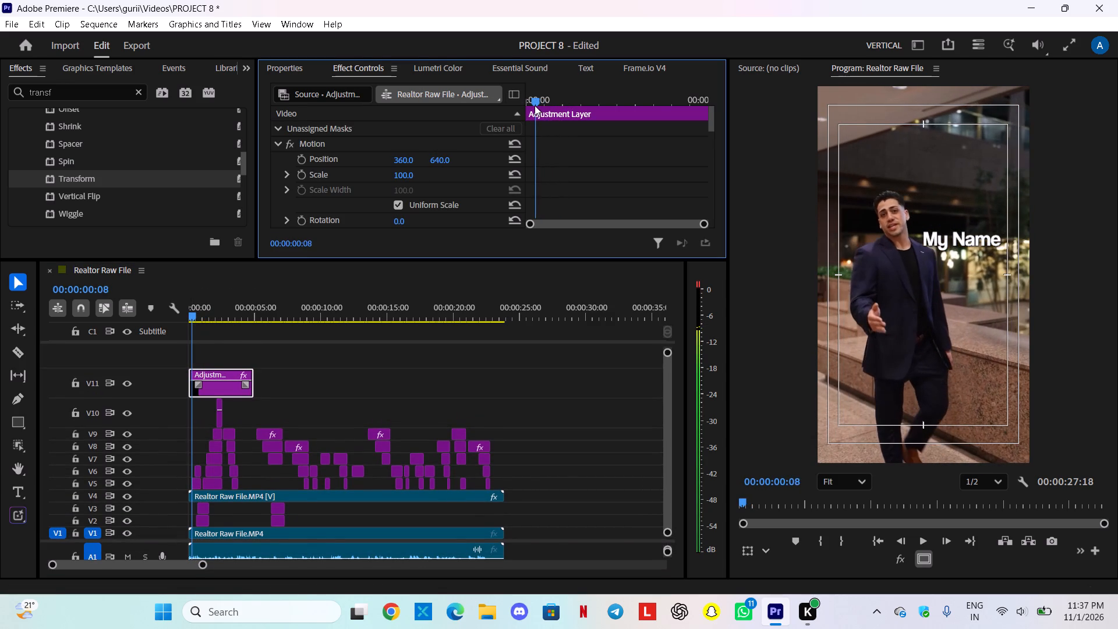
pyautogui.moveTo(535, 105); pyautogui.dragTo(533, 107)
pyautogui.scroll(-3, 486, 173)
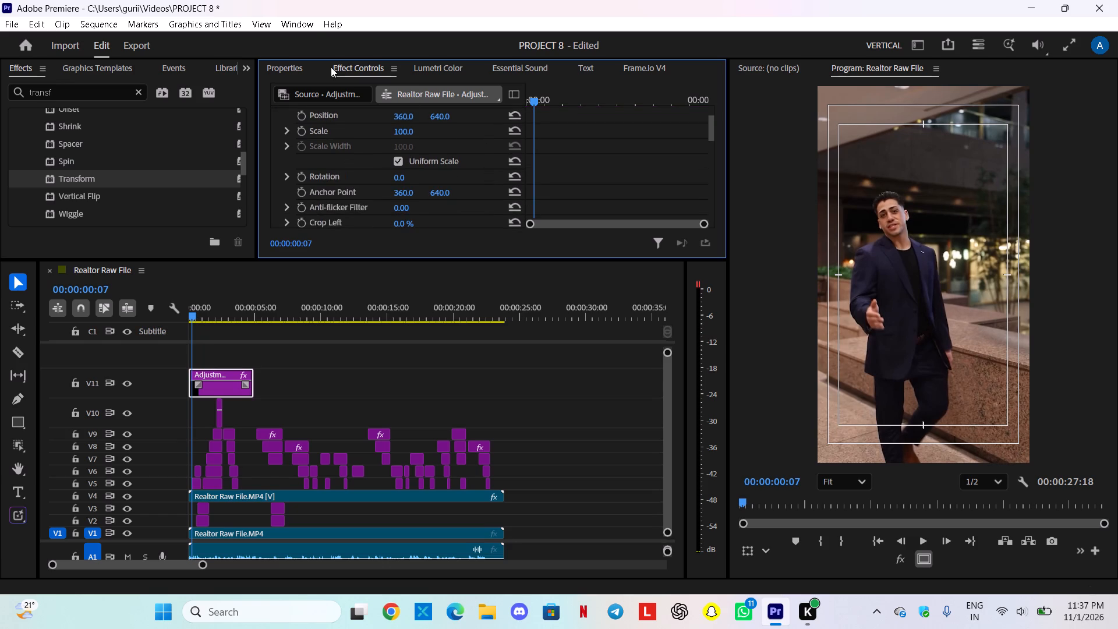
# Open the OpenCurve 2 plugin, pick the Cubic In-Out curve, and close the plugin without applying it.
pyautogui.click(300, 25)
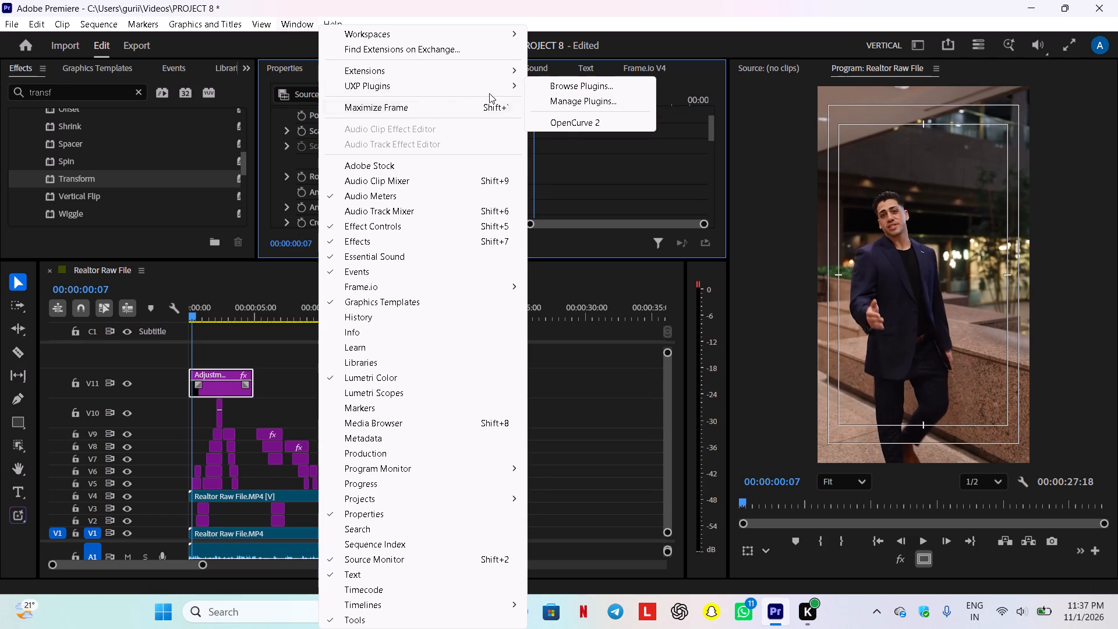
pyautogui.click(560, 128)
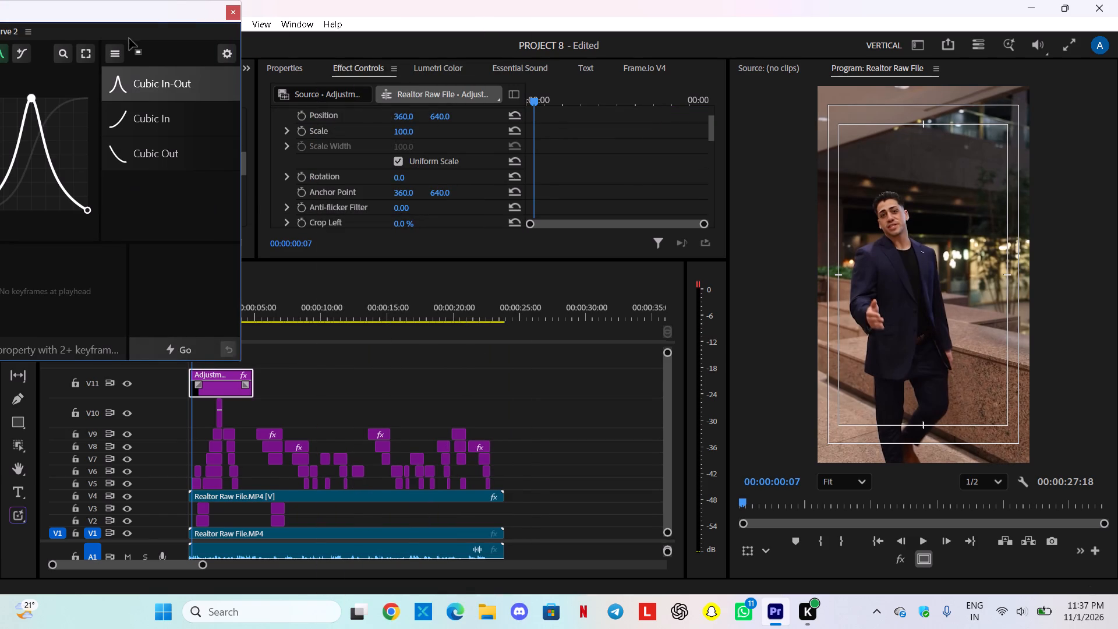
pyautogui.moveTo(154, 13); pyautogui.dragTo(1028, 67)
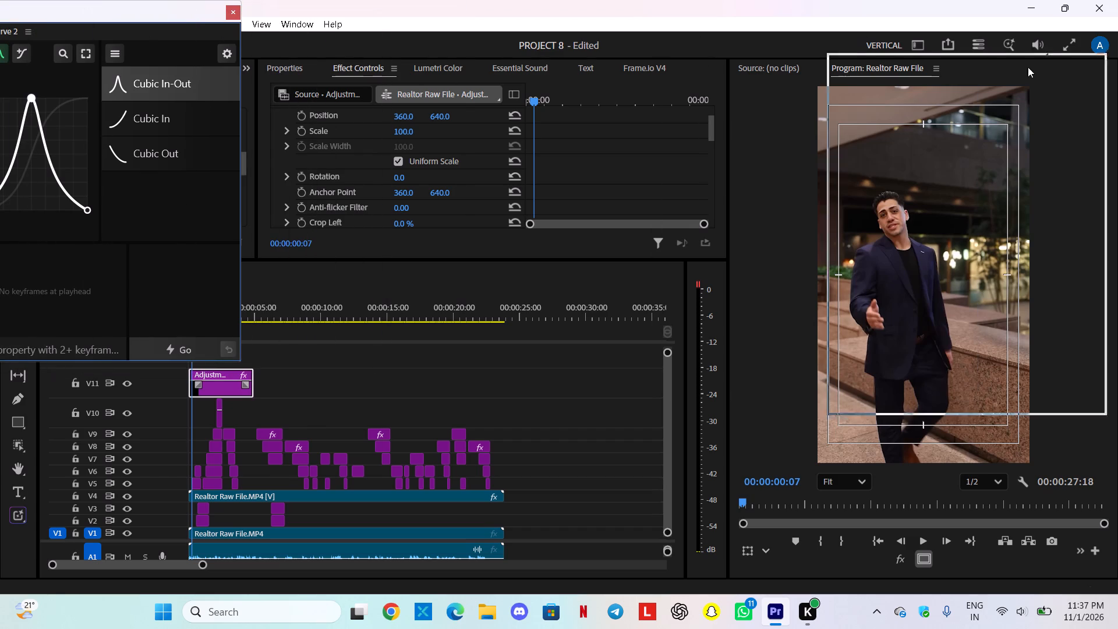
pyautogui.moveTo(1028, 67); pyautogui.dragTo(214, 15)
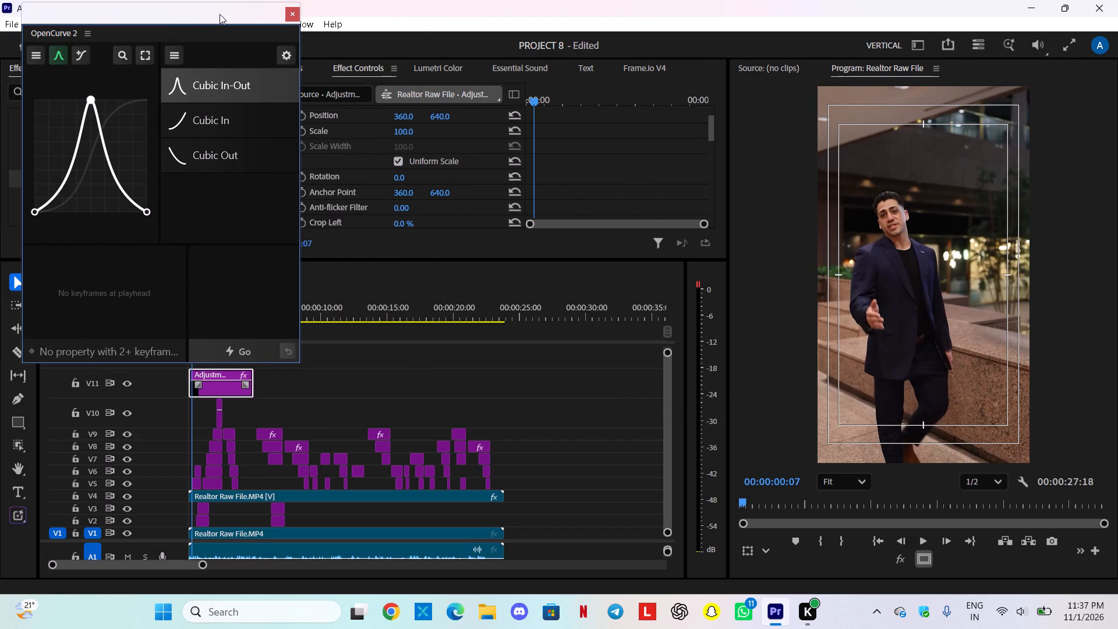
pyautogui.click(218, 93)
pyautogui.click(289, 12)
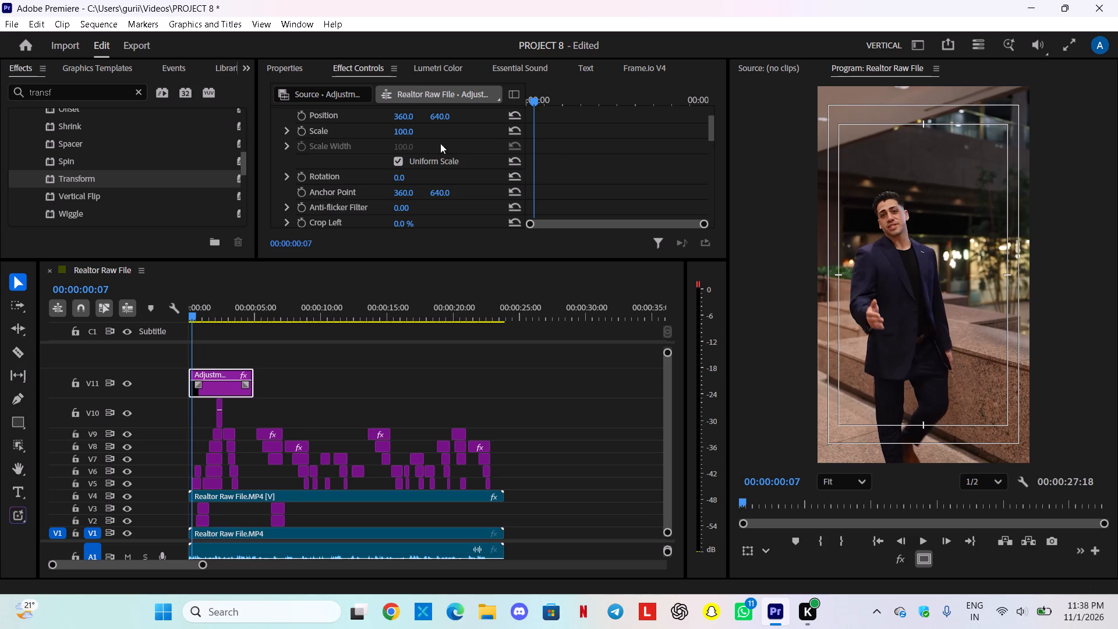
# Add a Motion Scale keyframe of 100 at 00:00:00:07 on the V11 adjustment layer.
pyautogui.click(300, 130)
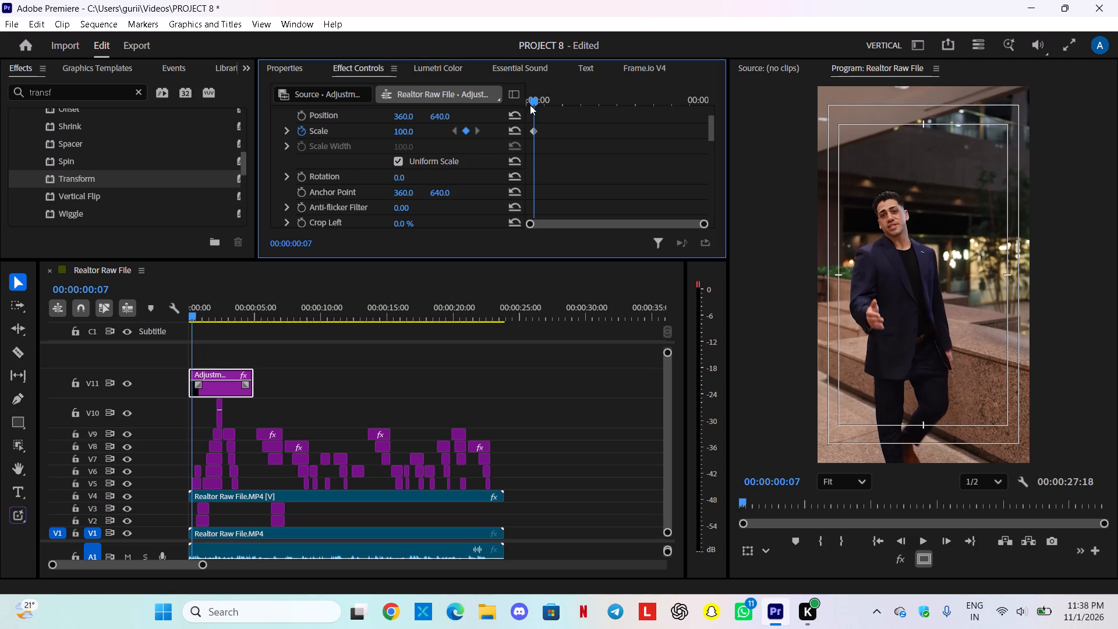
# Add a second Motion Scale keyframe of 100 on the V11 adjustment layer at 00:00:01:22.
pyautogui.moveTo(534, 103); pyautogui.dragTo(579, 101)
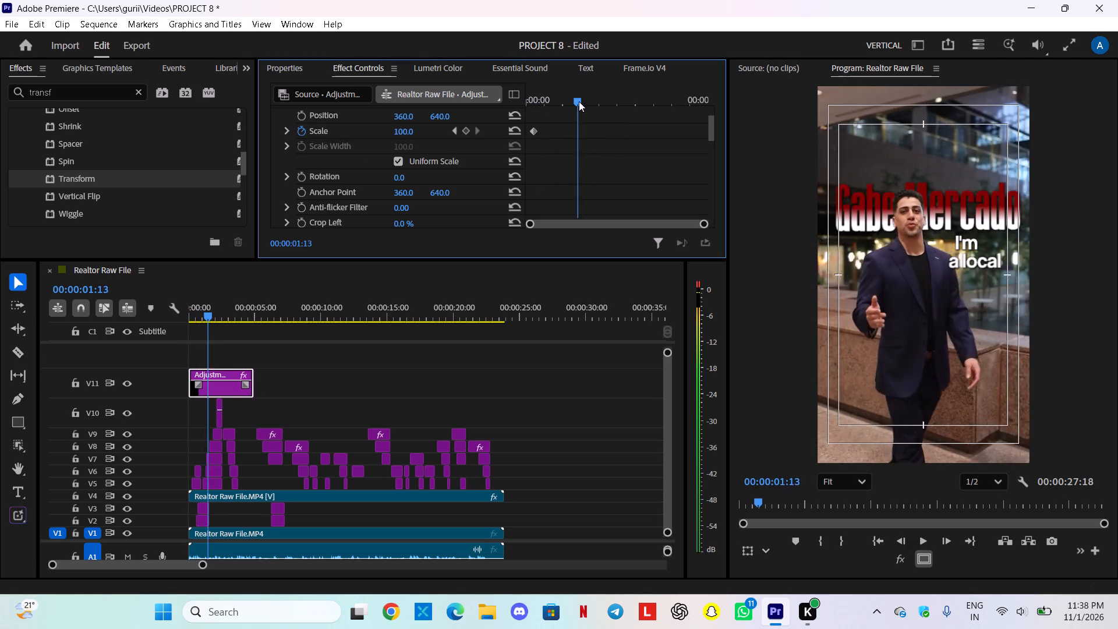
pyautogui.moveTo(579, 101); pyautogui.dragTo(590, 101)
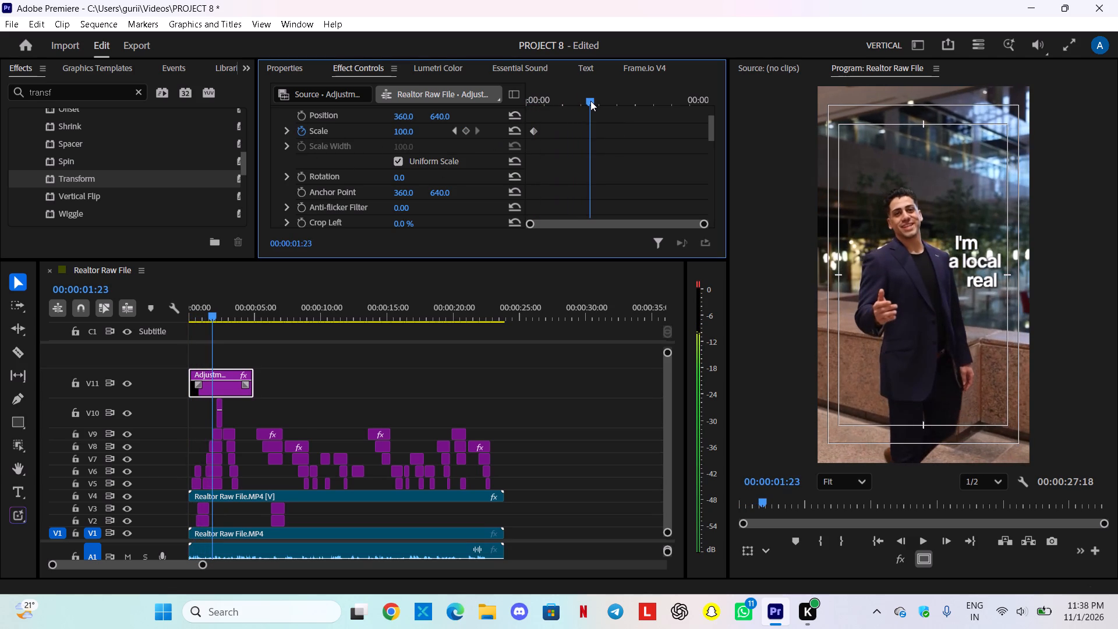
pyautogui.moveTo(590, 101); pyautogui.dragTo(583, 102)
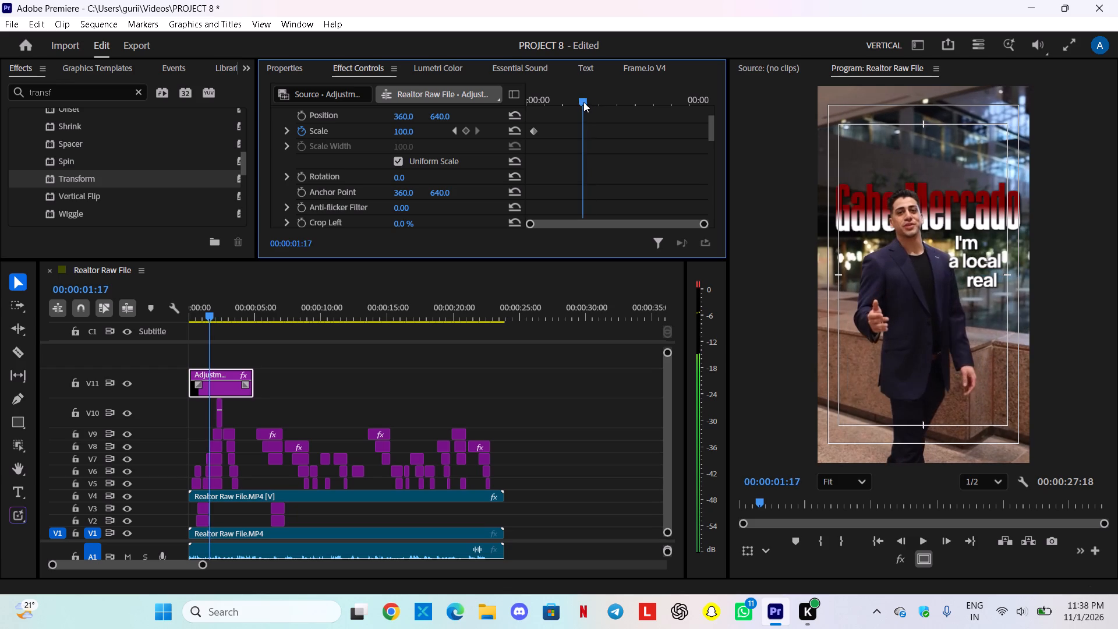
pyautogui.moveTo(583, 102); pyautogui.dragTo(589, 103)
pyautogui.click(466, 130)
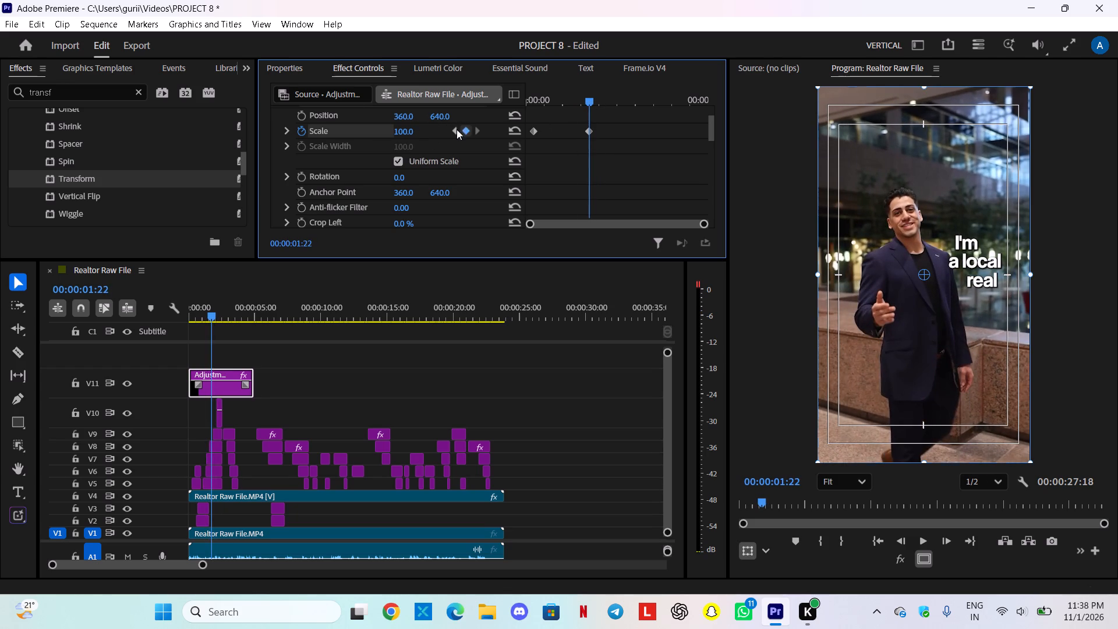
# Open the OpenCurve 2 plugin and move the Cubic In-Out preset below Cubic Out in its preset list.
pyautogui.click(288, 23)
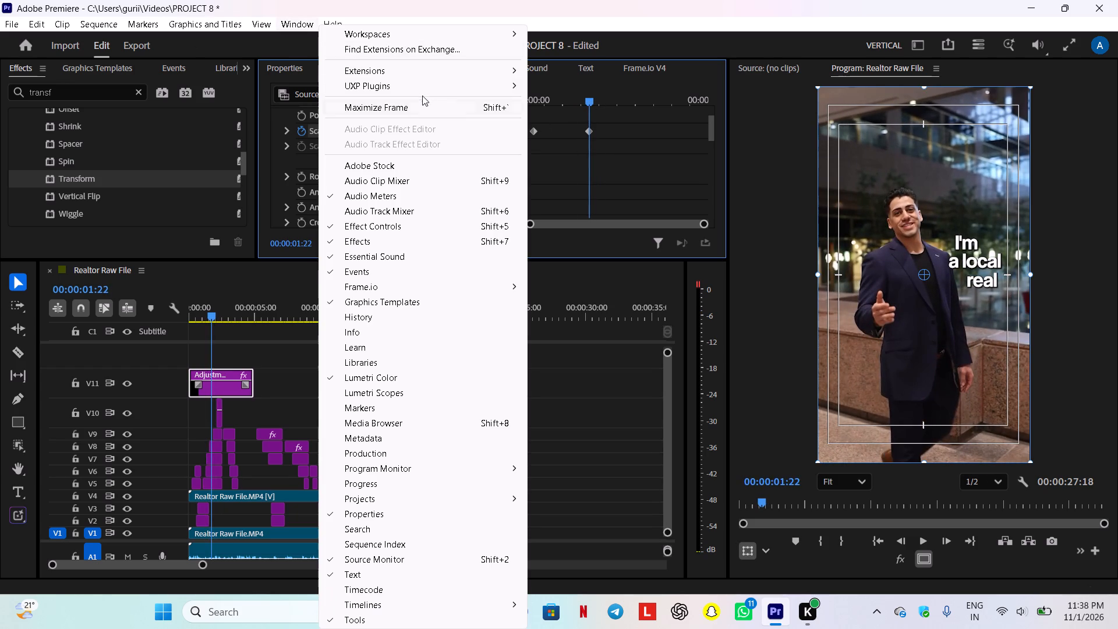
pyautogui.click(548, 123)
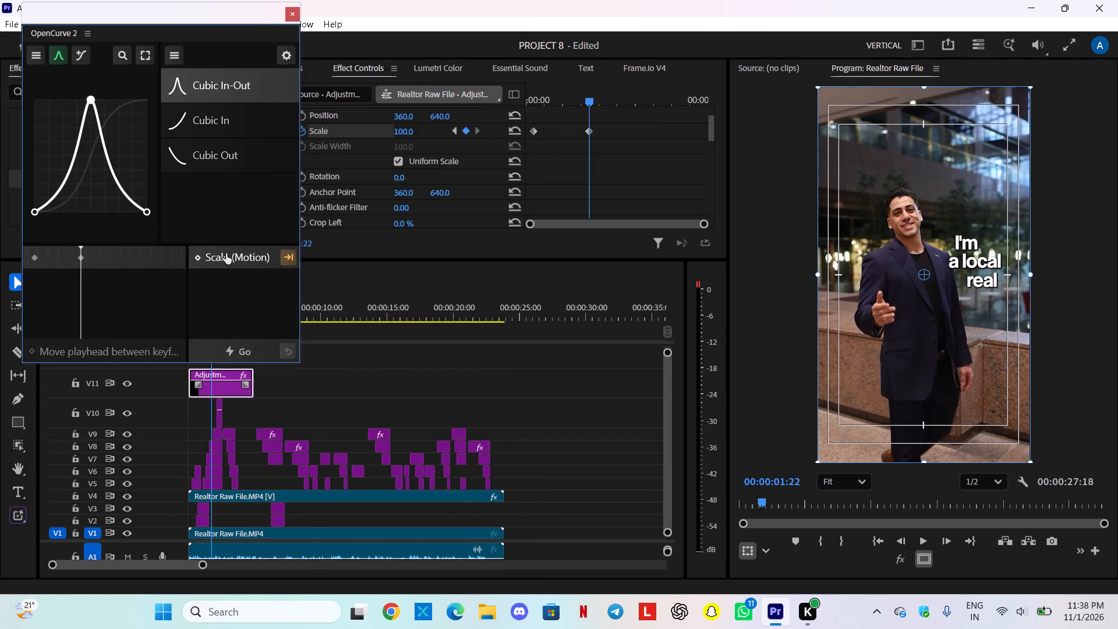
pyautogui.click(205, 78)
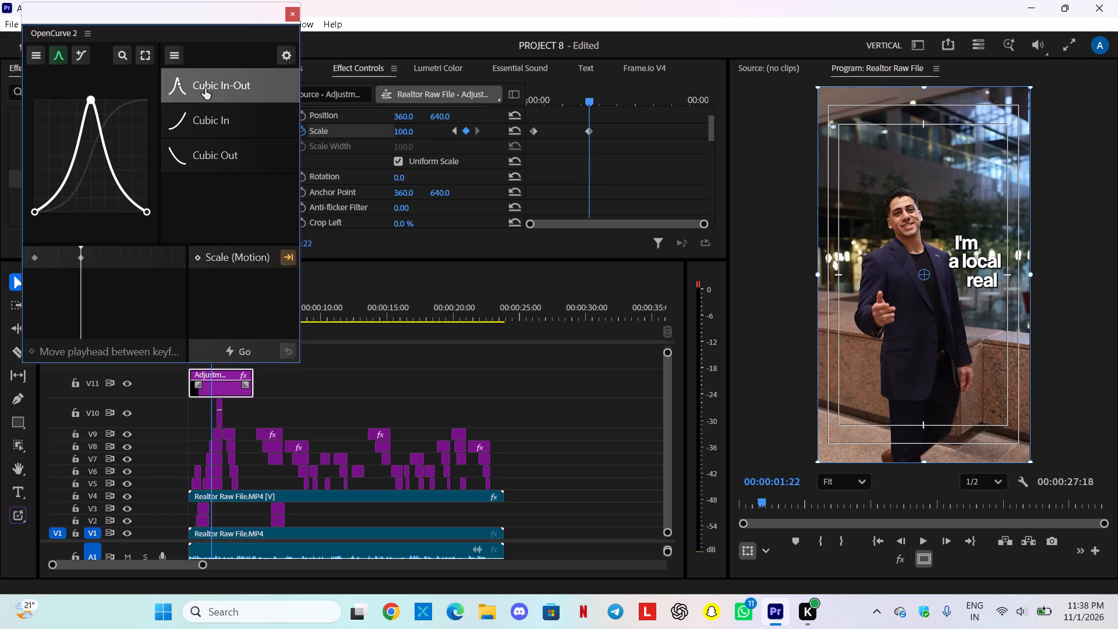
pyautogui.moveTo(205, 88); pyautogui.dragTo(152, 200)
pyautogui.moveTo(152, 200); pyautogui.dragTo(82, 299)
# Play and scrub through the opening to check the motion across the two Scale keyframes.
pyautogui.moveTo(80, 245); pyautogui.dragTo(61, 251)
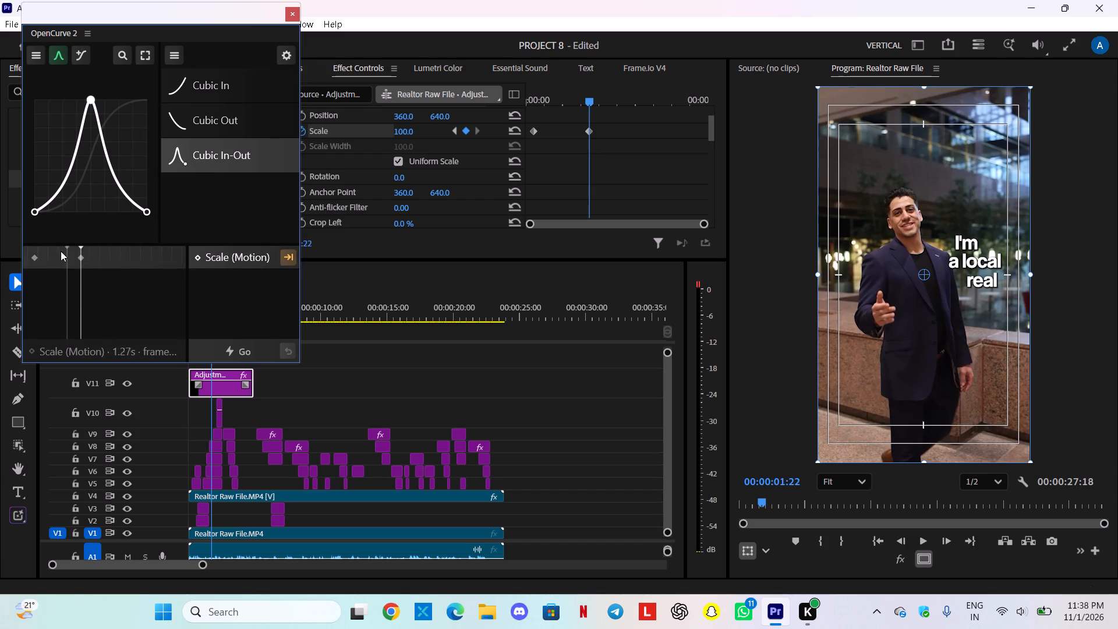
pyautogui.moveTo(61, 251); pyautogui.dragTo(6, 257)
pyautogui.press('space')
pyautogui.press('space')
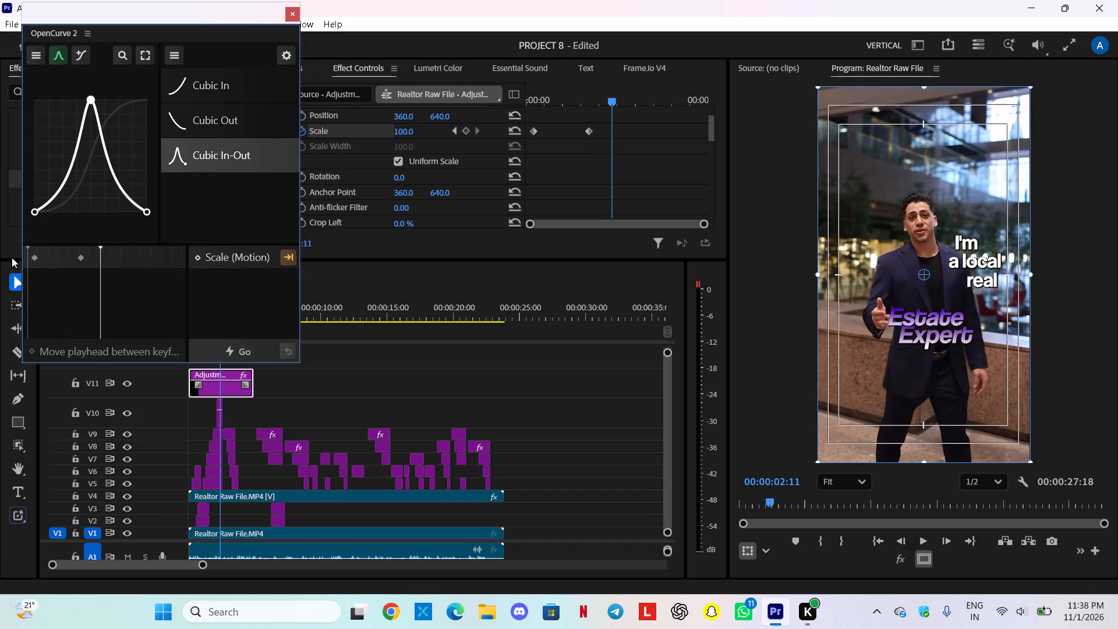
pyautogui.moveTo(101, 264); pyautogui.dragTo(11, 281)
pyautogui.moveTo(611, 103); pyautogui.dragTo(575, 107)
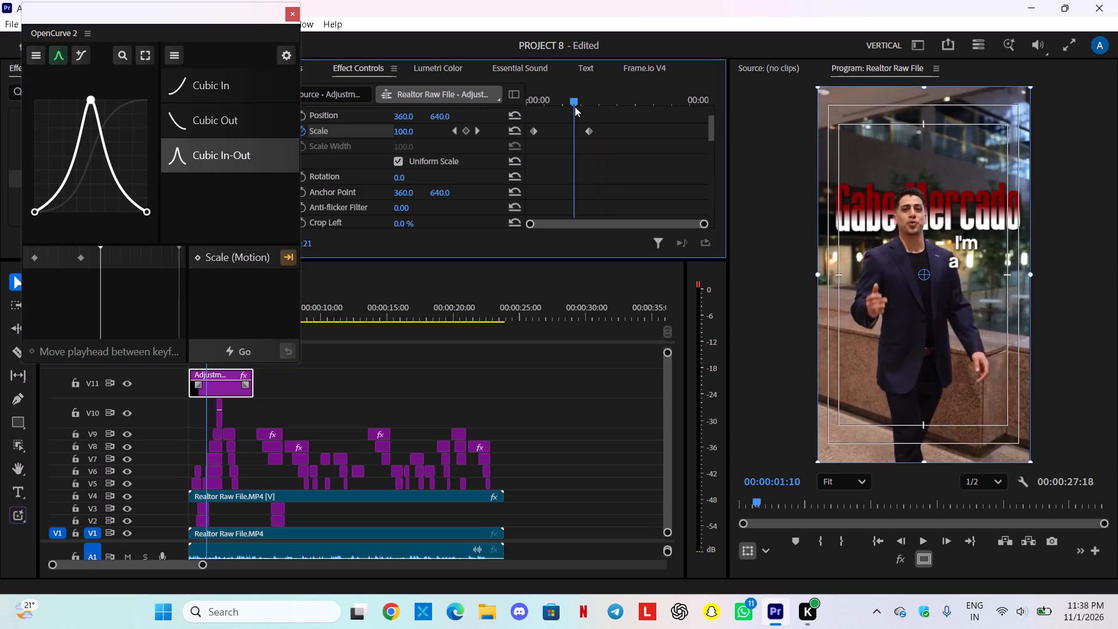
pyautogui.moveTo(575, 107); pyautogui.dragTo(500, 117)
pyautogui.press('space')
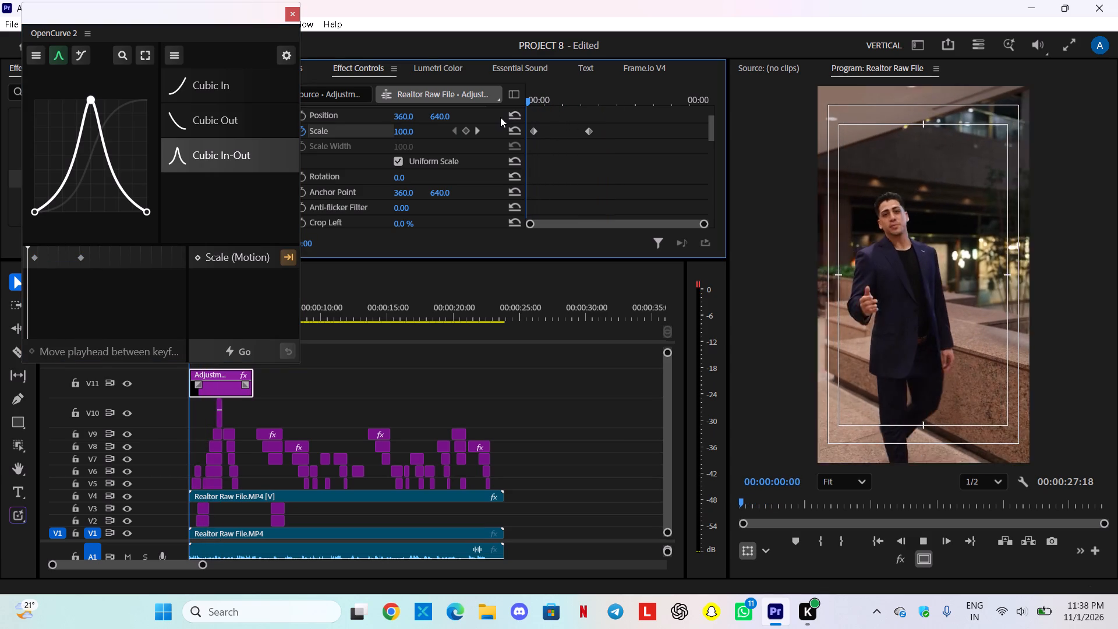
pyautogui.press('space')
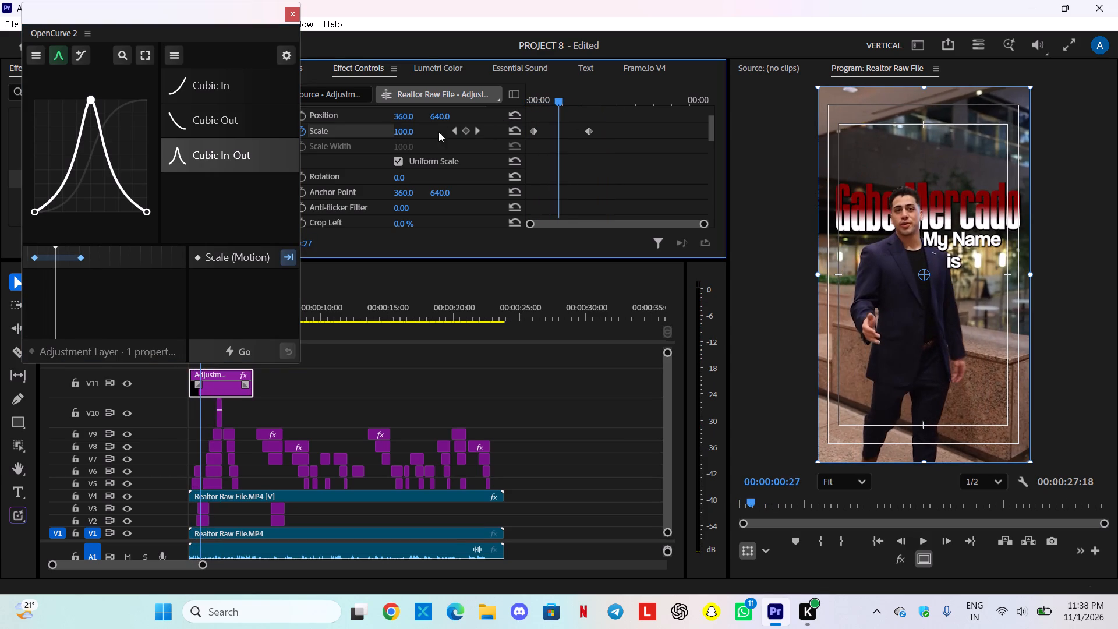
pyautogui.moveTo(556, 99); pyautogui.dragTo(527, 108)
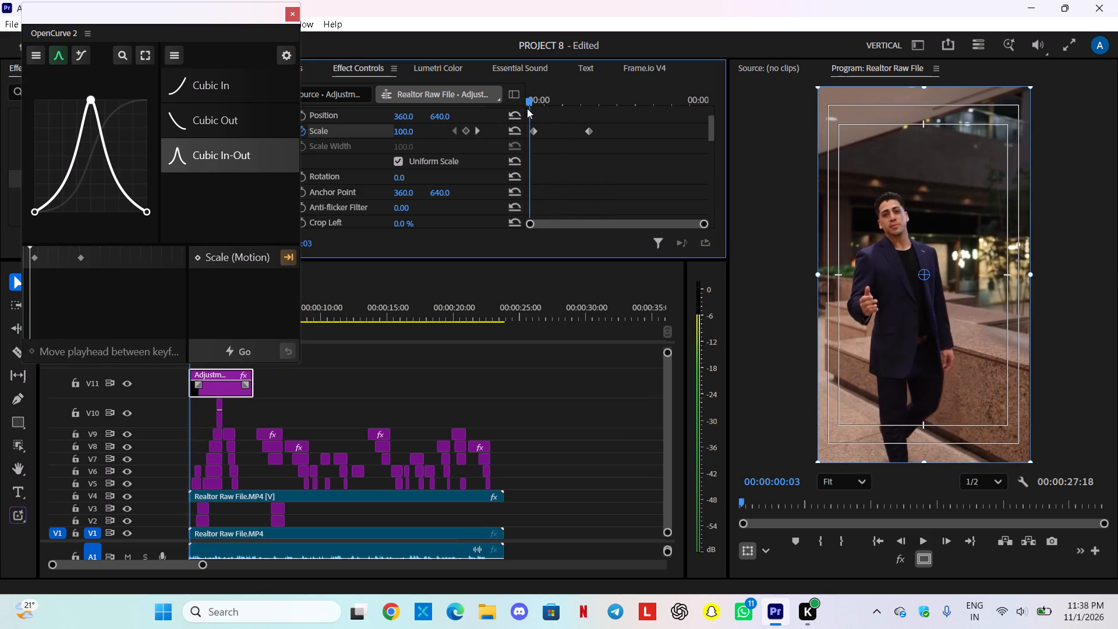
pyautogui.moveTo(527, 108); pyautogui.dragTo(530, 108)
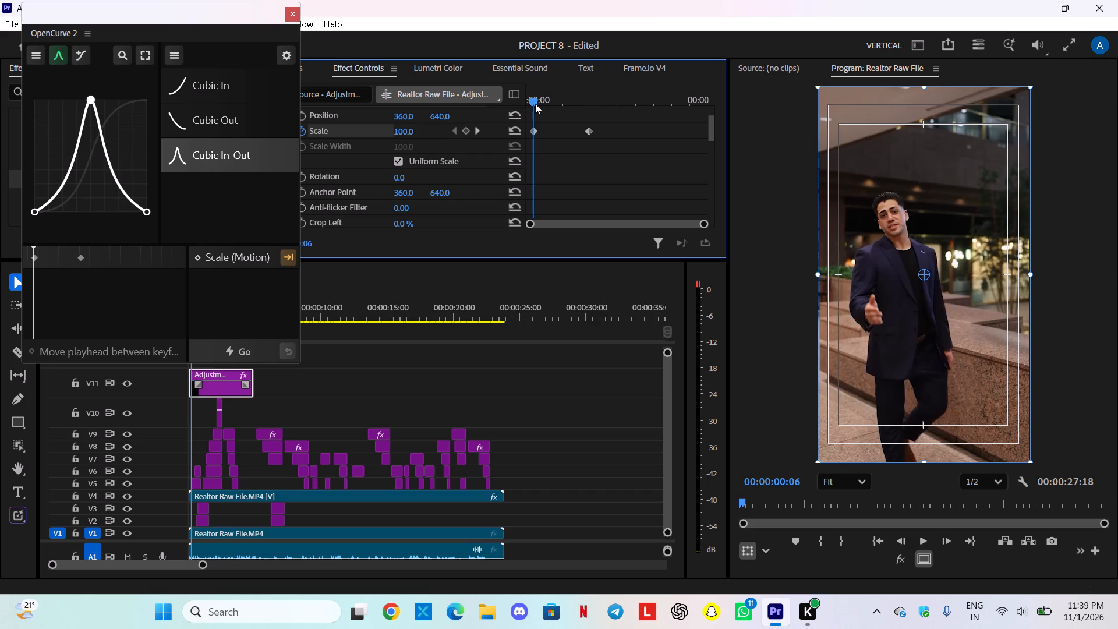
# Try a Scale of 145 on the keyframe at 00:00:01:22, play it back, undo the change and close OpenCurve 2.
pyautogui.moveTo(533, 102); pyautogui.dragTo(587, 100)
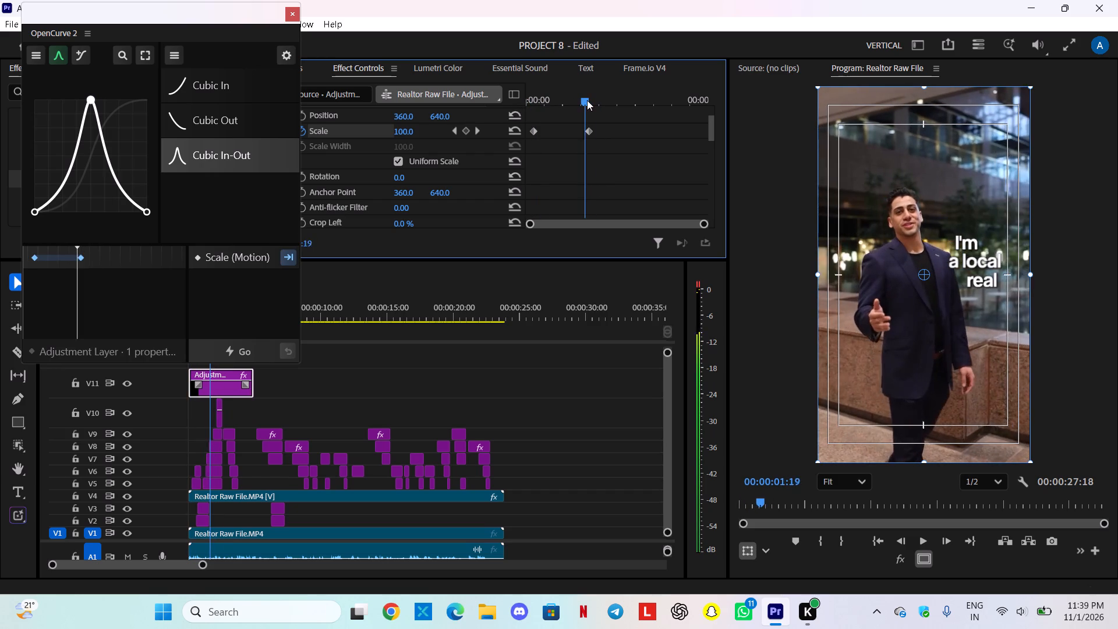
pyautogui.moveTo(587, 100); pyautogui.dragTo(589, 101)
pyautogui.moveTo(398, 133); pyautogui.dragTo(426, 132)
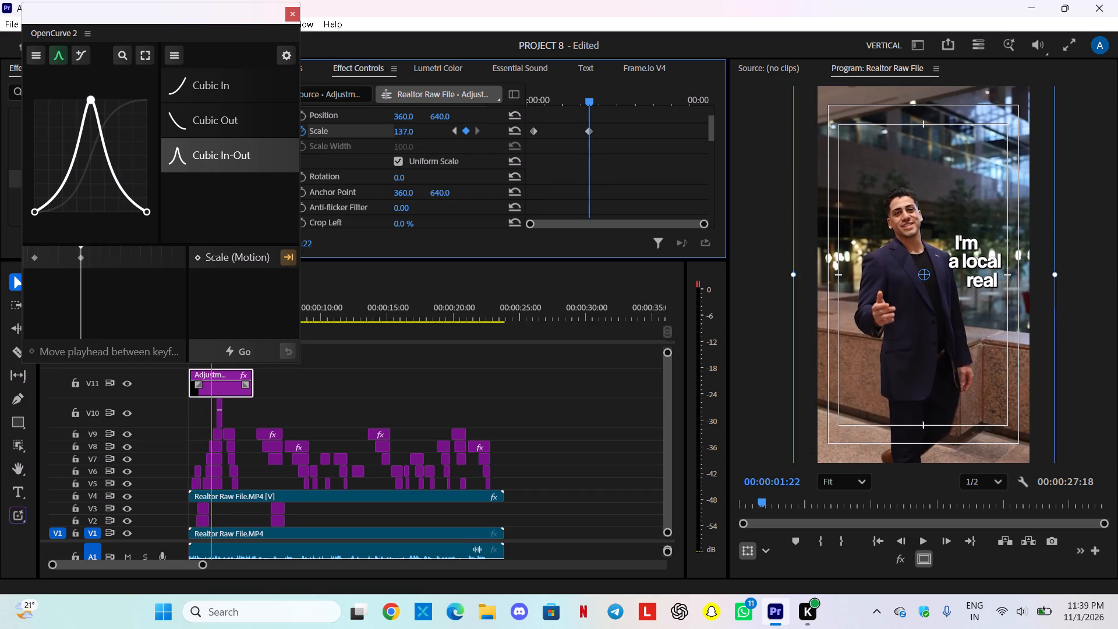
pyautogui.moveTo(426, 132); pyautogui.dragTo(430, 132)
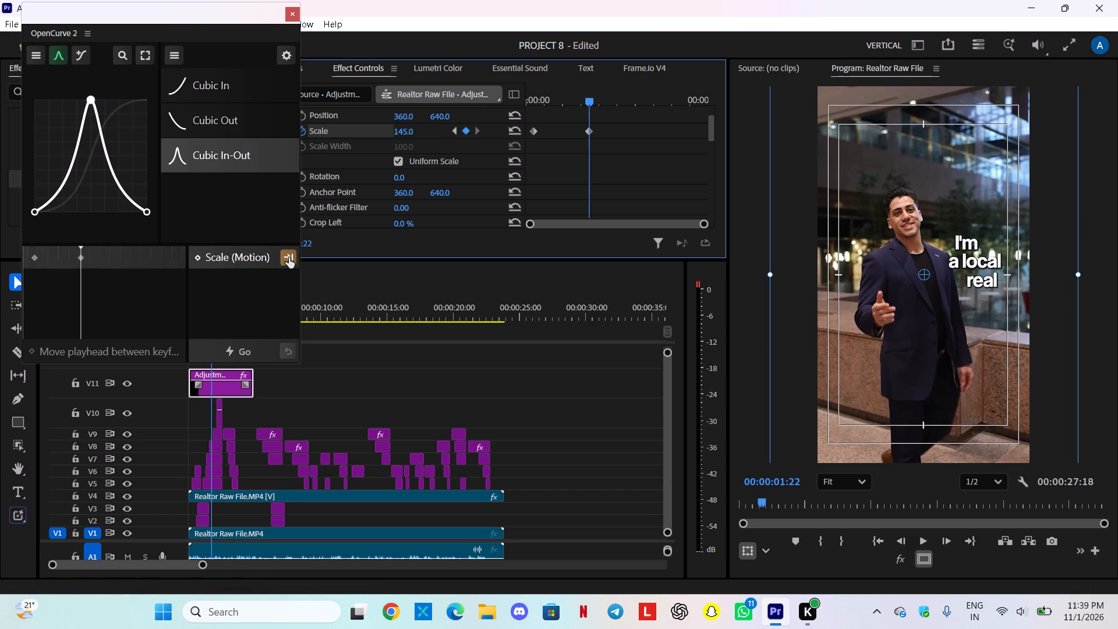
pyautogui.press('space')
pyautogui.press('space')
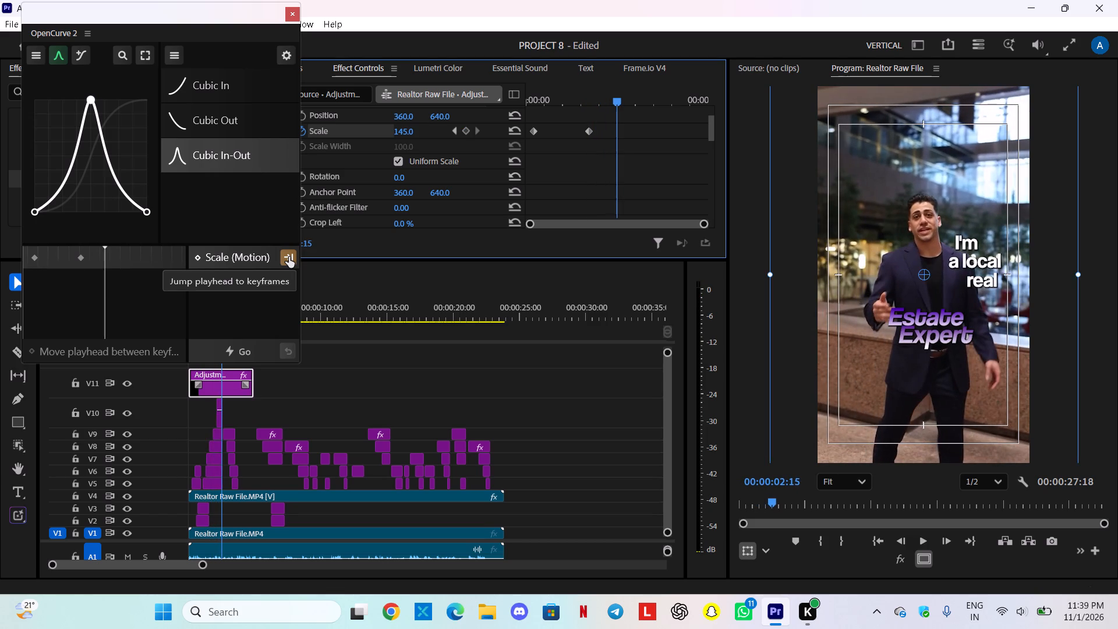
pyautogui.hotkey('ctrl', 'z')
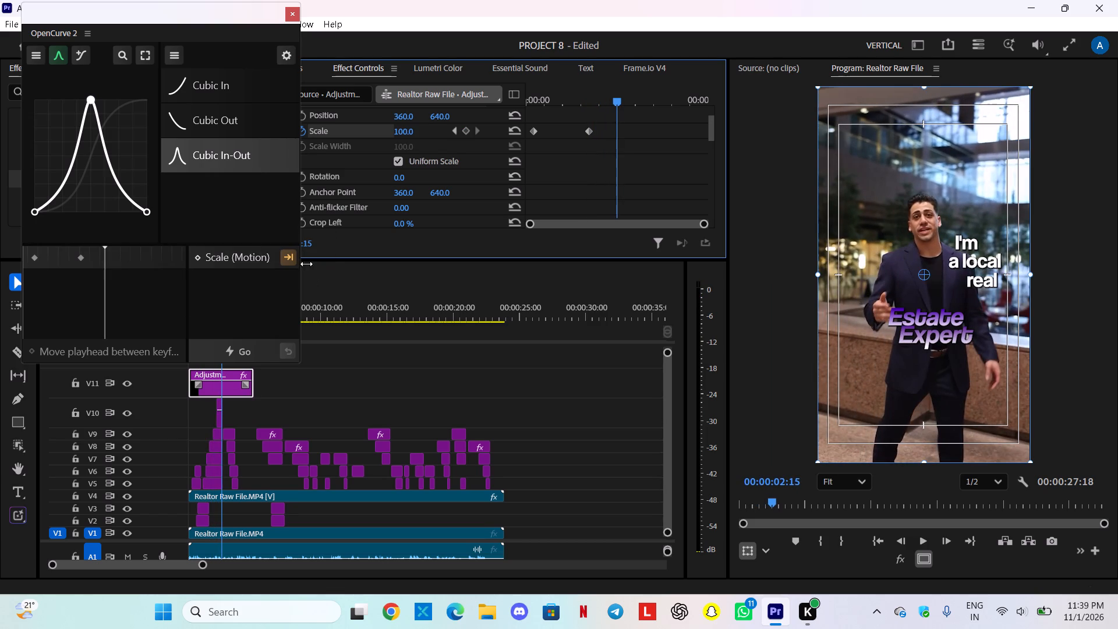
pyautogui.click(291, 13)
# Look through the adjustment layer's effect settings, from Unassigned Masks and Motion down to the Transform effect.
pyautogui.scroll(6, 345, 171)
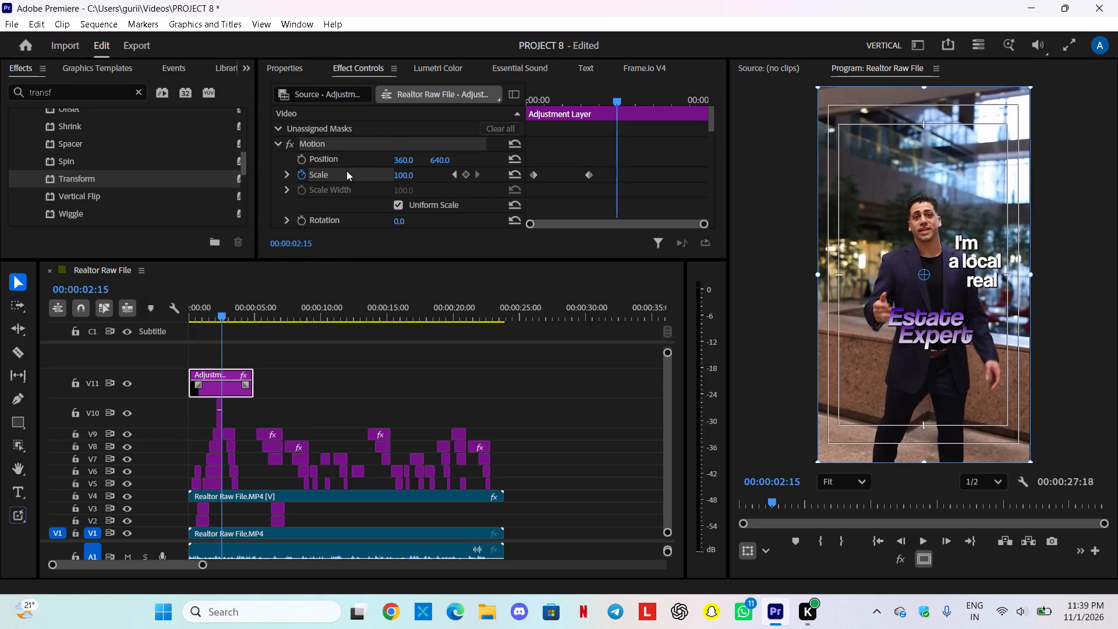
pyautogui.scroll(4, 346, 171)
pyautogui.scroll(-9, 344, 147)
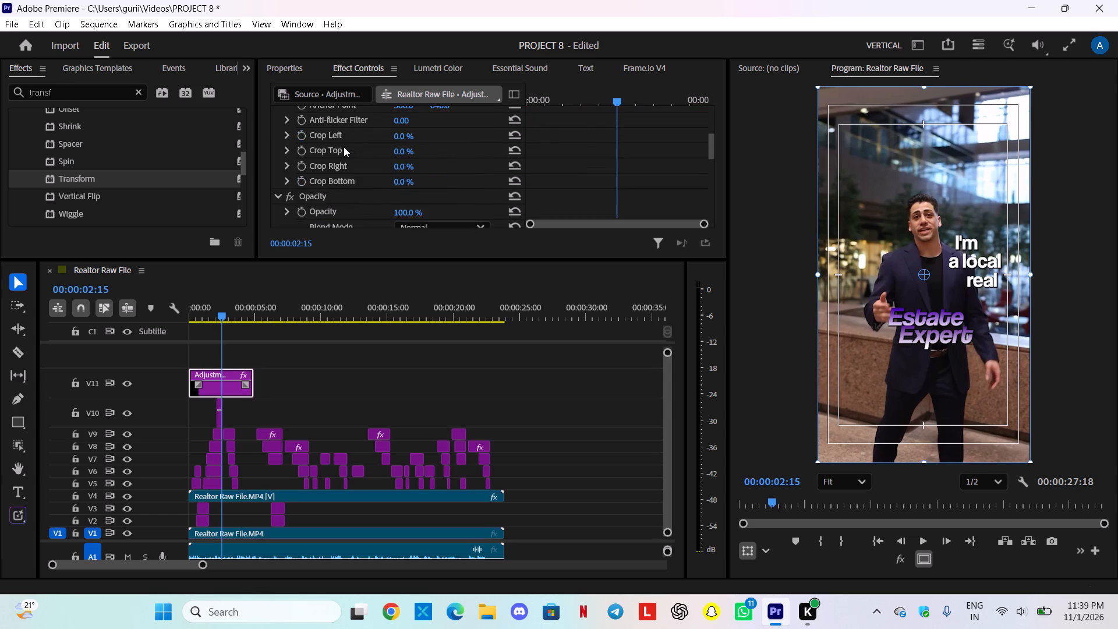
pyautogui.scroll(-19, 344, 147)
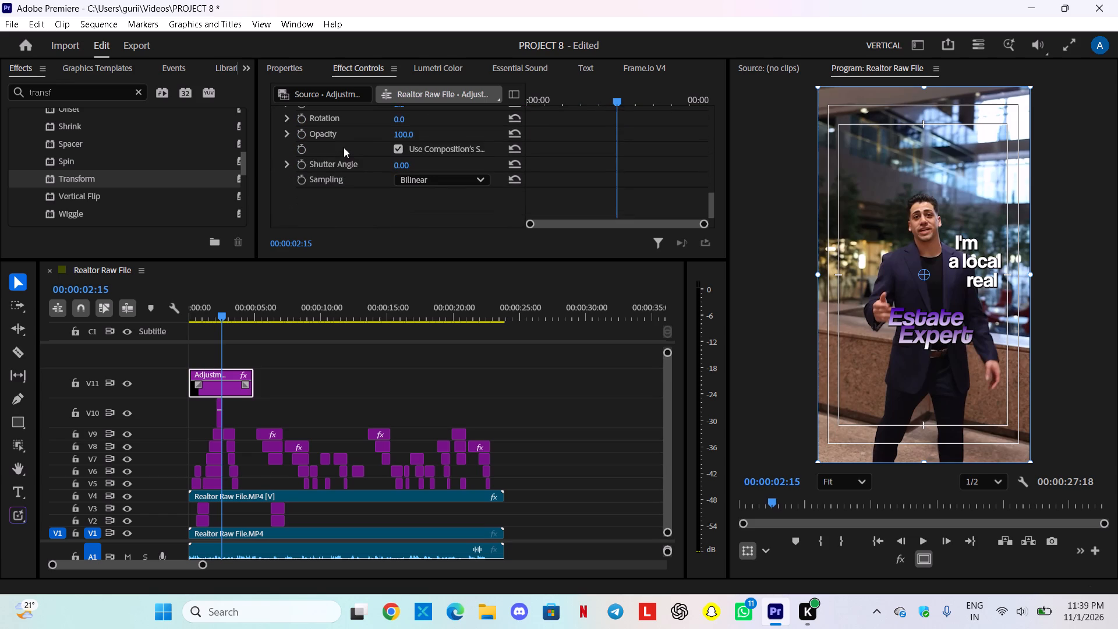
pyautogui.scroll(-2, 344, 147)
pyautogui.scroll(20, 344, 147)
pyautogui.scroll(9, 344, 147)
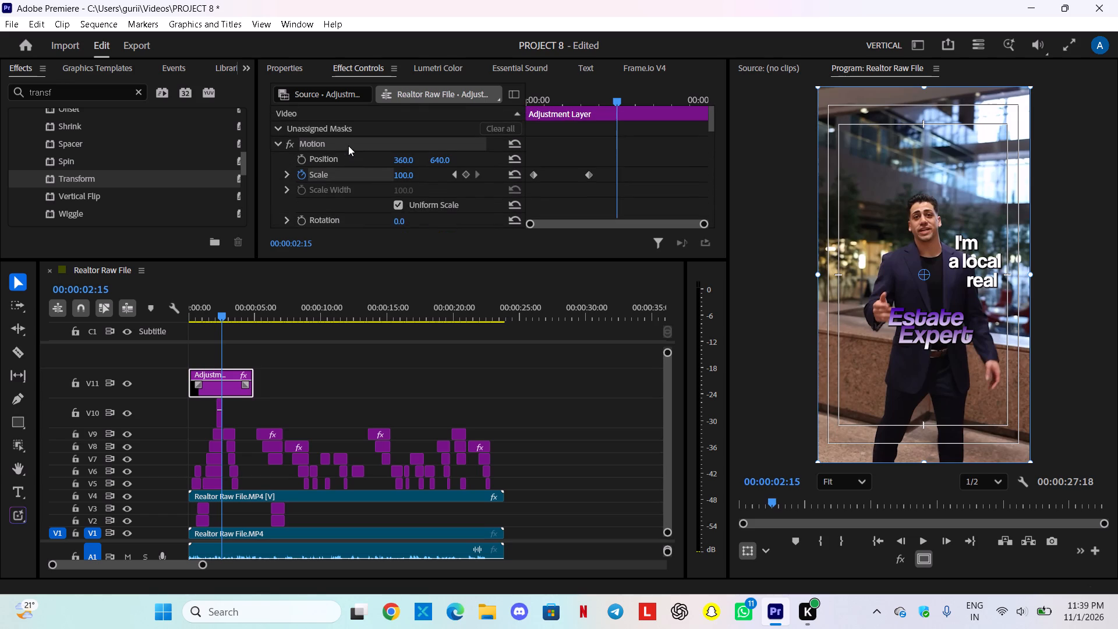
pyautogui.click(324, 128)
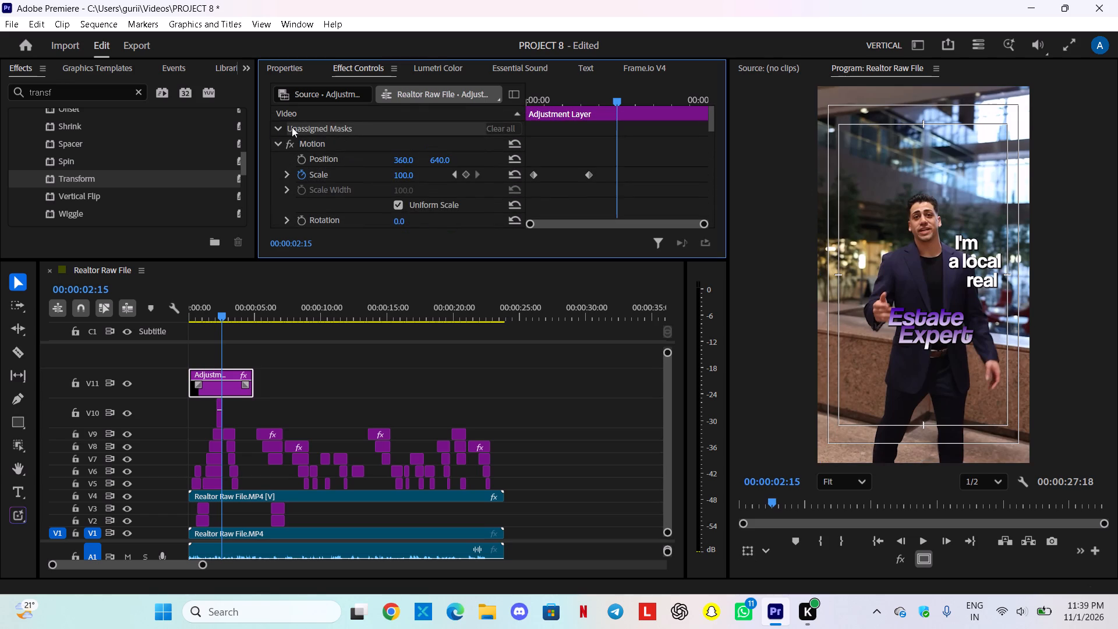
pyautogui.click(276, 128)
pyautogui.click(276, 128)
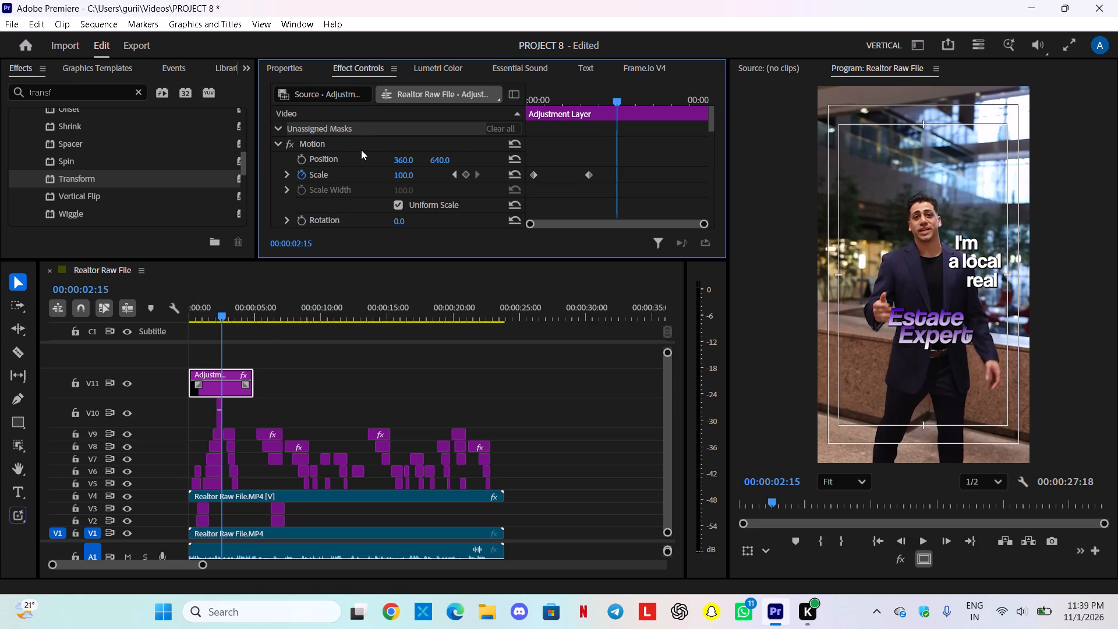
# Delete both Motion Scale keyframes from the V11 adjustment layer.
pyautogui.click(534, 174)
pyautogui.press('Home')
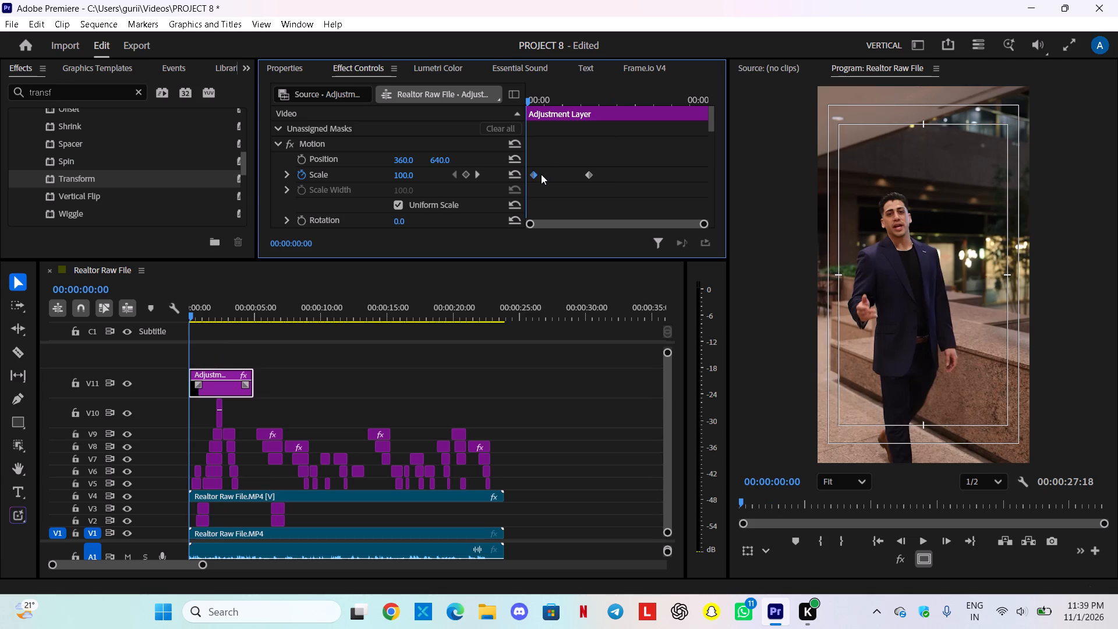
pyautogui.press('Delete')
pyautogui.click(588, 174)
pyautogui.press('Delete')
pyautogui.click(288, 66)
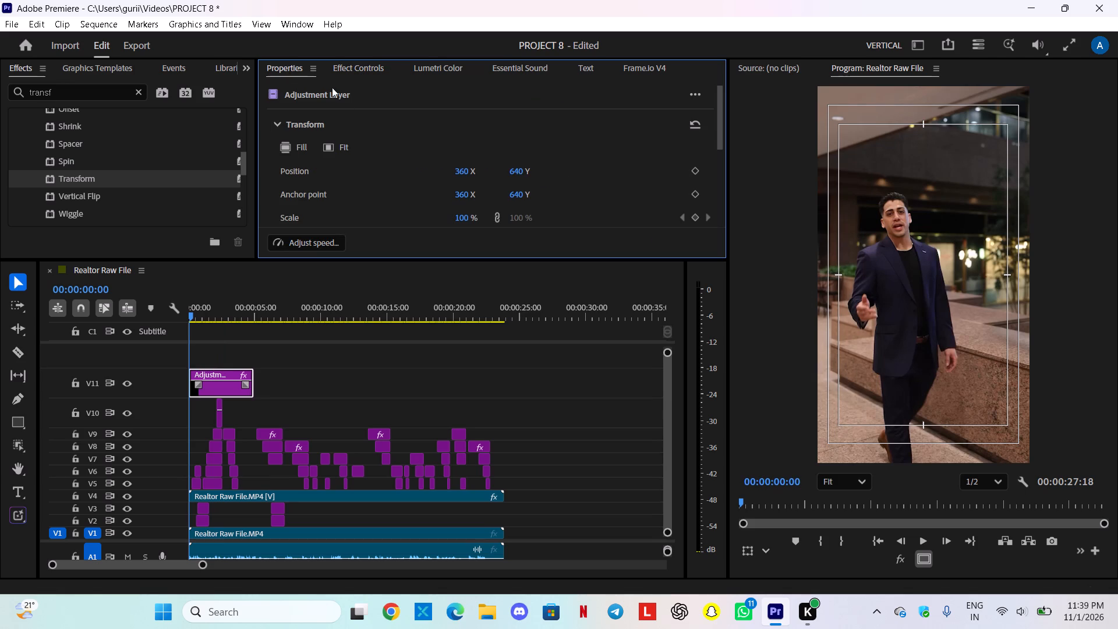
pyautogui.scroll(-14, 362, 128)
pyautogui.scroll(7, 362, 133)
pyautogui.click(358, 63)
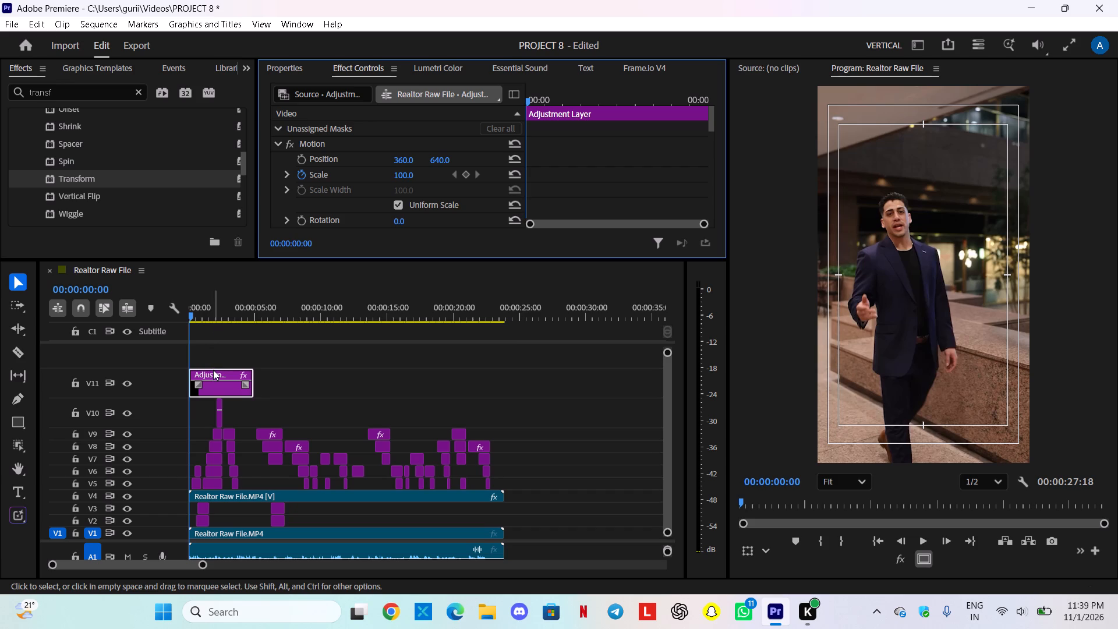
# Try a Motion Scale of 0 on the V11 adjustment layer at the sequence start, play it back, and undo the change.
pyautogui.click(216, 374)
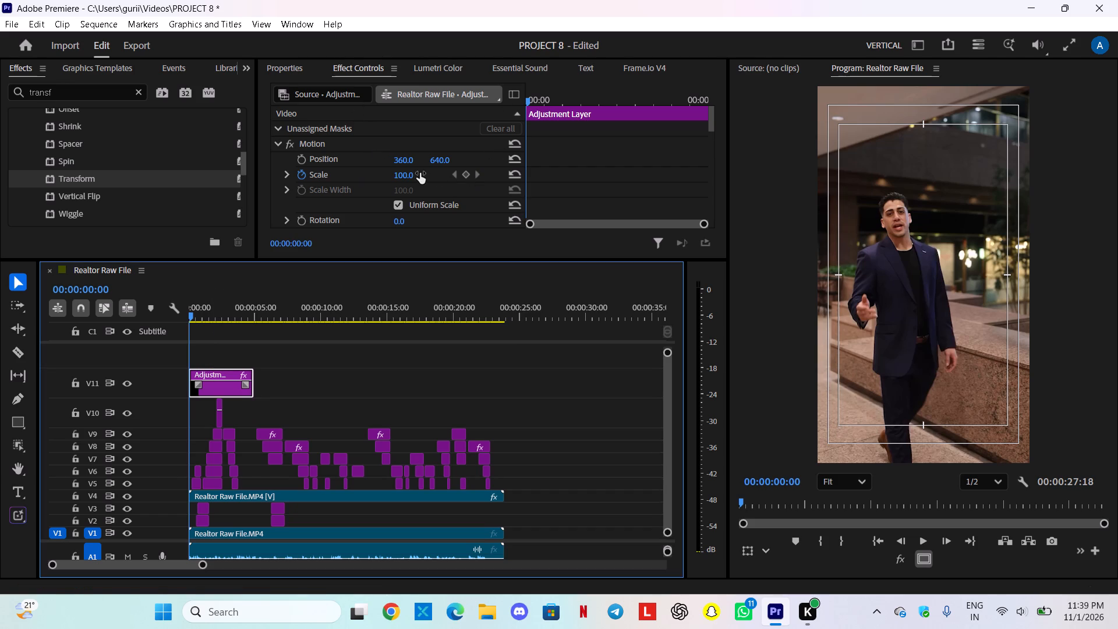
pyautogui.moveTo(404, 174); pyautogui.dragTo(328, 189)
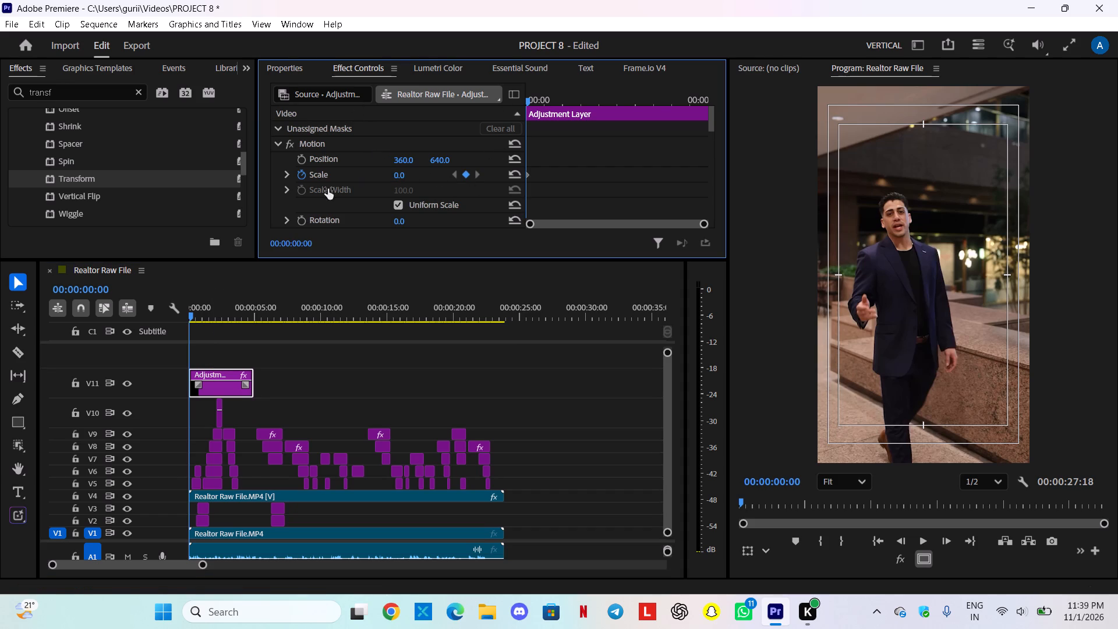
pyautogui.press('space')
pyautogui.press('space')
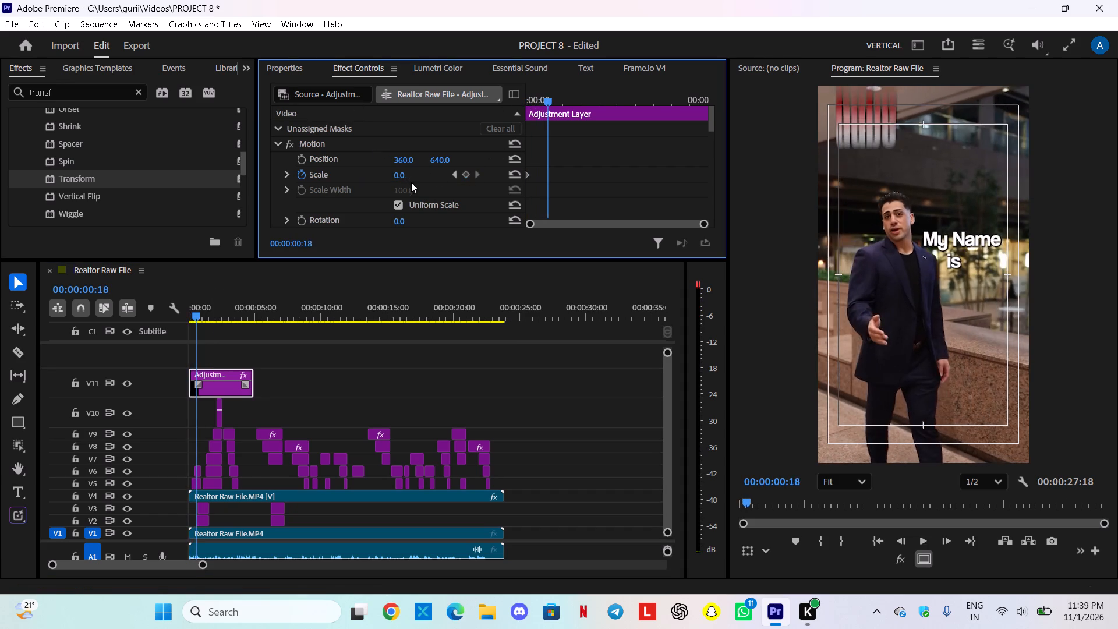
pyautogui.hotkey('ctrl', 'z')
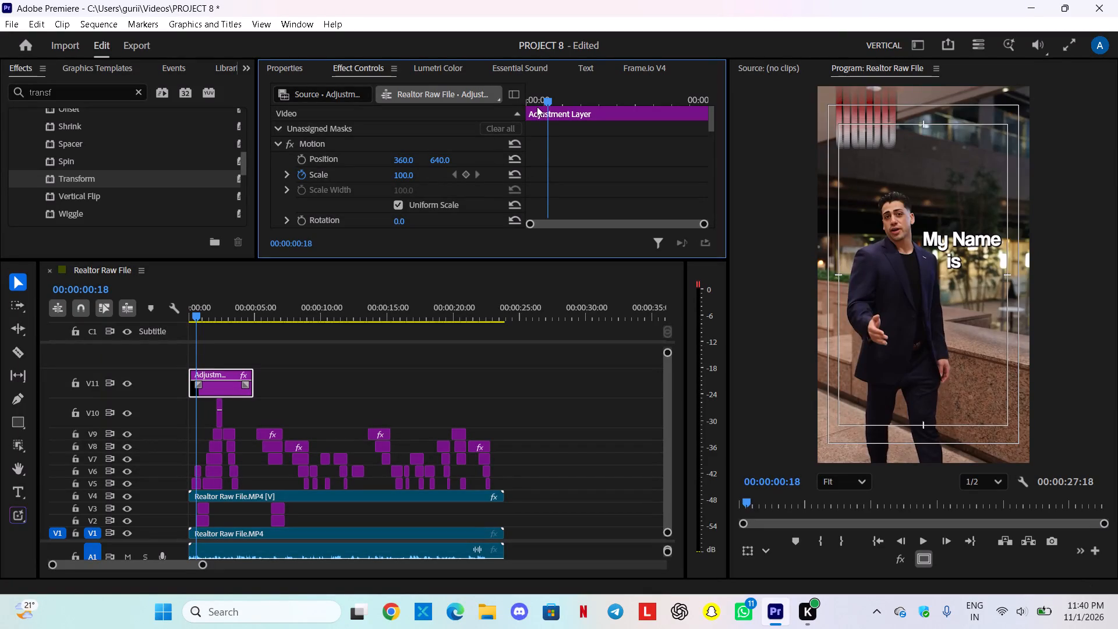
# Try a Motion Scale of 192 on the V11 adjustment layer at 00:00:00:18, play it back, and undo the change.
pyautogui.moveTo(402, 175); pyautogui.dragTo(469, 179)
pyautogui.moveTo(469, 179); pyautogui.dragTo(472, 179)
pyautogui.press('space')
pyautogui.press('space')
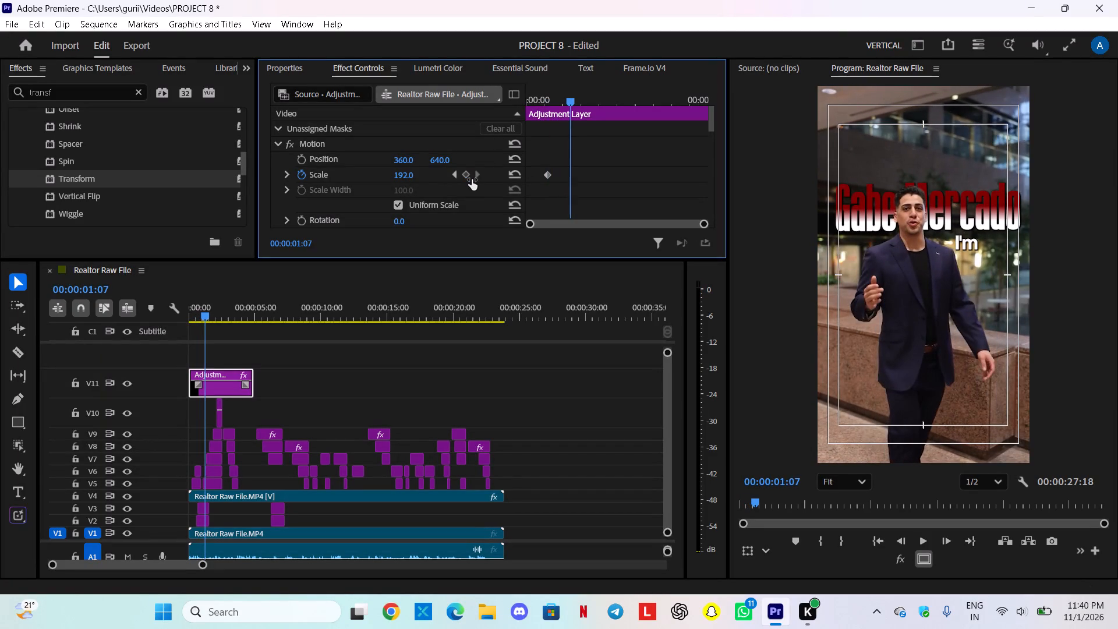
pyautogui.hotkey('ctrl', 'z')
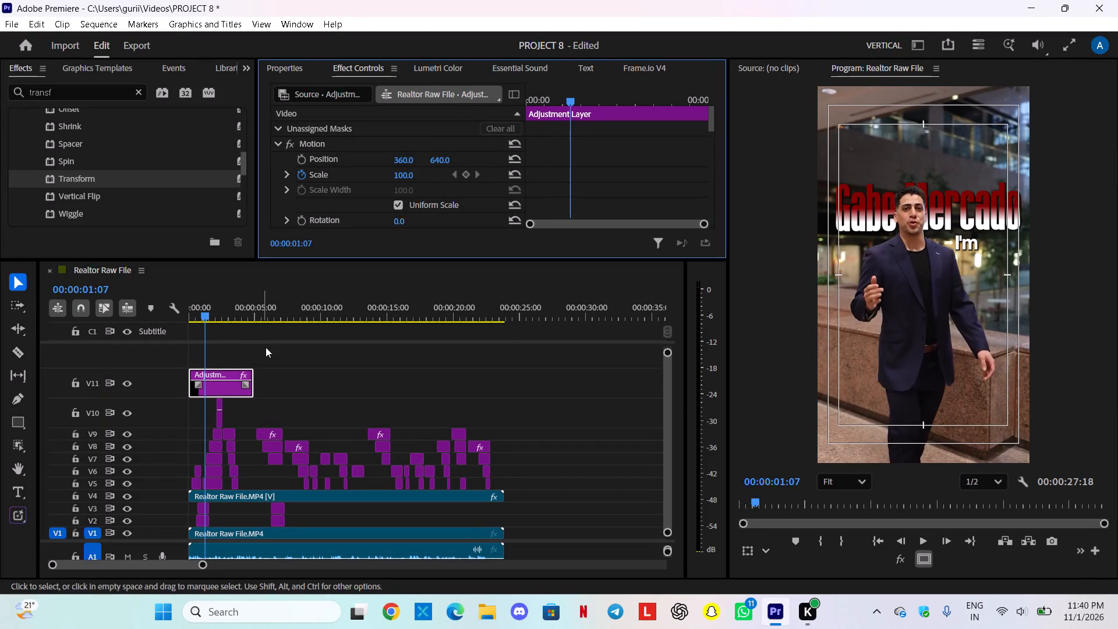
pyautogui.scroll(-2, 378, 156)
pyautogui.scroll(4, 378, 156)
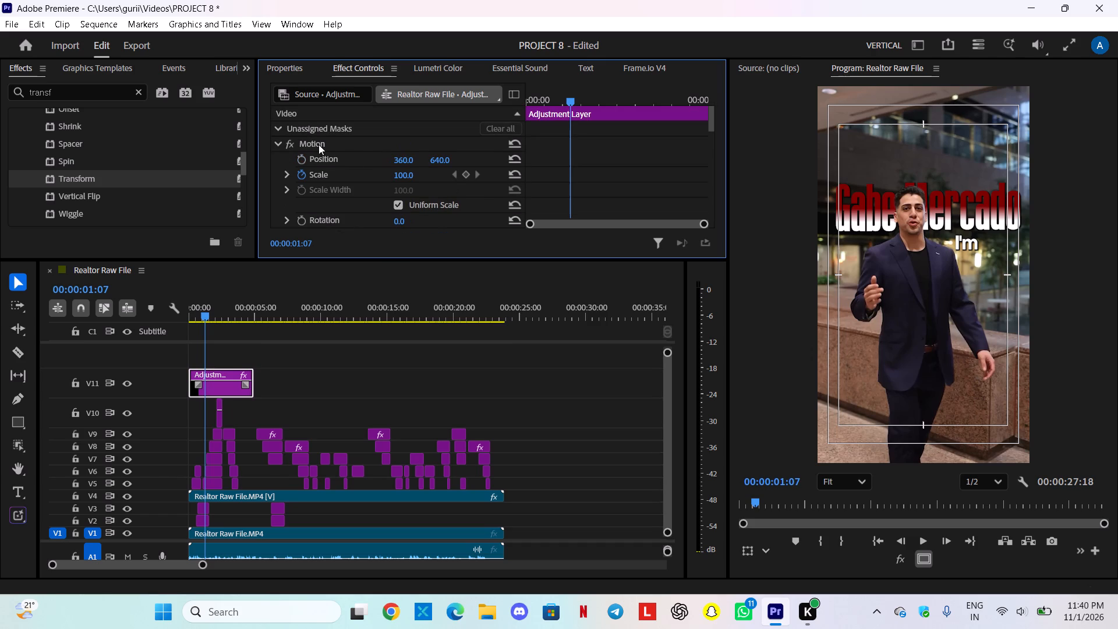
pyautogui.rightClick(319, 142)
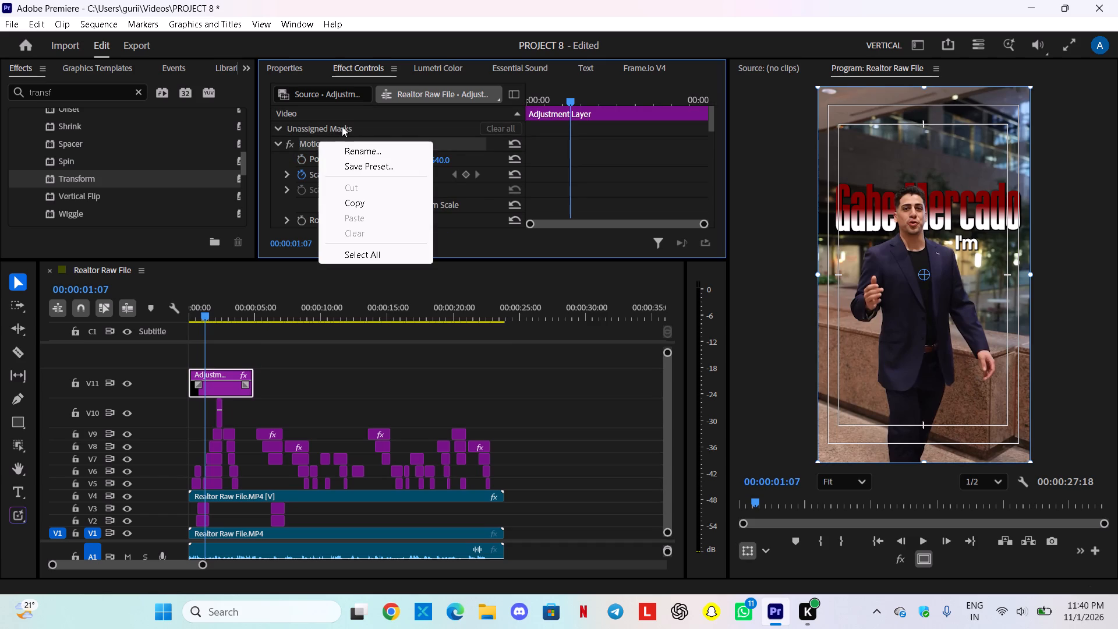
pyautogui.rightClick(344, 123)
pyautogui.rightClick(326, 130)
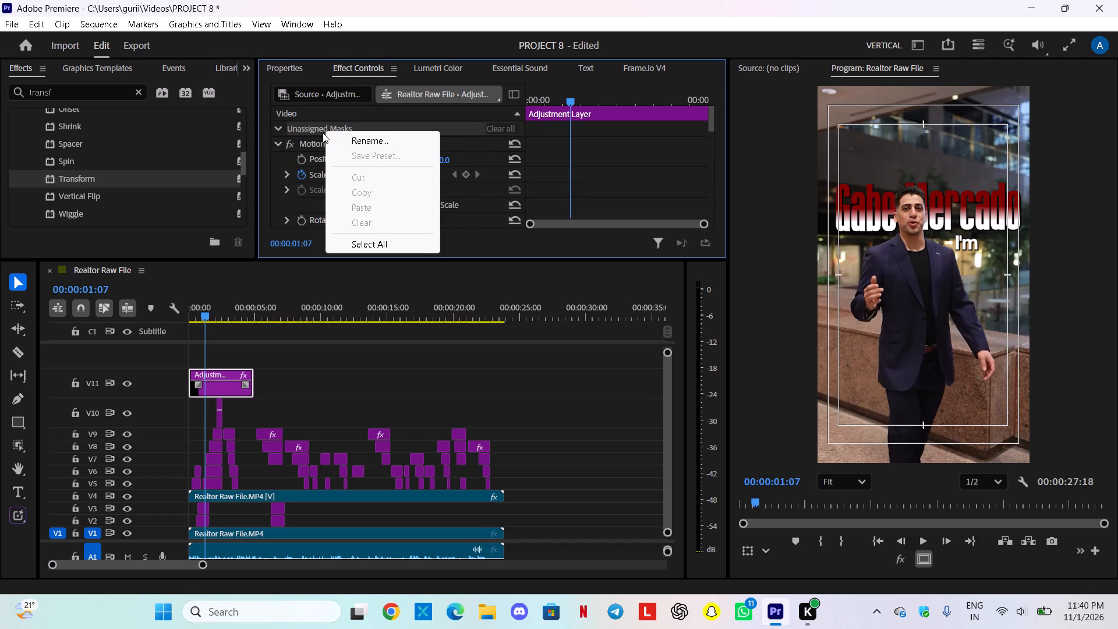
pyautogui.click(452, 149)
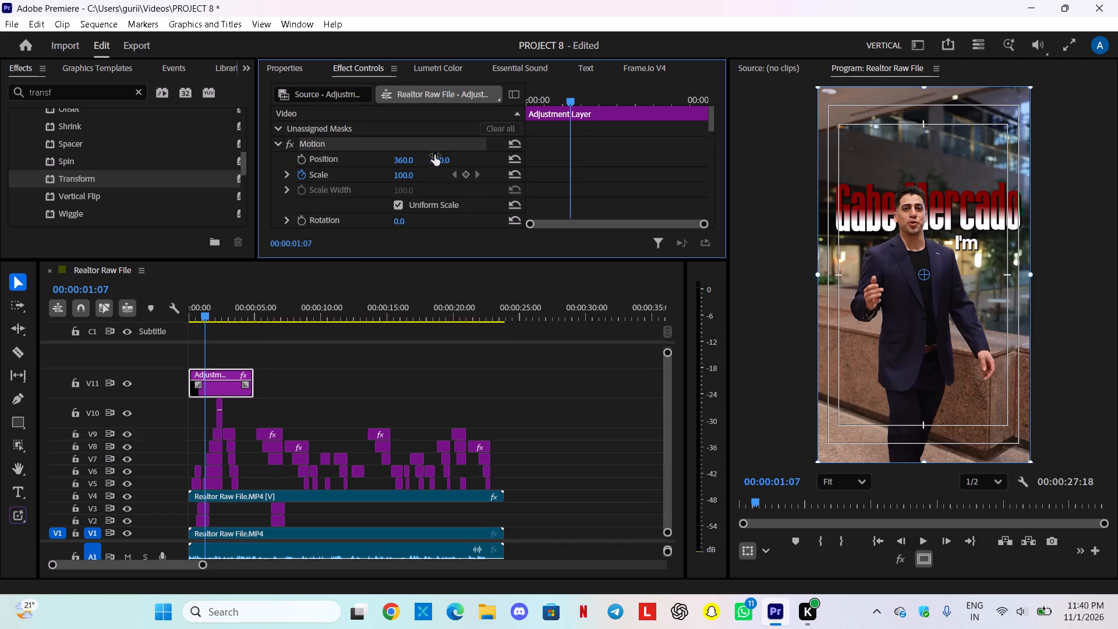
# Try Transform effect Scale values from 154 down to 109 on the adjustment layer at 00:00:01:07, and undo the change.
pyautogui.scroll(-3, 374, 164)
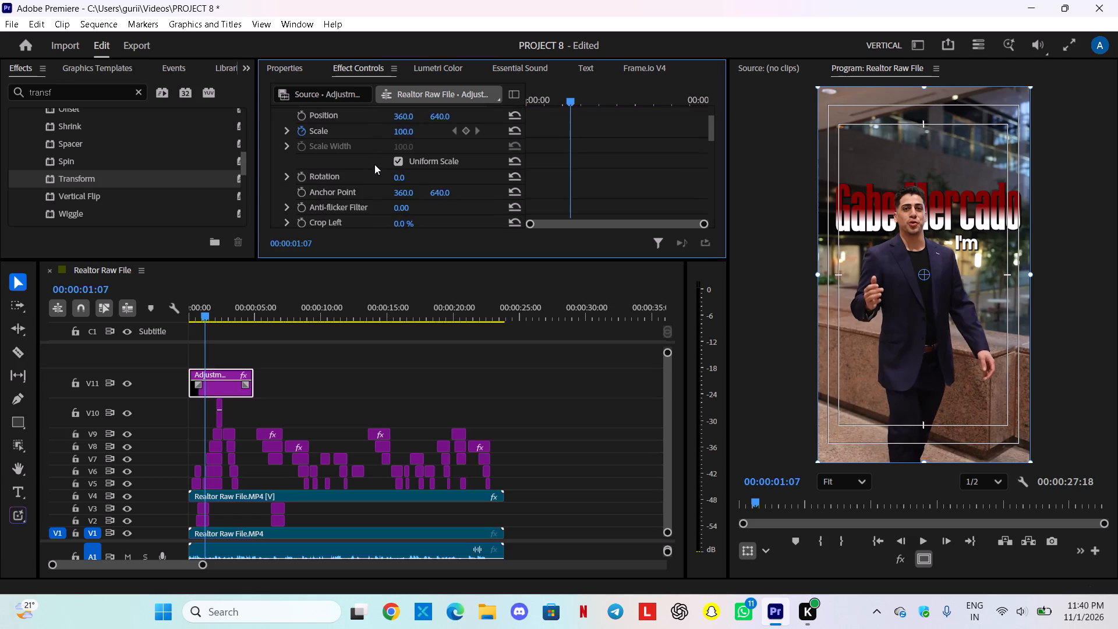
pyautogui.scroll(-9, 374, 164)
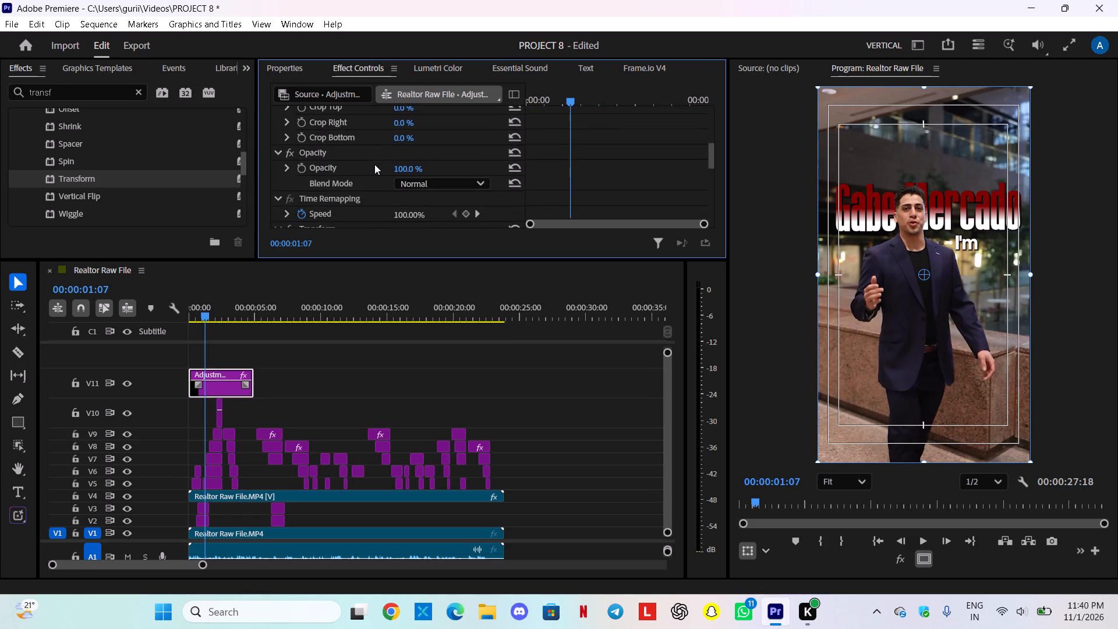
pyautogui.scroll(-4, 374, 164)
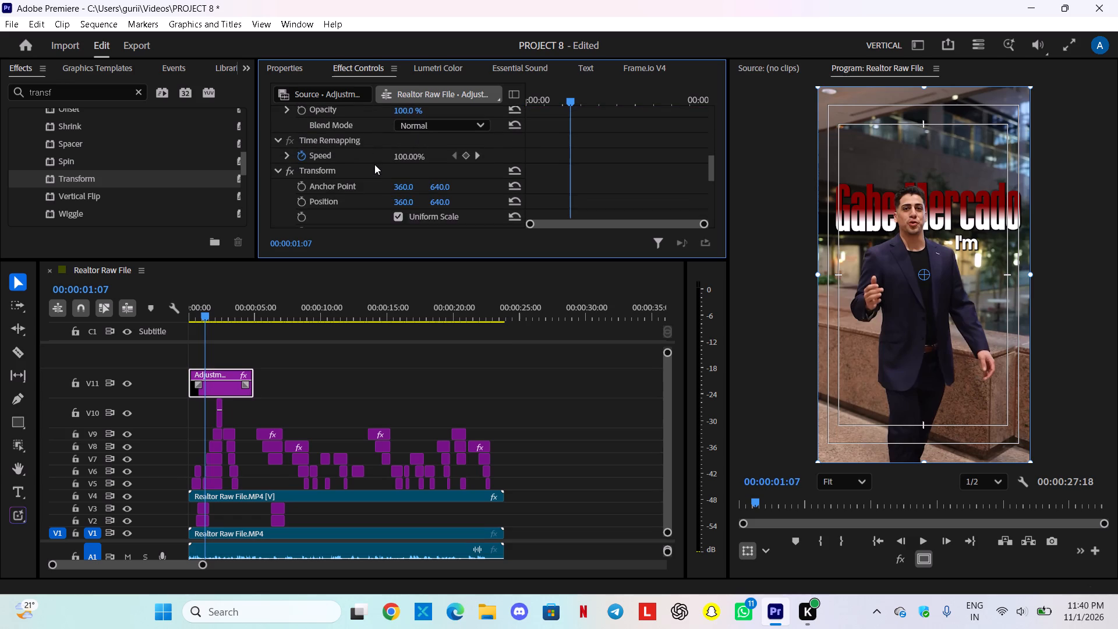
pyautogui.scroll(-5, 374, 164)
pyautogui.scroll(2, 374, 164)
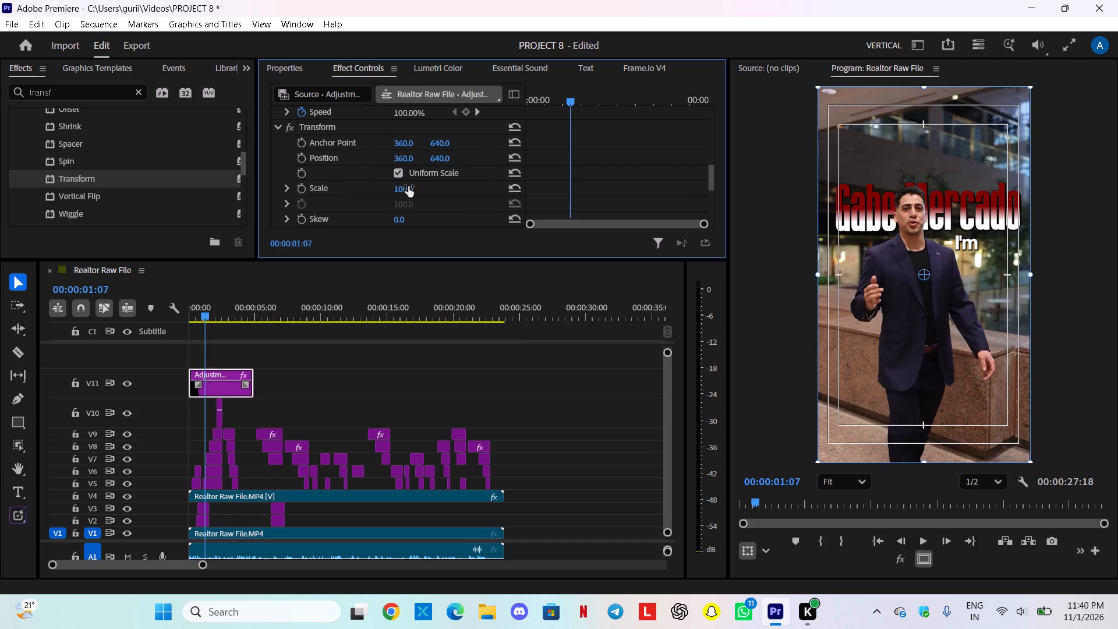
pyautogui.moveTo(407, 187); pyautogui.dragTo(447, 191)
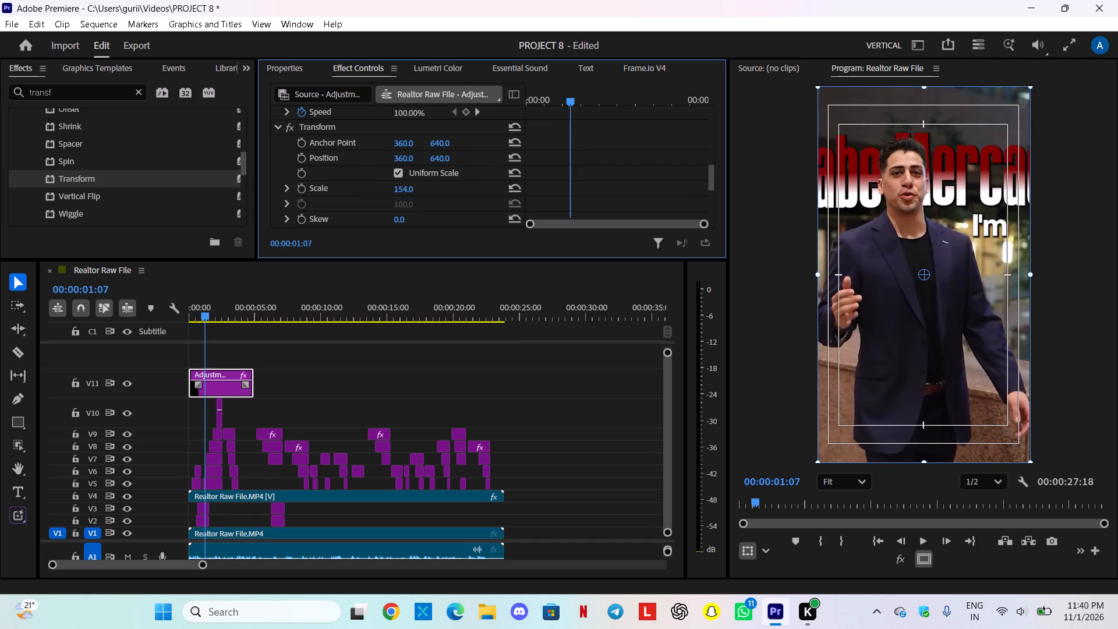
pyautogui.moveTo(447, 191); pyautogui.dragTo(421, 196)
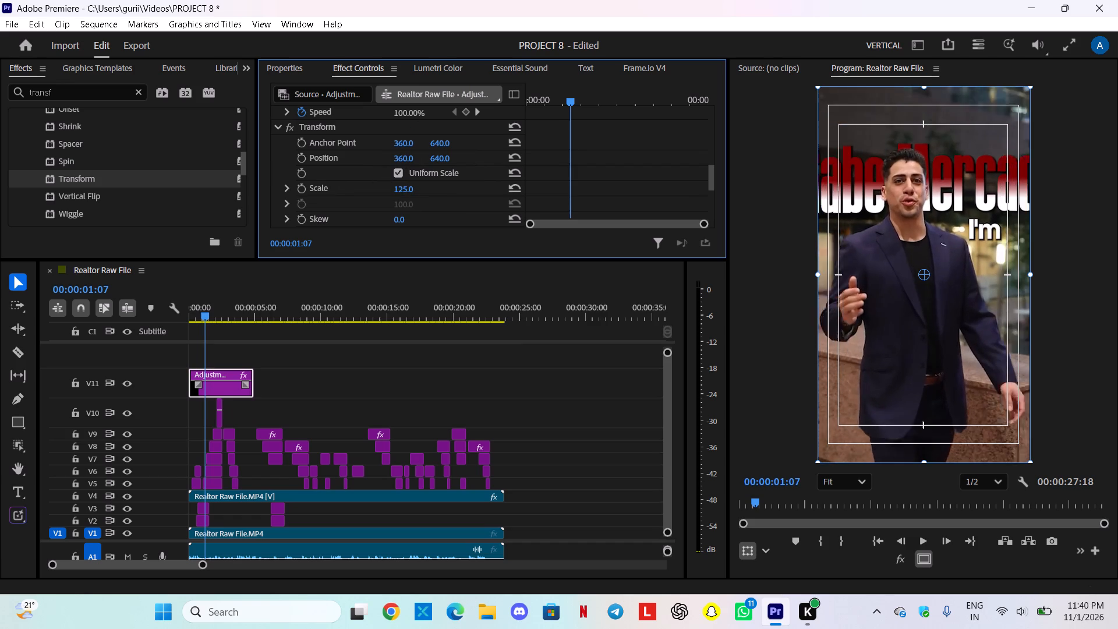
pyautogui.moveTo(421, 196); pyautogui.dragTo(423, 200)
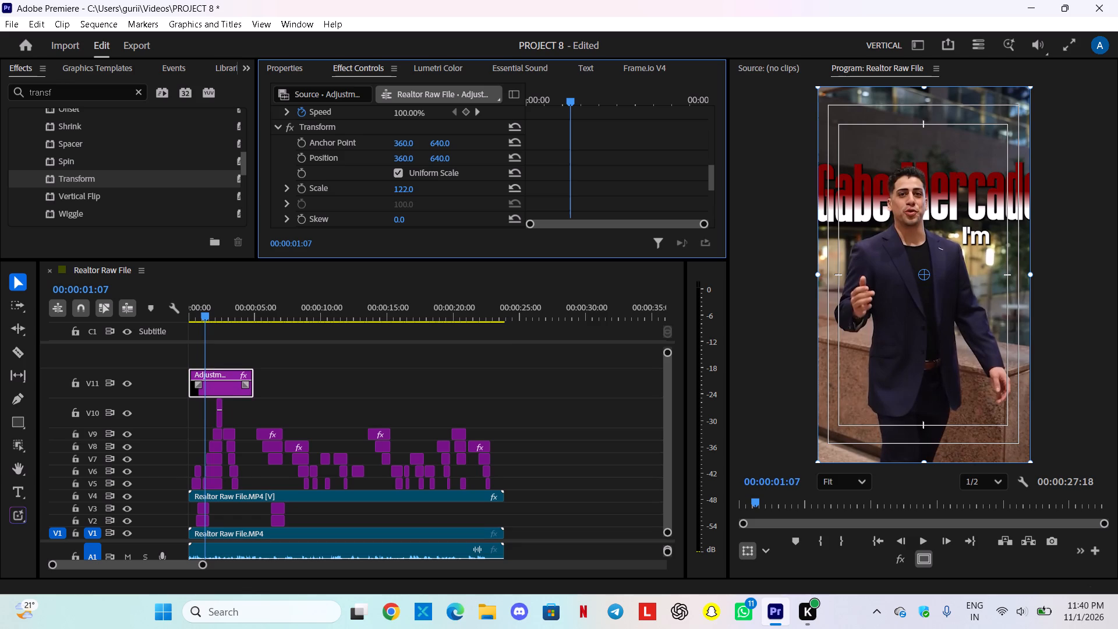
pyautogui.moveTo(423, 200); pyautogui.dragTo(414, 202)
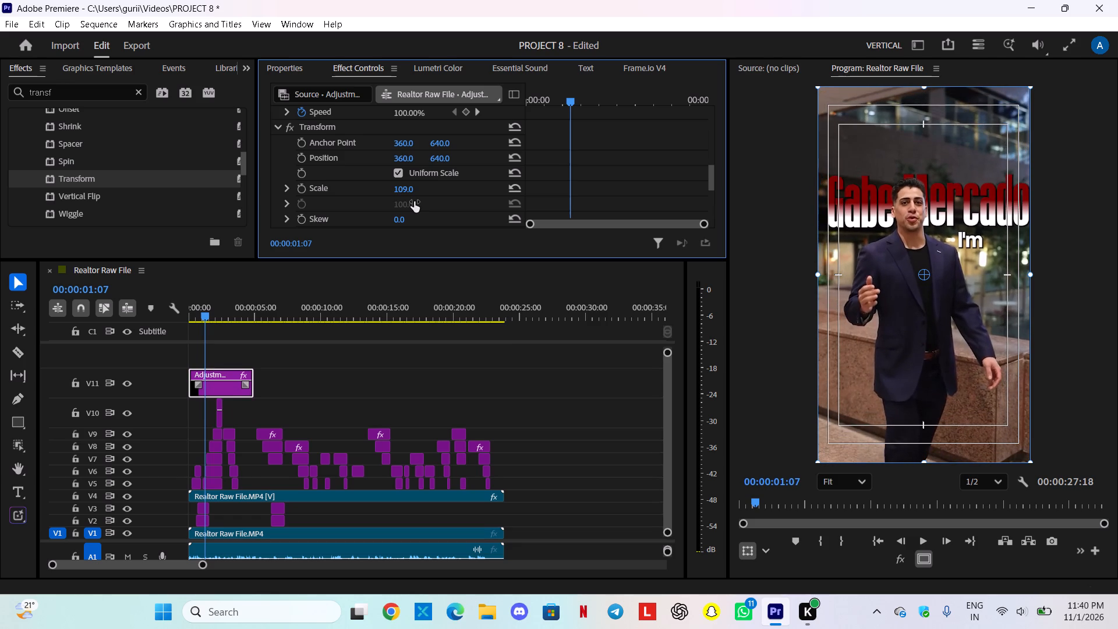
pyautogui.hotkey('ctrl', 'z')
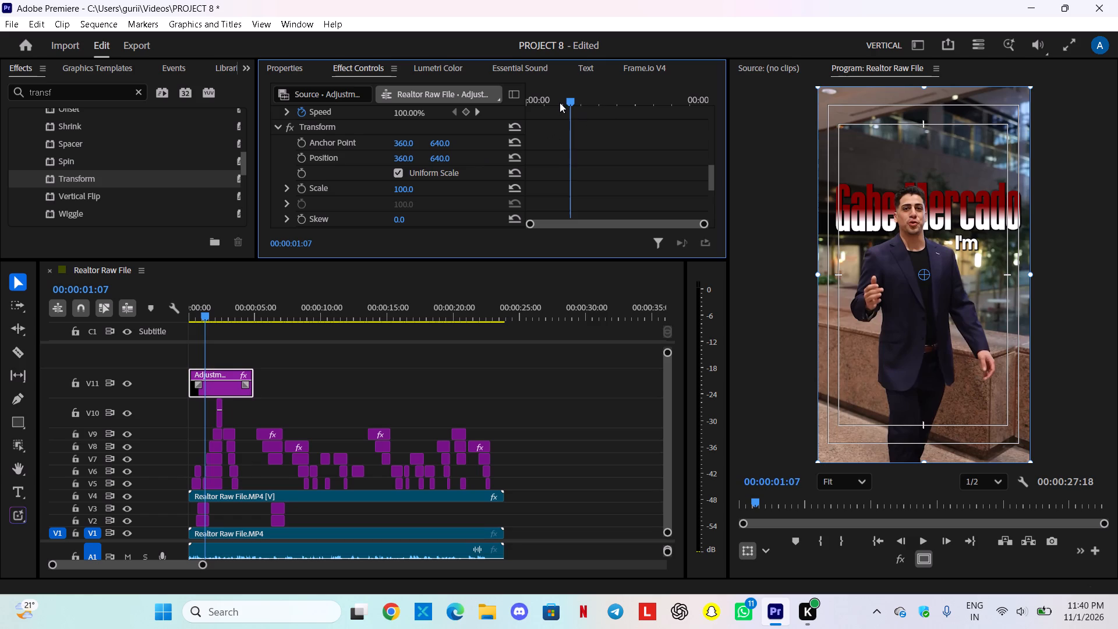
# Play back the opening of the sequence from its start.
pyautogui.moveTo(572, 106); pyautogui.dragTo(550, 105)
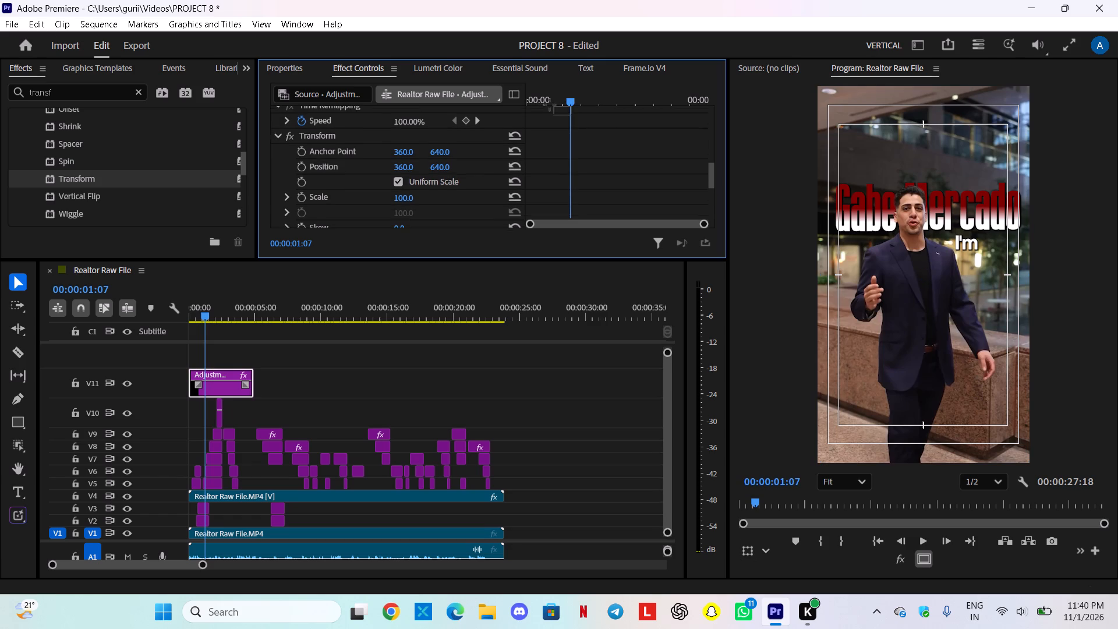
pyautogui.moveTo(550, 105); pyautogui.dragTo(542, 105)
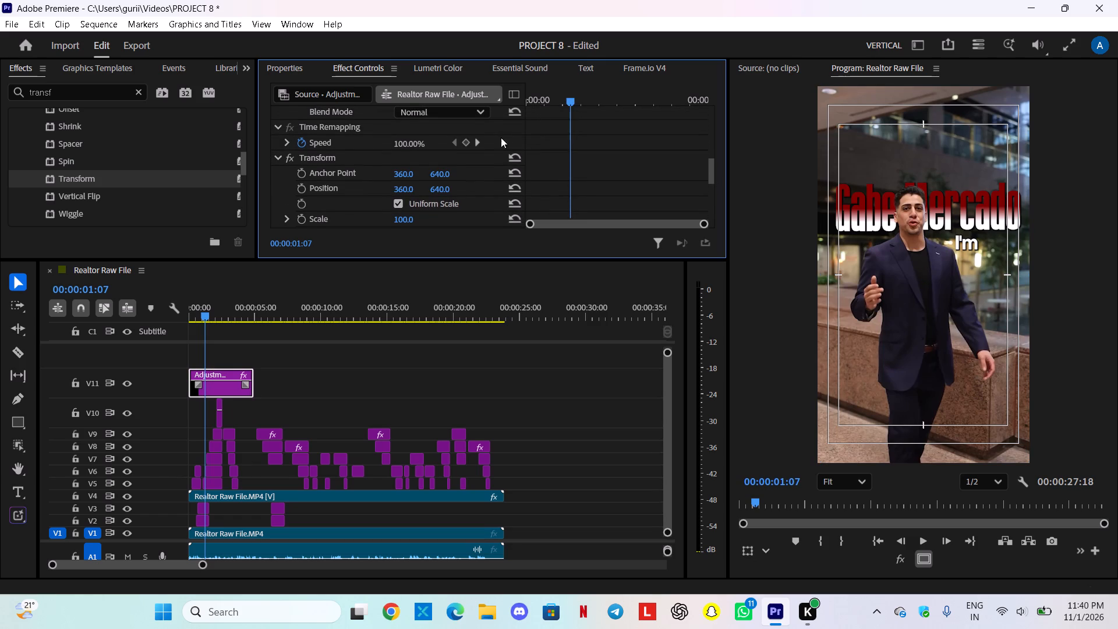
pyautogui.scroll(-11, 450, 178)
pyautogui.scroll(9, 433, 188)
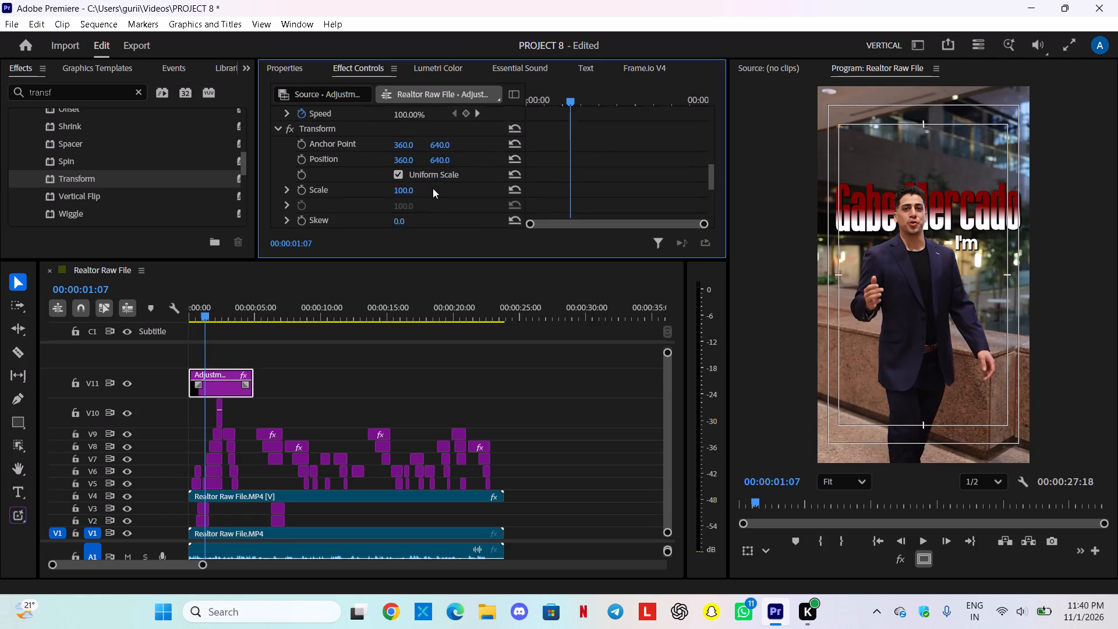
pyautogui.scroll(1, 433, 188)
pyautogui.moveTo(567, 99); pyautogui.dragTo(533, 100)
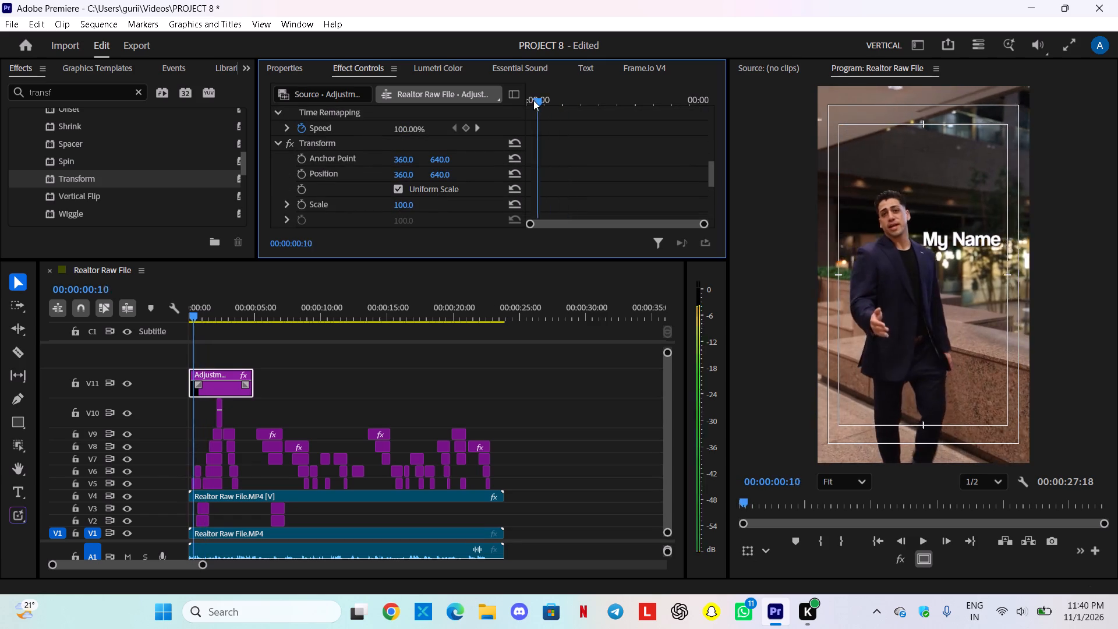
pyautogui.moveTo(533, 100); pyautogui.dragTo(529, 100)
pyautogui.press('space')
pyautogui.press('space')
pyautogui.press('space')
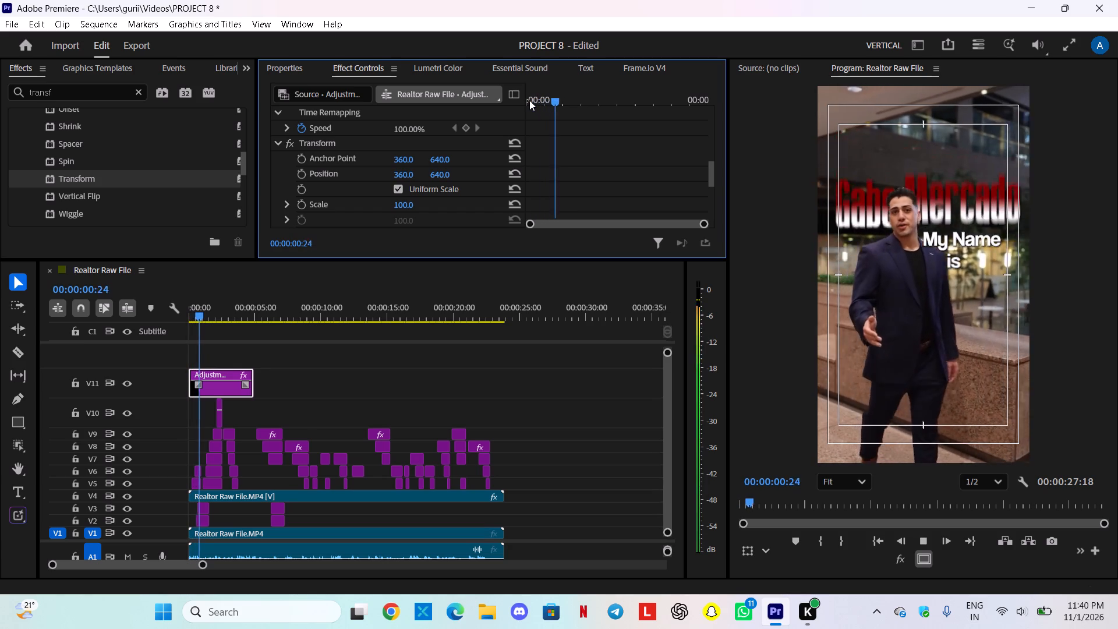
pyautogui.press('space')
# Add Transform Scale keyframes of 100 to the V11 adjustment layer at 00:00:00:14 and 00:00:01:27.
pyautogui.moveTo(565, 101); pyautogui.dragTo(535, 107)
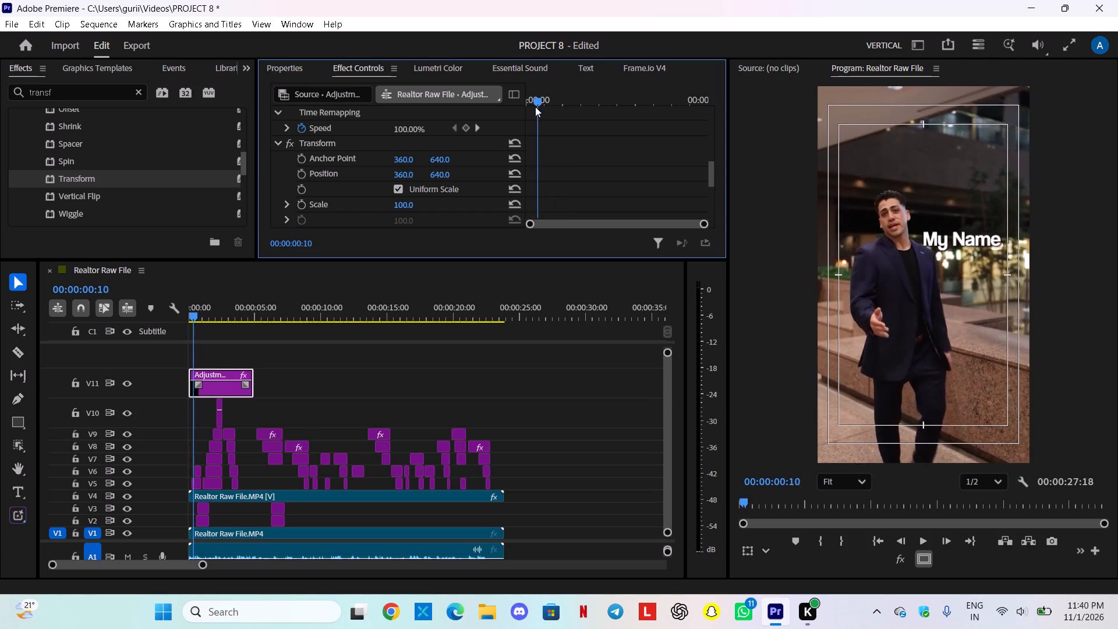
pyautogui.moveTo(535, 107); pyautogui.dragTo(542, 109)
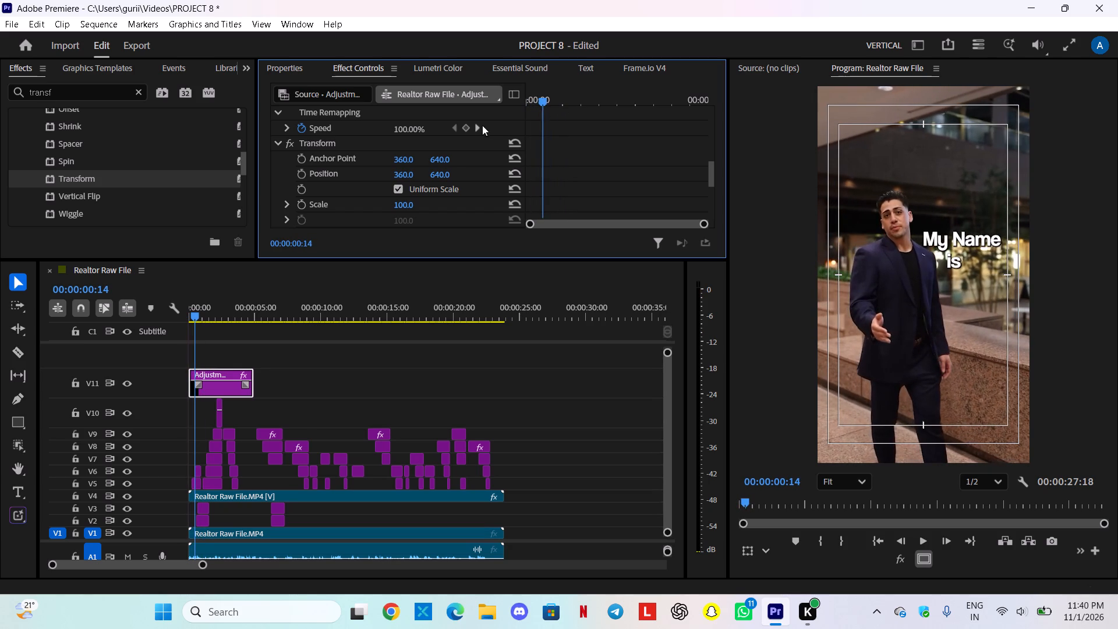
pyautogui.scroll(-1, 343, 194)
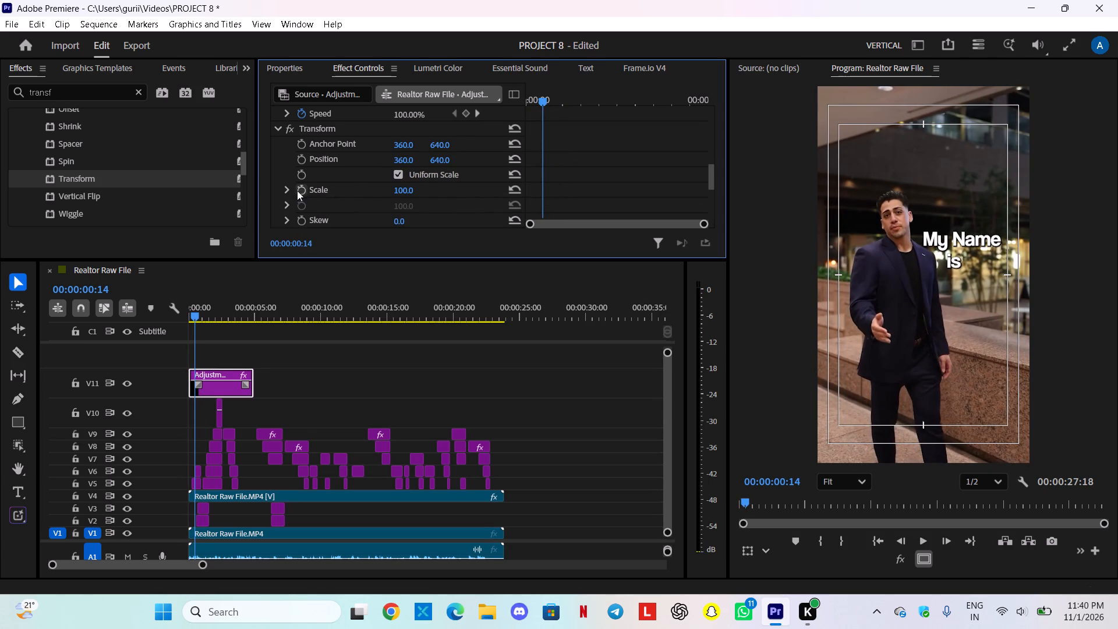
pyautogui.click(301, 190)
pyautogui.moveTo(542, 101); pyautogui.dragTo(542, 101)
pyautogui.moveTo(542, 101); pyautogui.dragTo(595, 100)
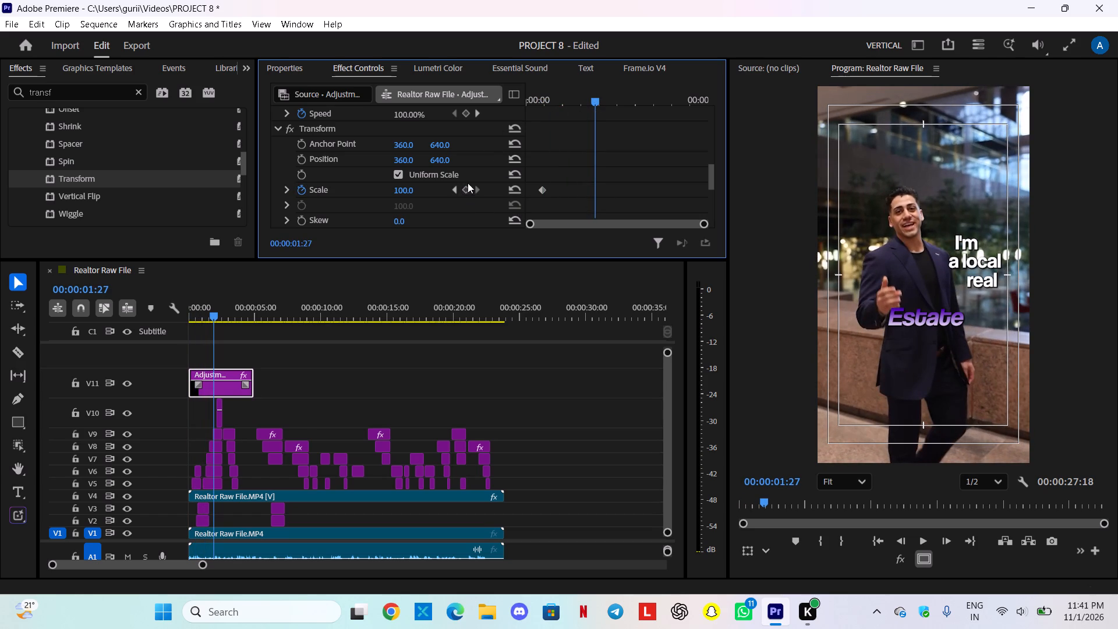
pyautogui.click(465, 188)
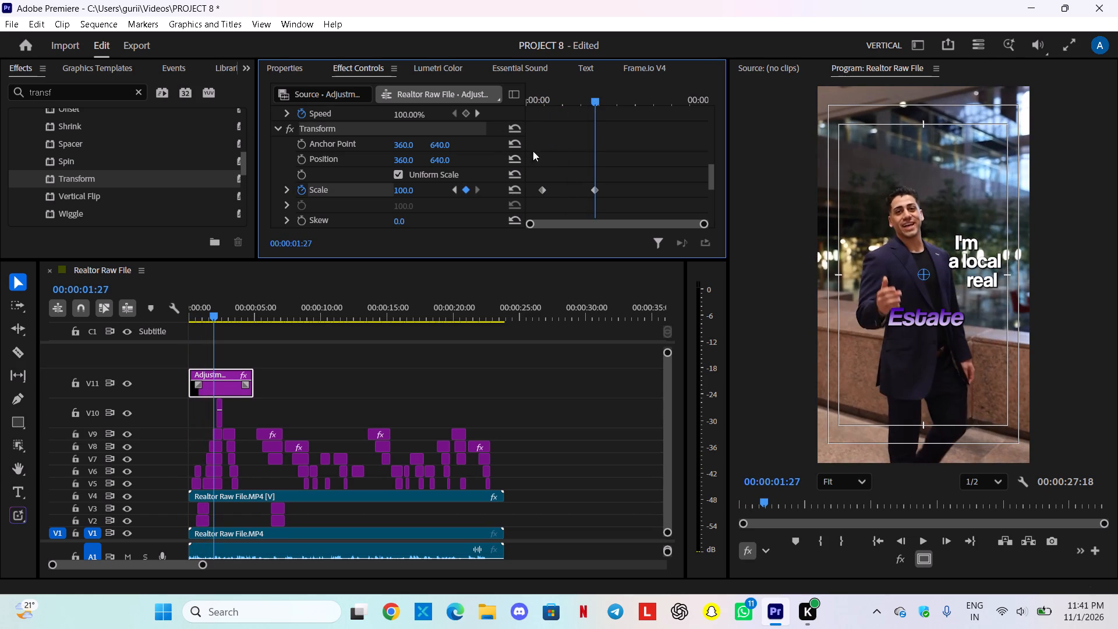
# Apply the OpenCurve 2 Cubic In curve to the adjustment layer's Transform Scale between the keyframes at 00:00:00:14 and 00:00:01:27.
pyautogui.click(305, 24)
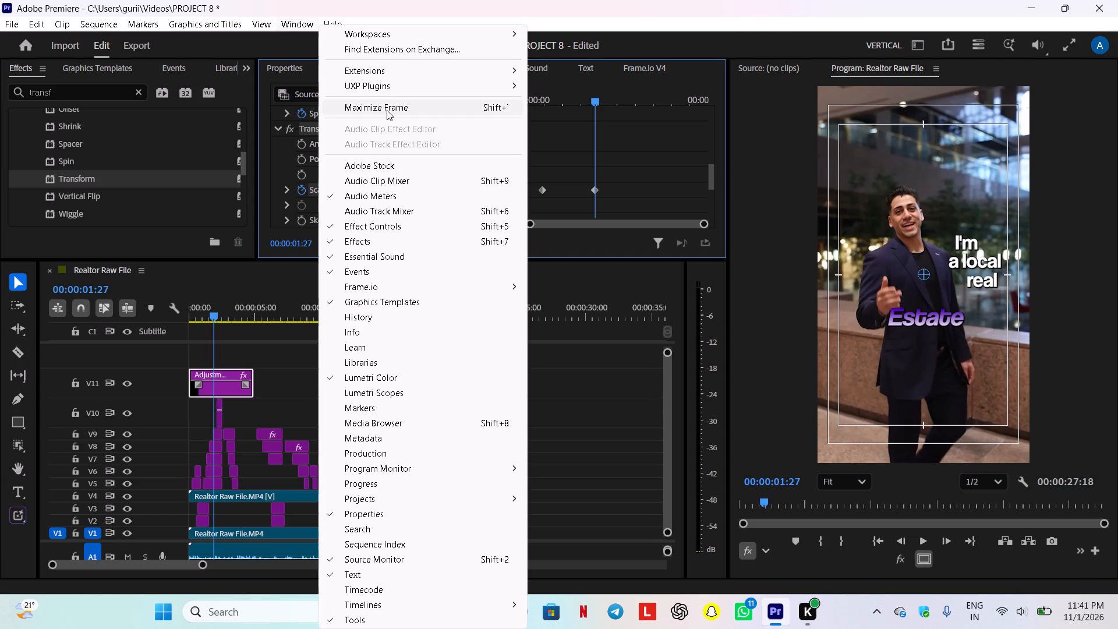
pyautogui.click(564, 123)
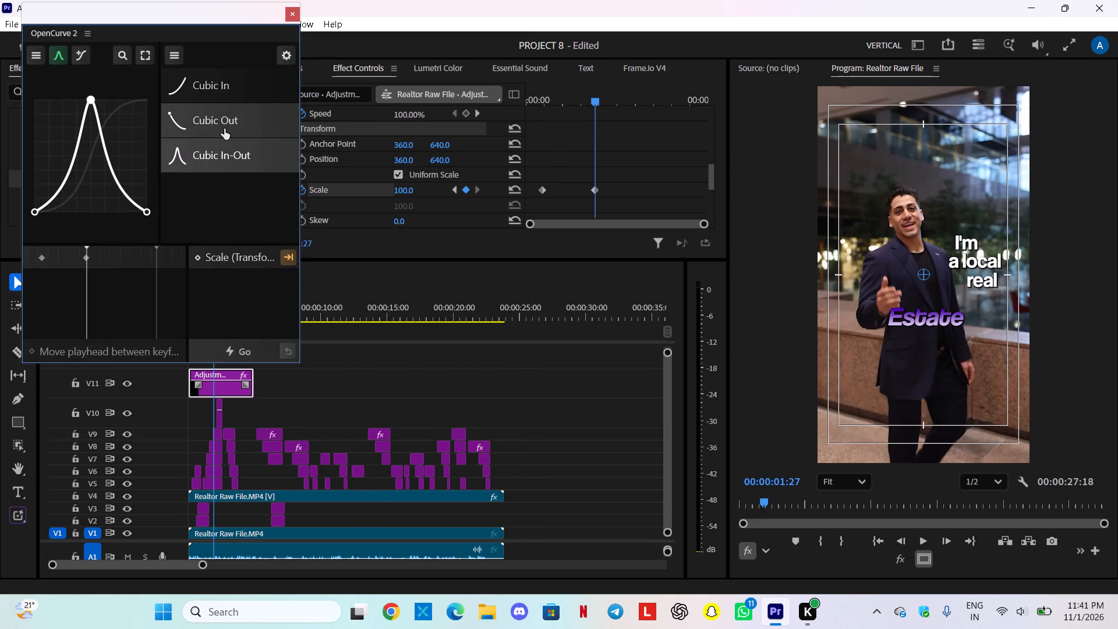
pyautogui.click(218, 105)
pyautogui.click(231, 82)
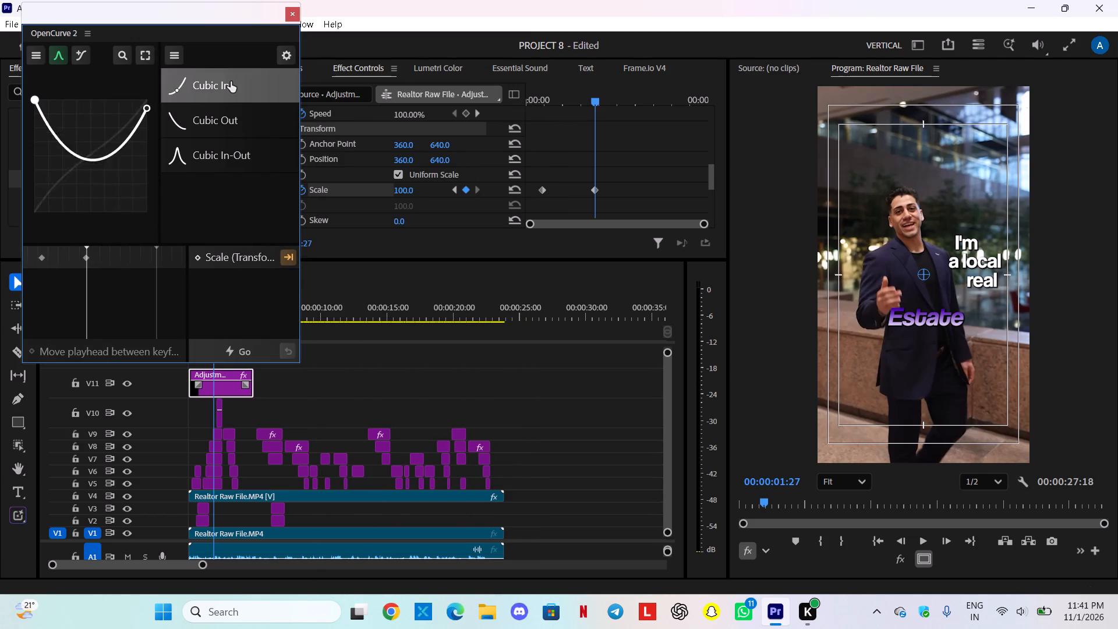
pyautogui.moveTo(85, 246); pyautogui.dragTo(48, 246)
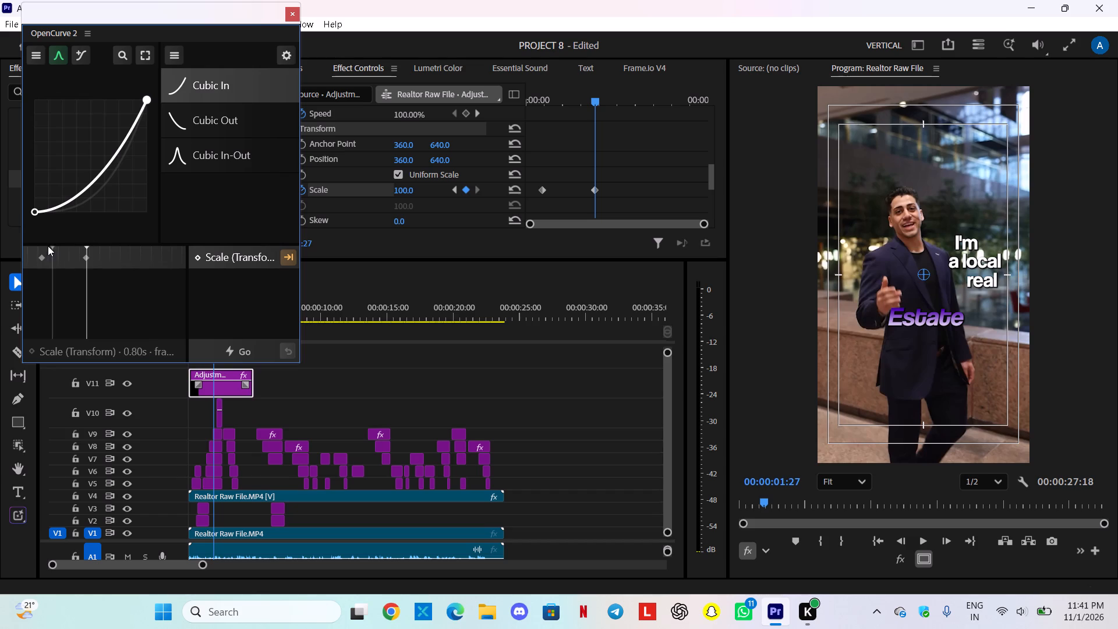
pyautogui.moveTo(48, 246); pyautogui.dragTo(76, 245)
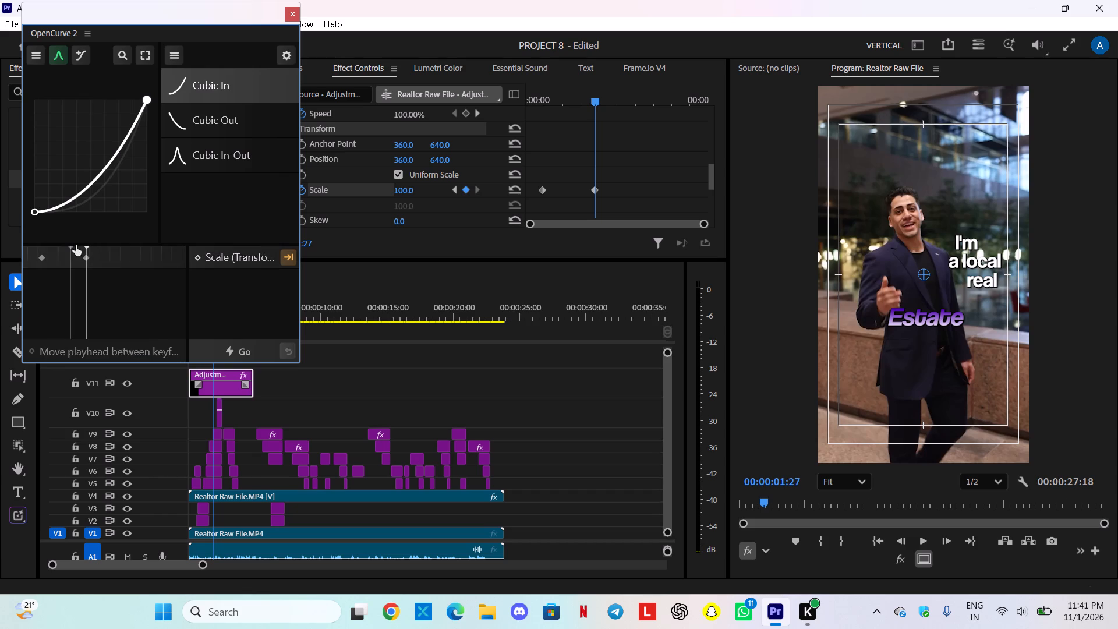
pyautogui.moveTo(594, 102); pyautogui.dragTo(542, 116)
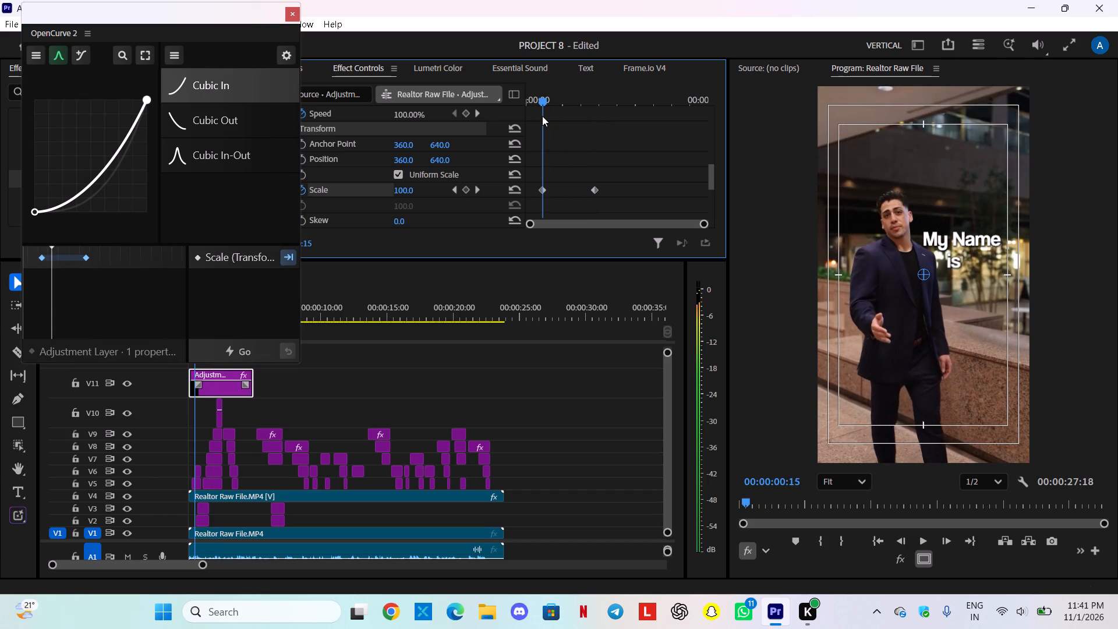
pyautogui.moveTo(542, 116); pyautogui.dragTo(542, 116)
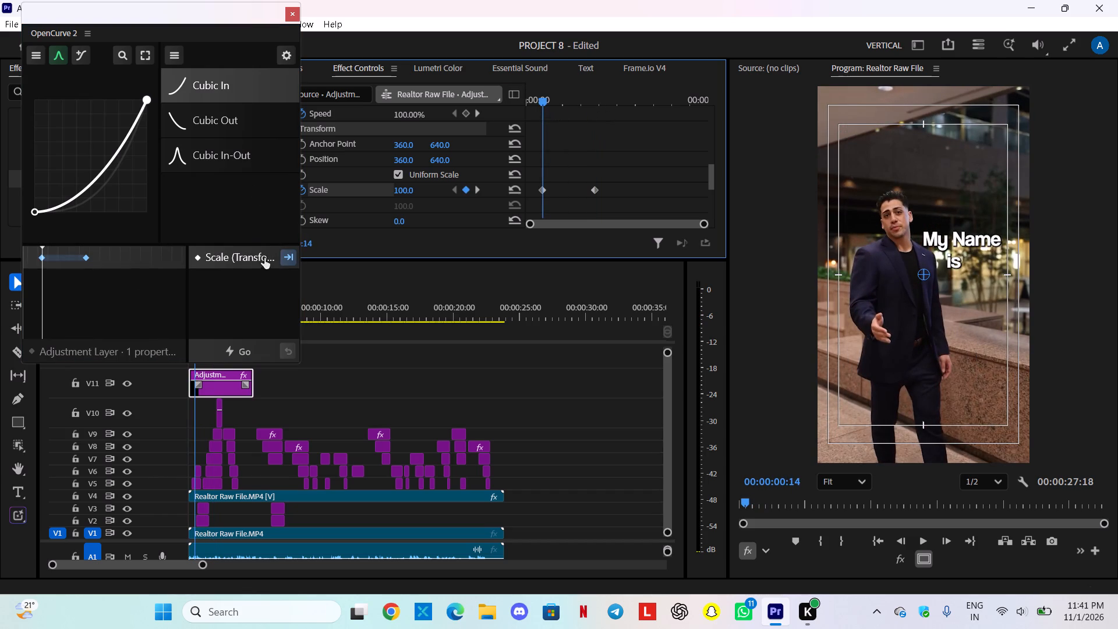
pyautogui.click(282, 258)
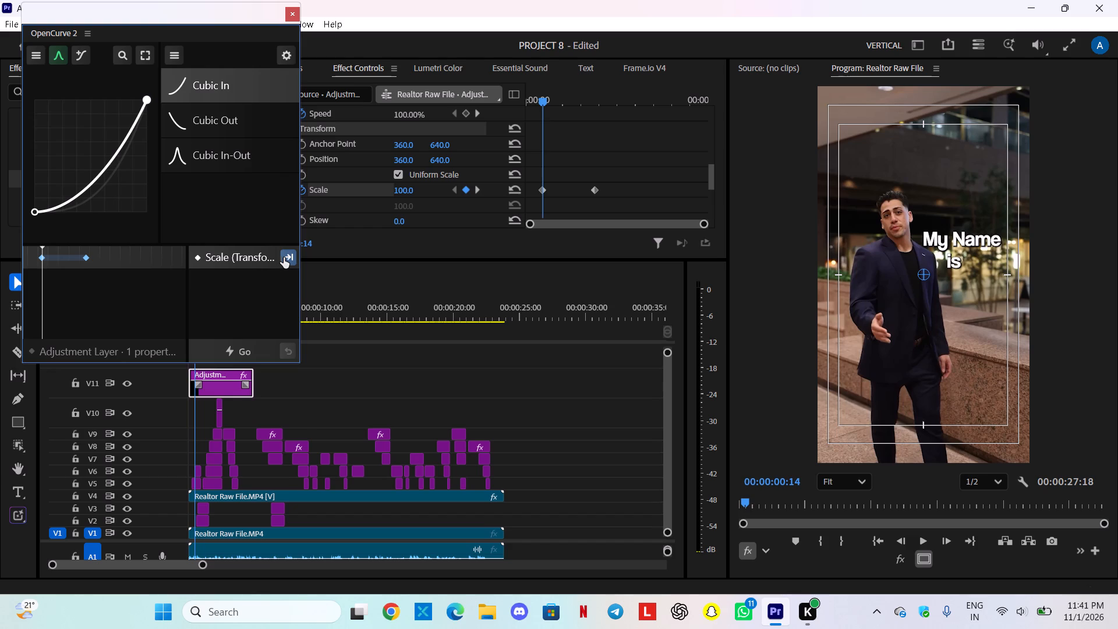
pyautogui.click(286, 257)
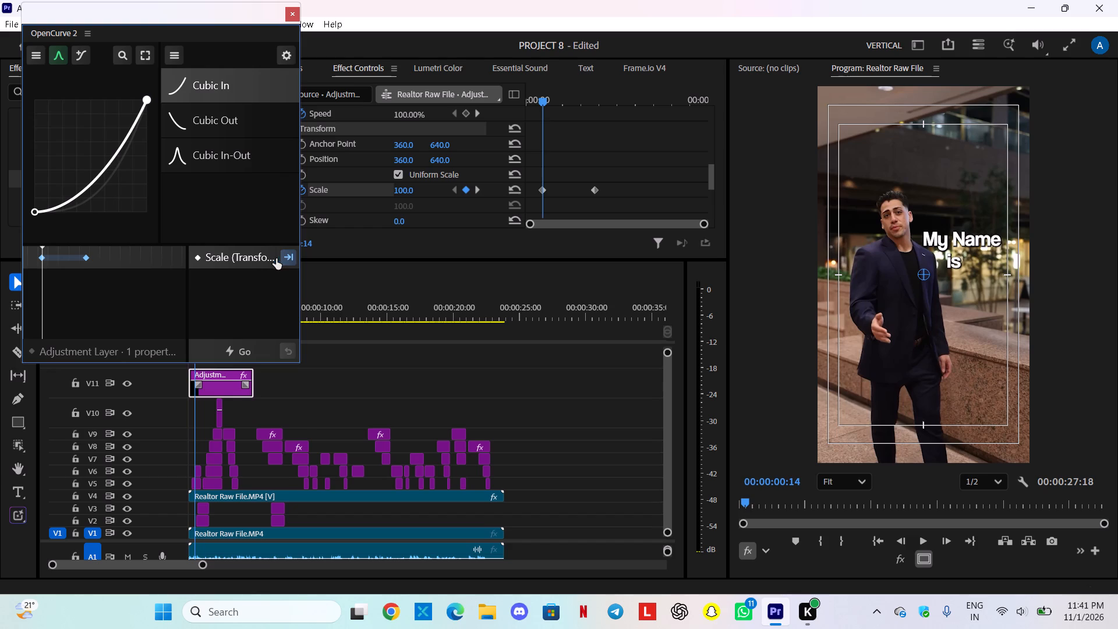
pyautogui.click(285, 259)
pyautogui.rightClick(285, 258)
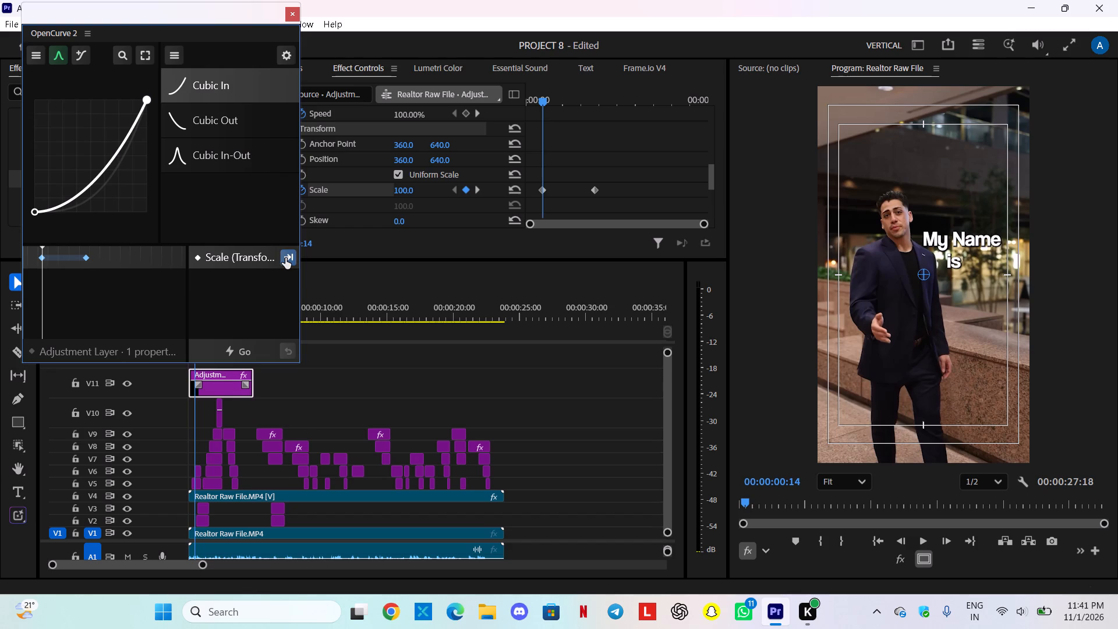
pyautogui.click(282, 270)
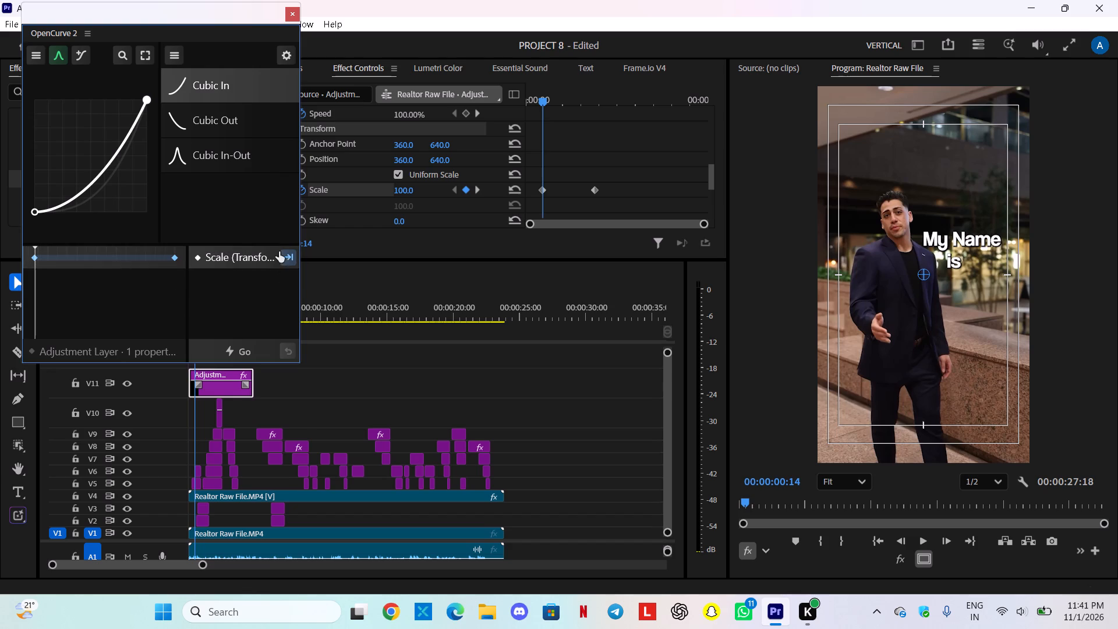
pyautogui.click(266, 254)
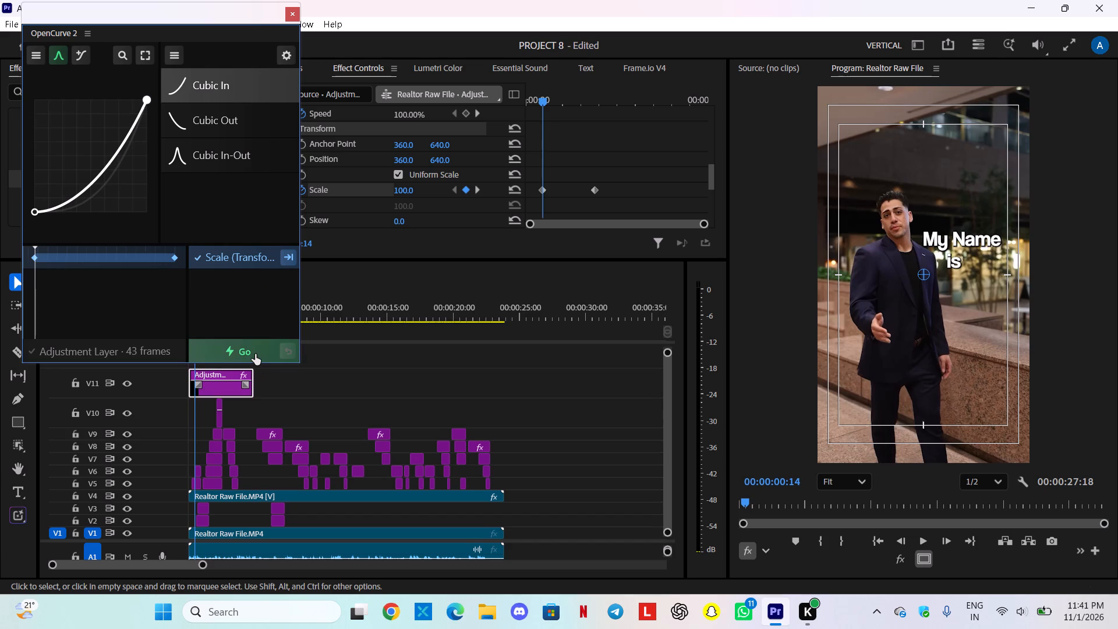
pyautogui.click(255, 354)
# Play back and scrub the opening two seconds to check the Transform Scale animation.
pyautogui.press('space')
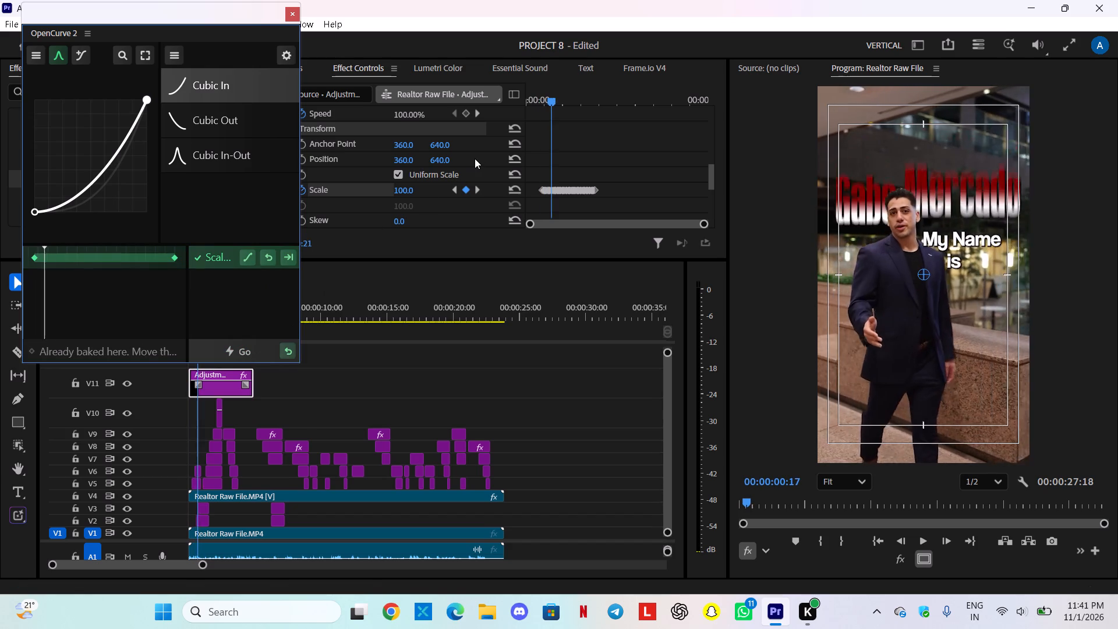
pyautogui.press('space')
pyautogui.press('space')
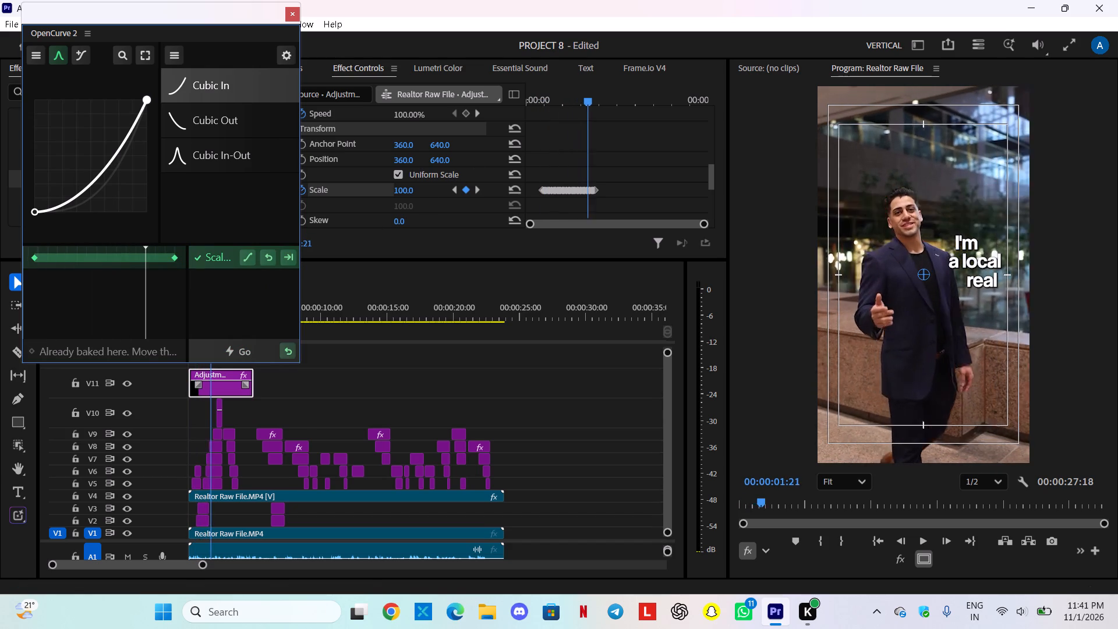
pyautogui.press('space')
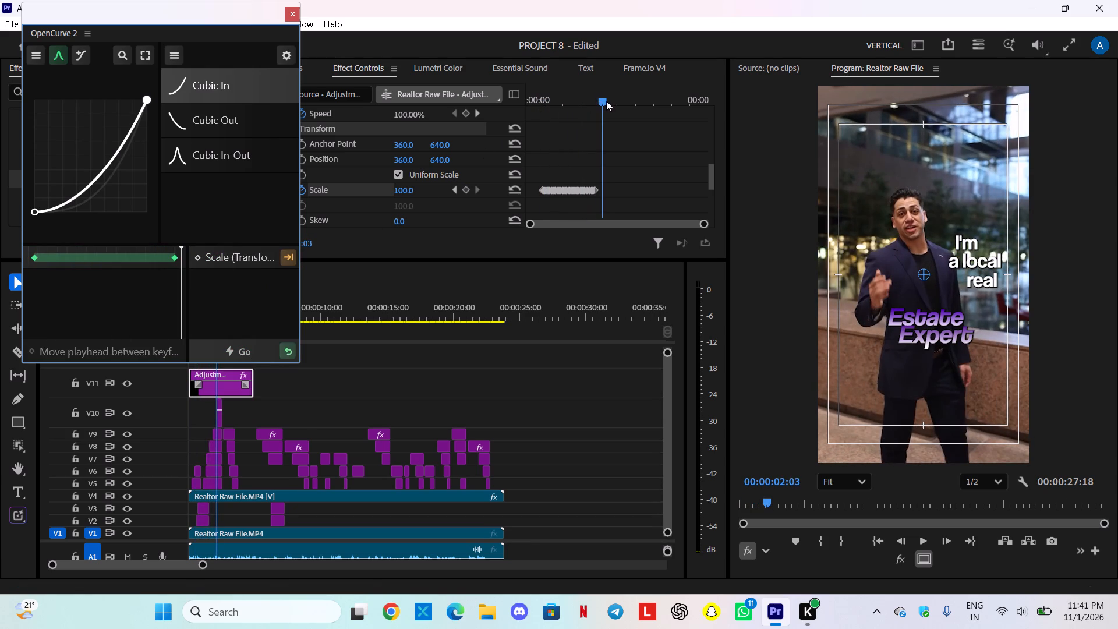
pyautogui.moveTo(606, 101); pyautogui.dragTo(512, 107)
pyautogui.press('space')
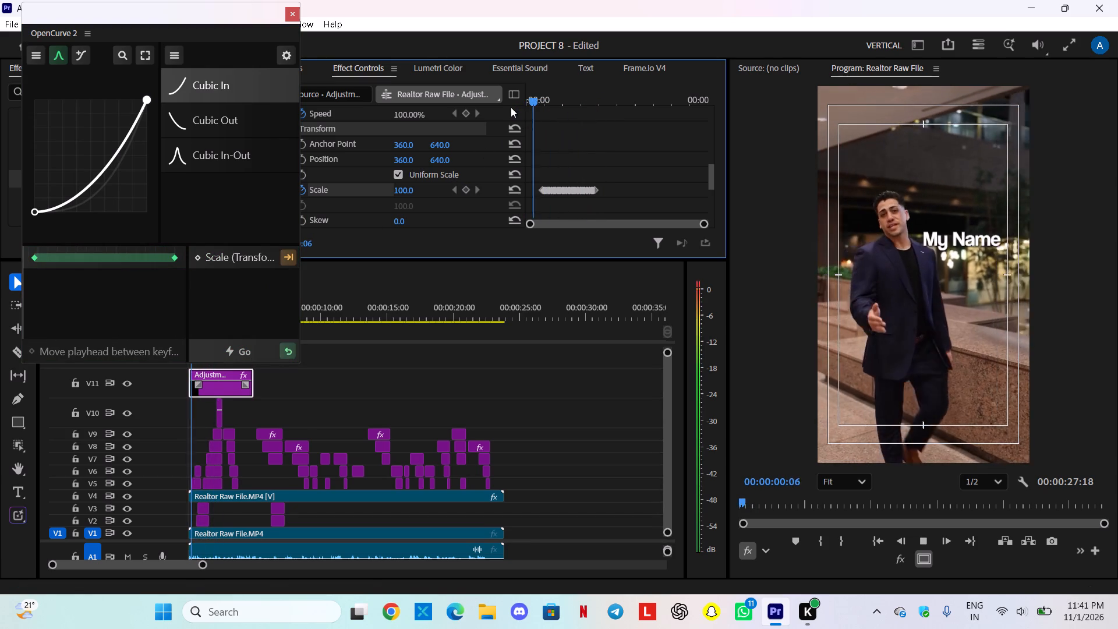
pyautogui.press('space')
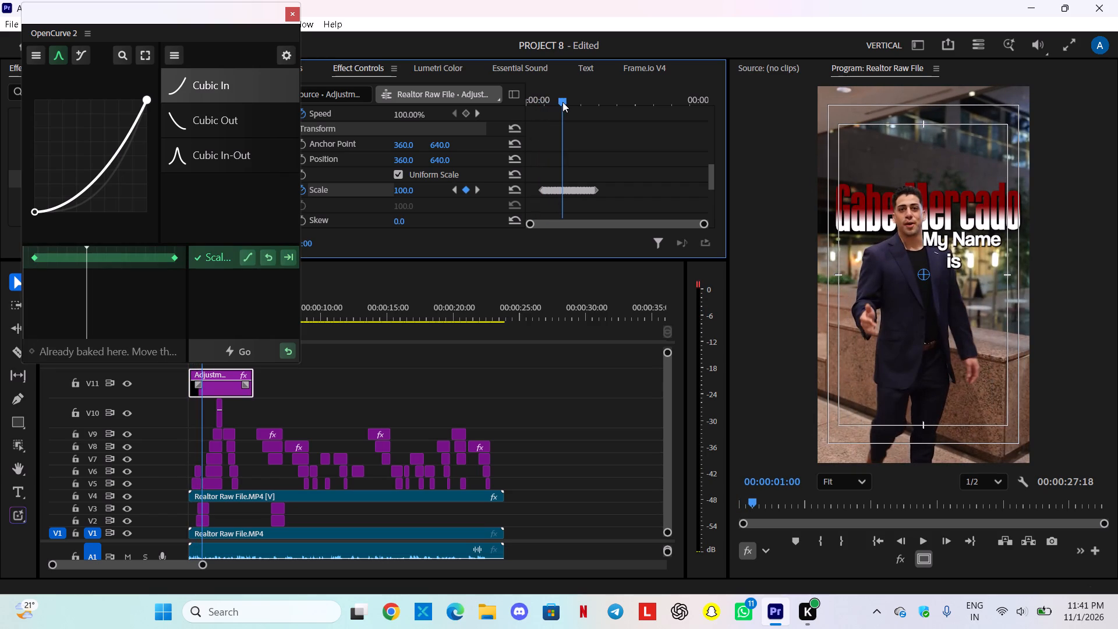
pyautogui.moveTo(562, 101); pyautogui.dragTo(597, 97)
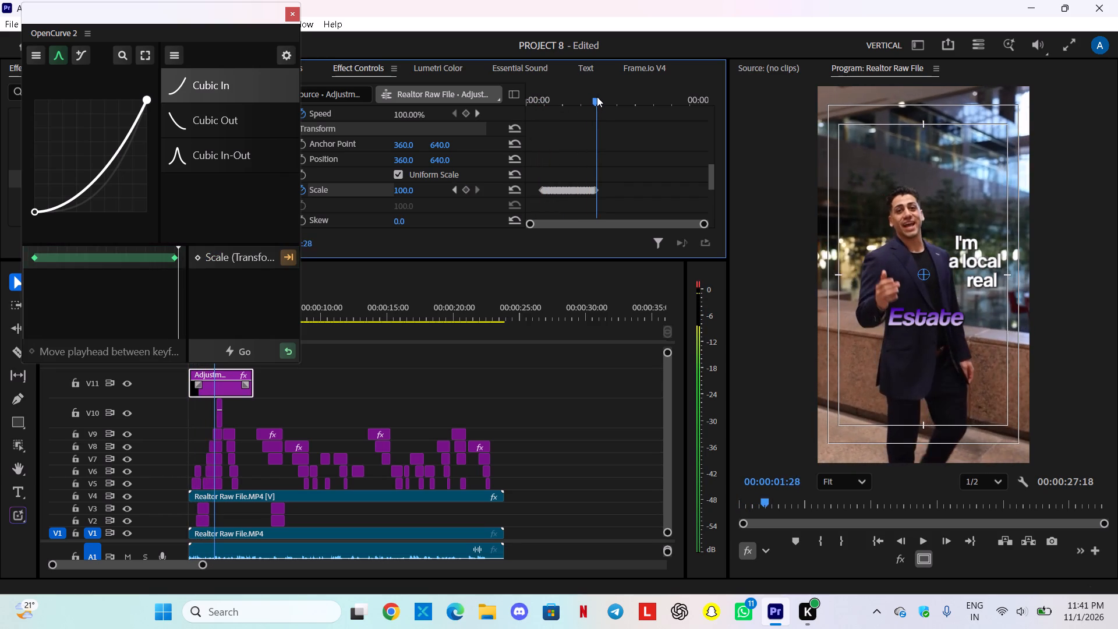
pyautogui.moveTo(597, 97); pyautogui.dragTo(597, 98)
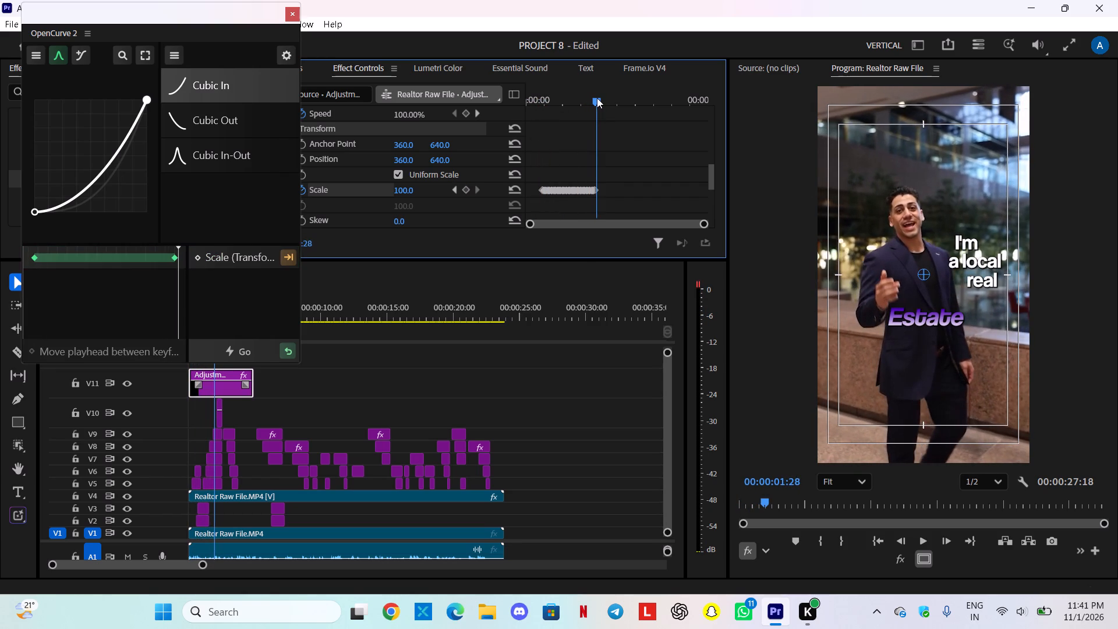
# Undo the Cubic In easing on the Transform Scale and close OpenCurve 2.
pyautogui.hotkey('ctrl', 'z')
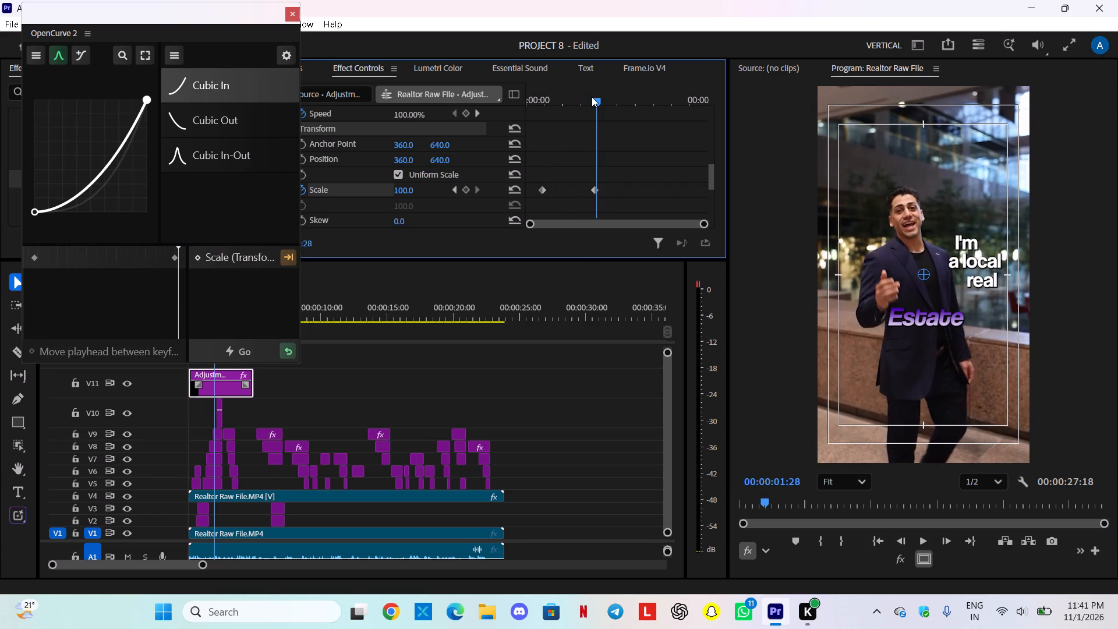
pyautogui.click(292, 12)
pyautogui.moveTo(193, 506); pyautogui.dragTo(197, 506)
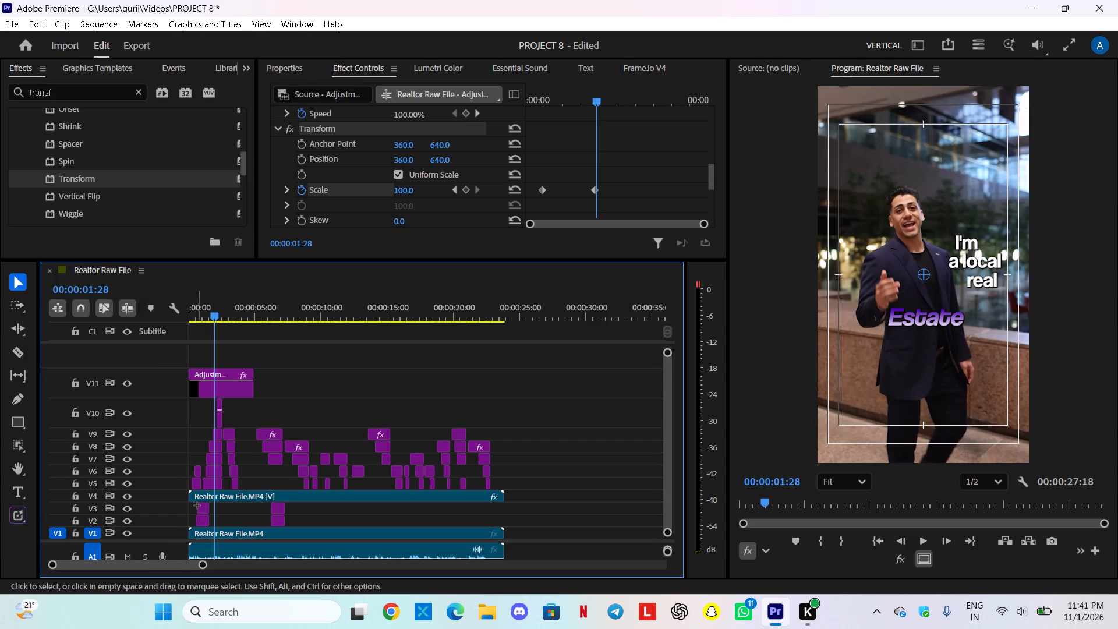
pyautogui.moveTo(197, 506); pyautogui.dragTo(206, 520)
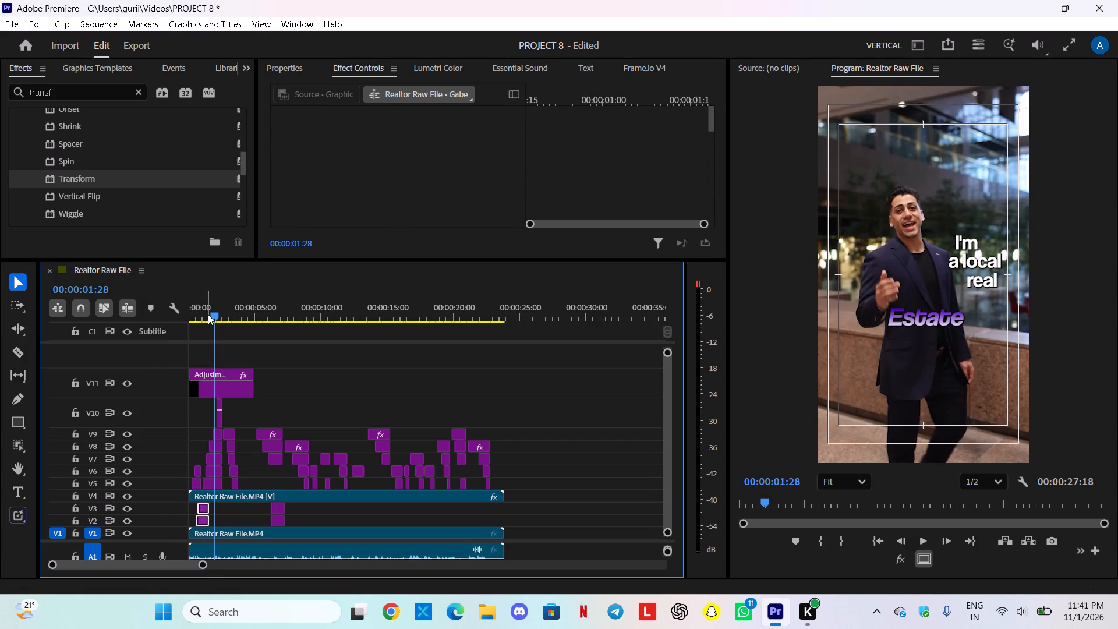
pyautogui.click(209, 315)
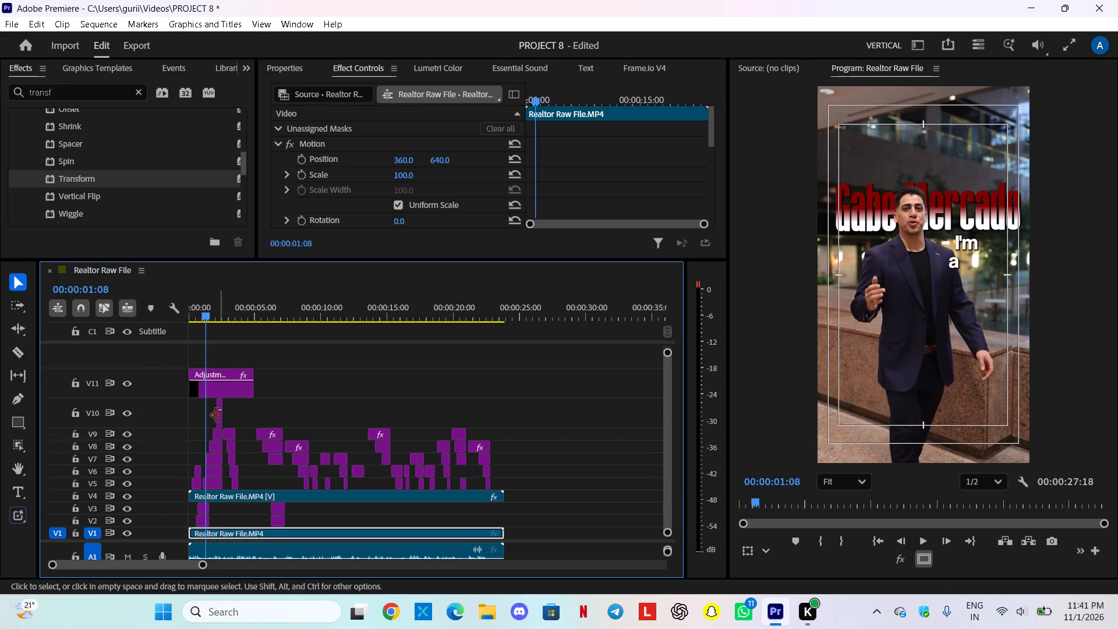
# Set the Transform Scale keyframe at 00:00:01:27 on the V11 adjustment layer to 125.
pyautogui.click(215, 372)
pyautogui.scroll(-17, 403, 181)
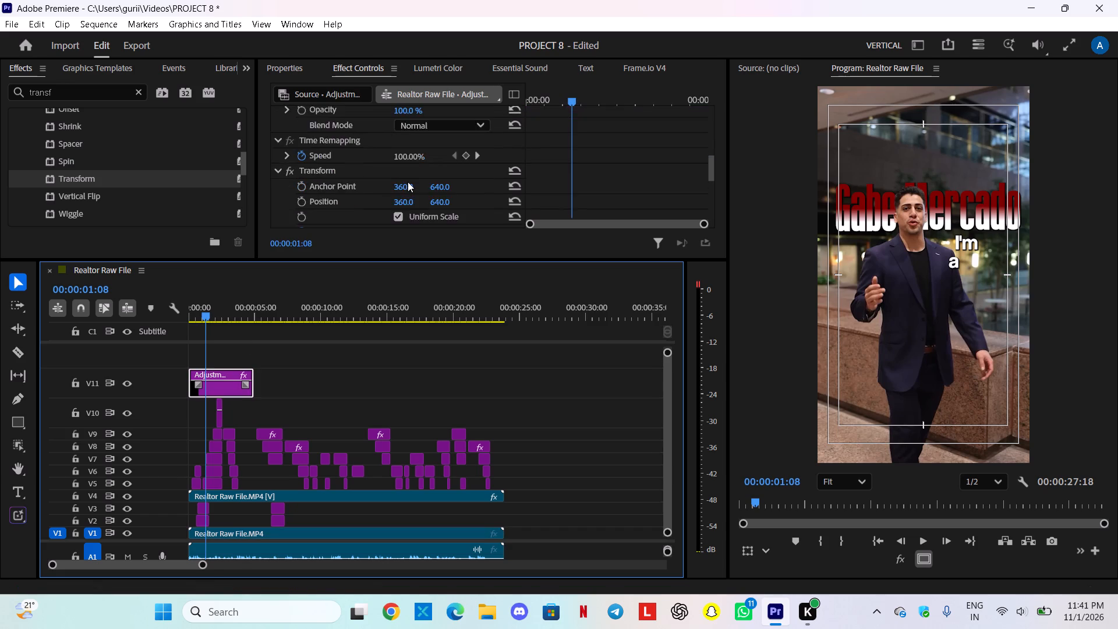
pyautogui.scroll(-6, 408, 182)
pyautogui.scroll(2, 421, 183)
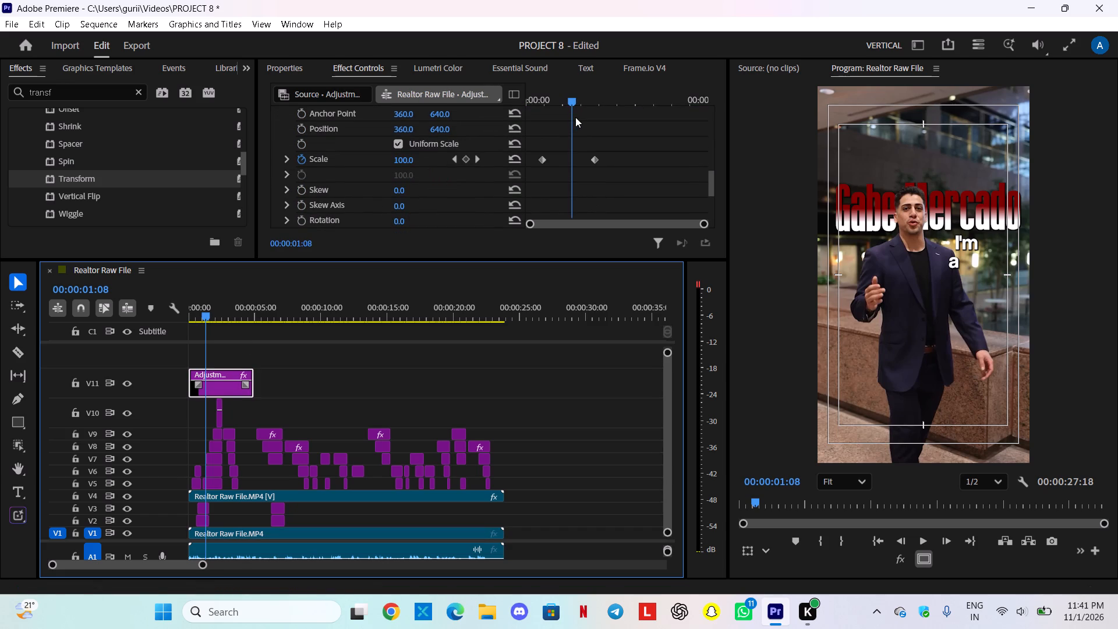
pyautogui.moveTo(571, 114); pyautogui.dragTo(590, 110)
pyautogui.moveTo(571, 101); pyautogui.dragTo(572, 100)
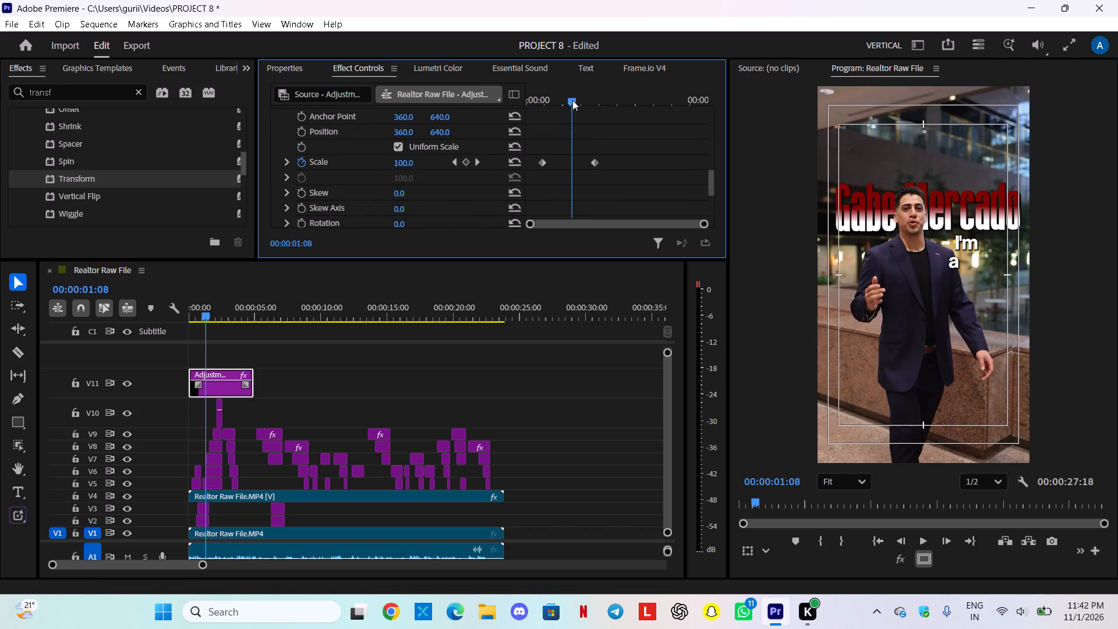
pyautogui.moveTo(572, 100); pyautogui.dragTo(592, 100)
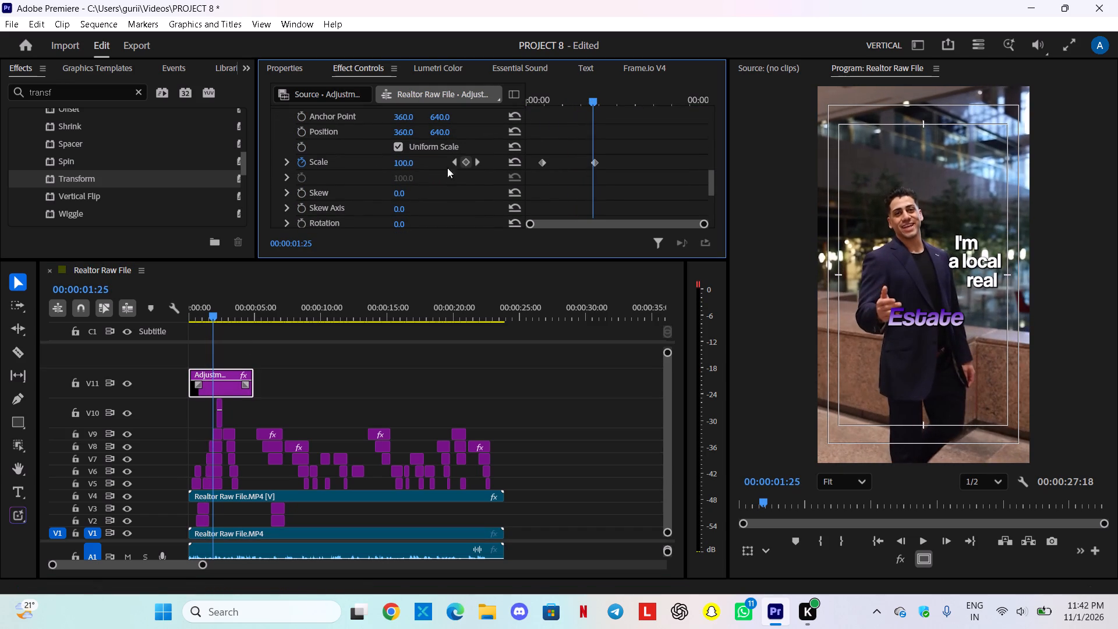
pyautogui.click(595, 162)
pyautogui.click(590, 98)
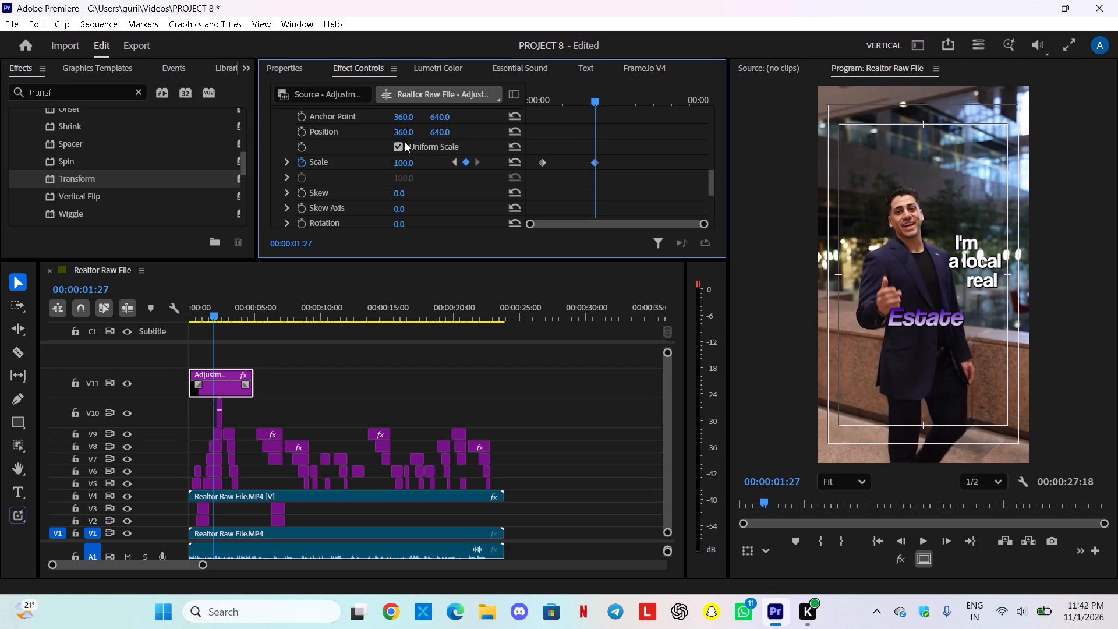
pyautogui.moveTo(402, 162); pyautogui.dragTo(407, 163)
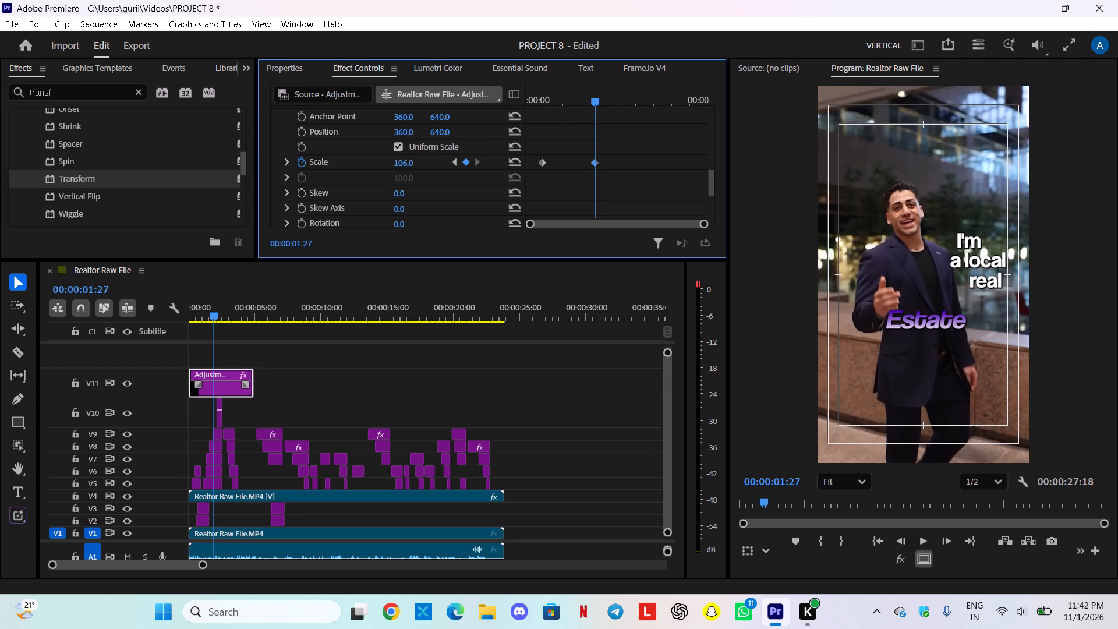
pyautogui.moveTo(407, 163); pyautogui.dragTo(422, 164)
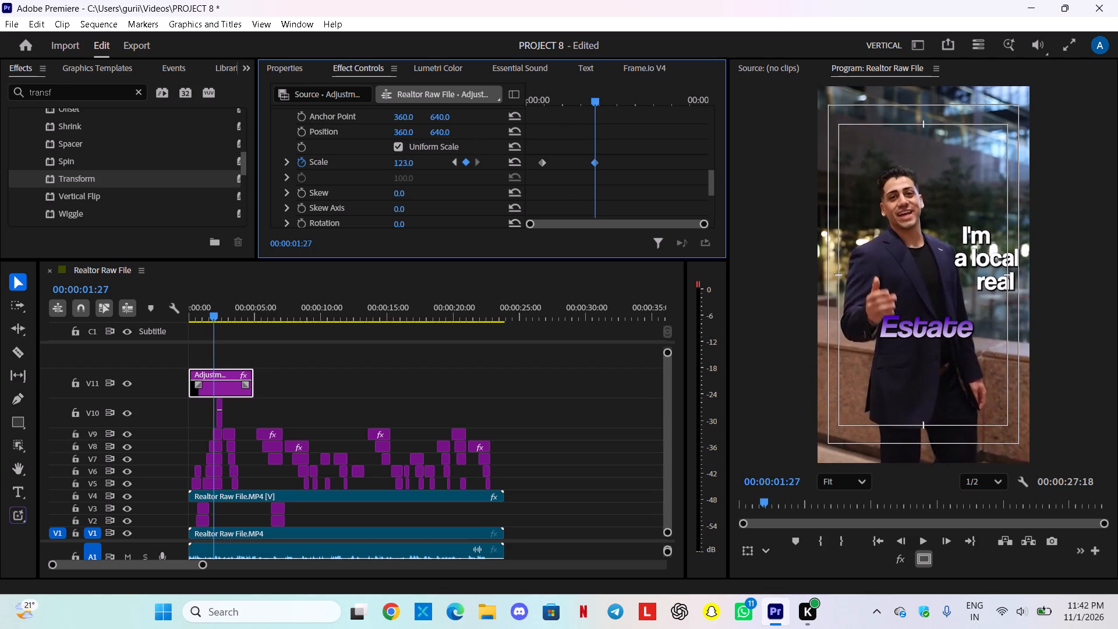
pyautogui.moveTo(422, 164); pyautogui.dragTo(426, 165)
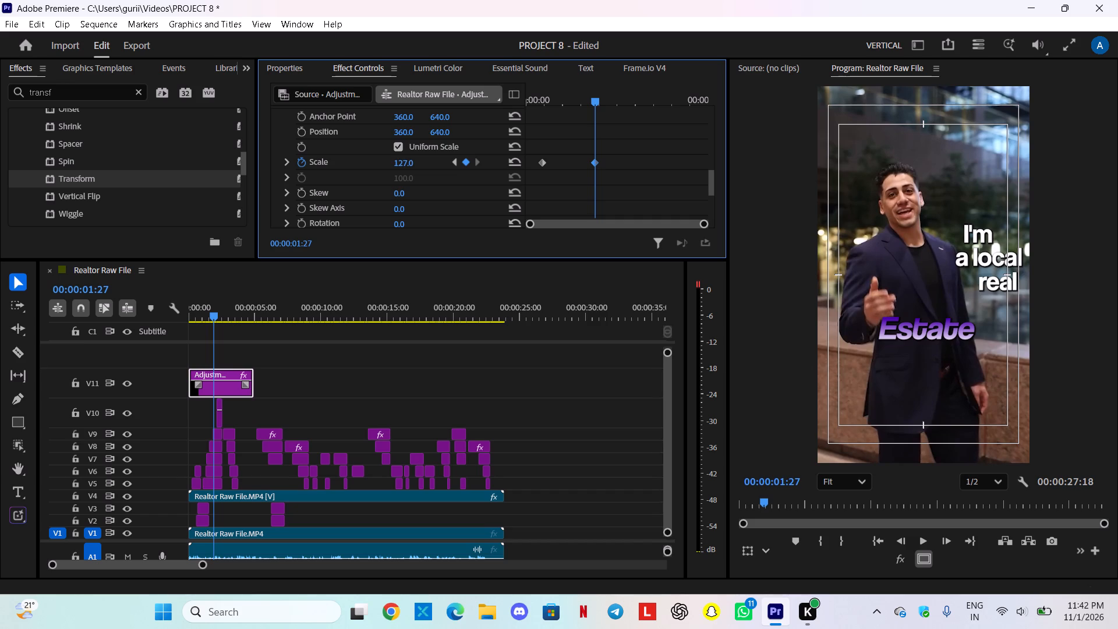
pyautogui.moveTo(426, 165); pyautogui.dragTo(425, 169)
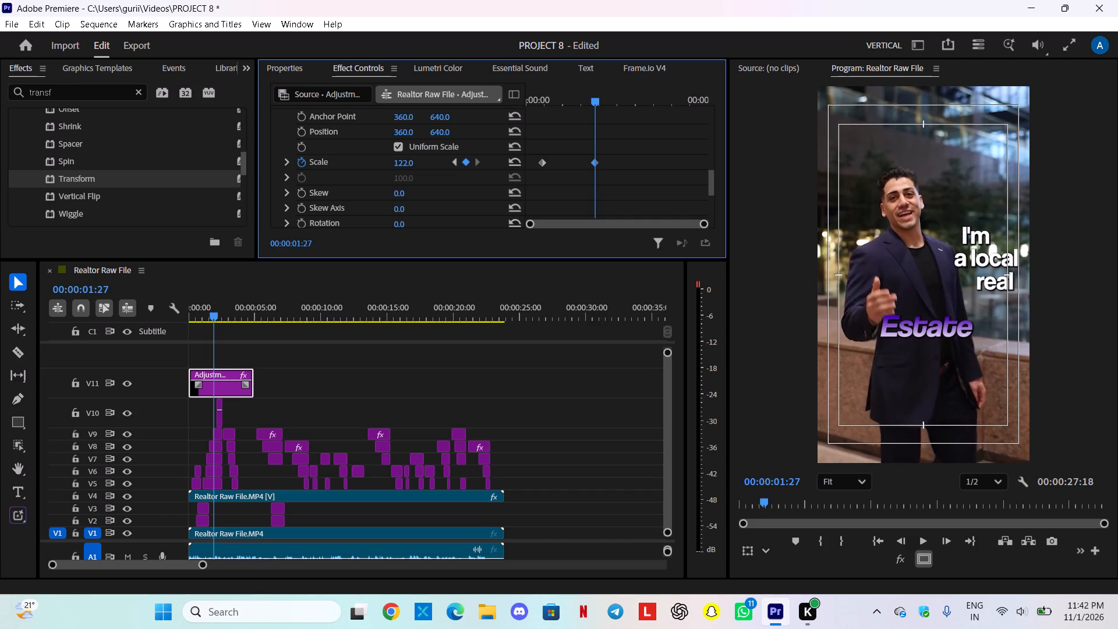
pyautogui.moveTo(425, 169); pyautogui.dragTo(427, 169)
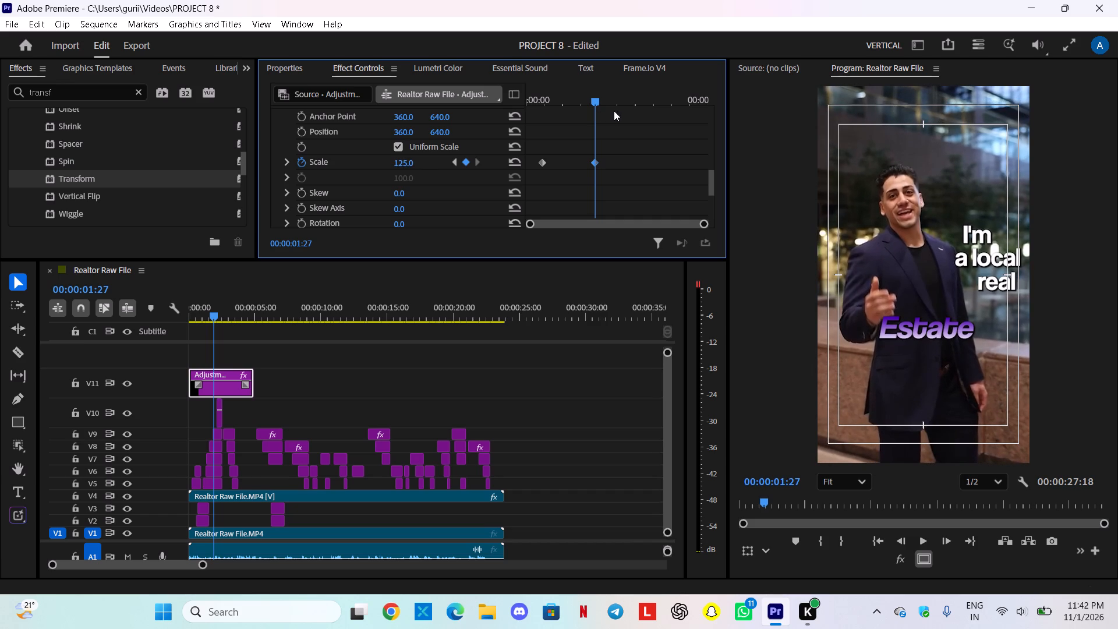
# Play back and scrub the opening two seconds to check the Transform Scale zoom between its two keyframes.
pyautogui.moveTo(597, 101); pyautogui.dragTo(509, 121)
pyautogui.press('space')
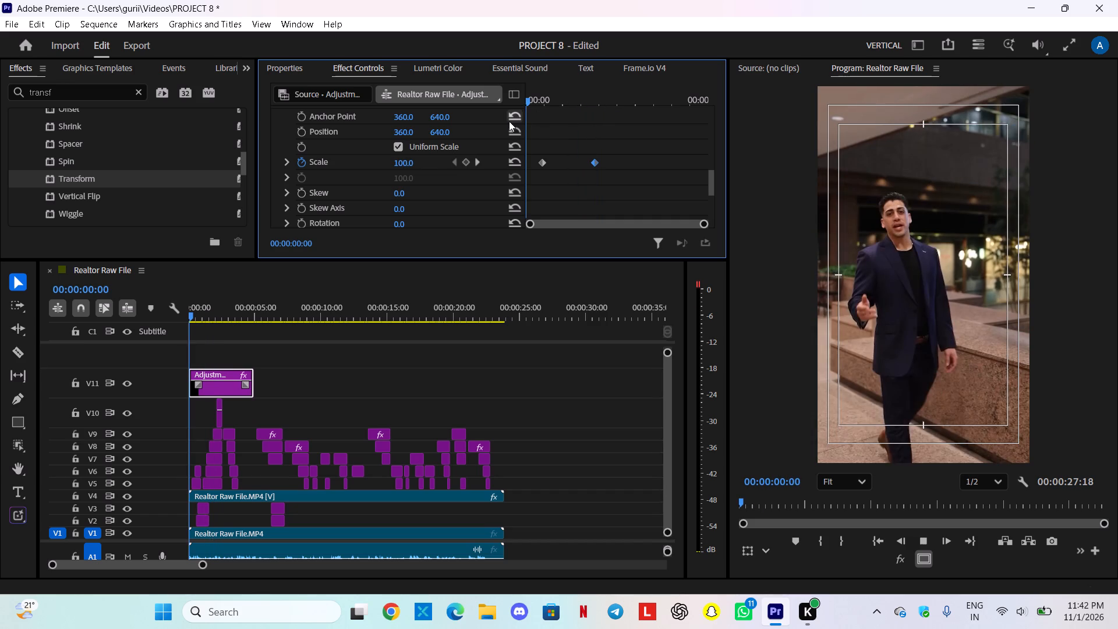
pyautogui.press('space')
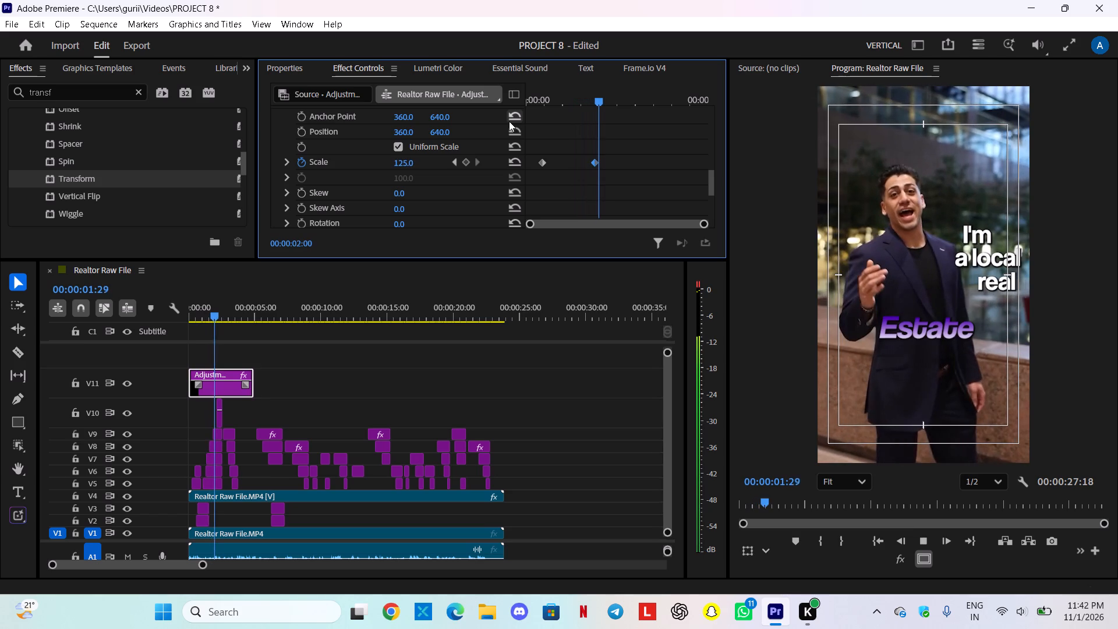
pyautogui.moveTo(599, 103); pyautogui.dragTo(567, 106)
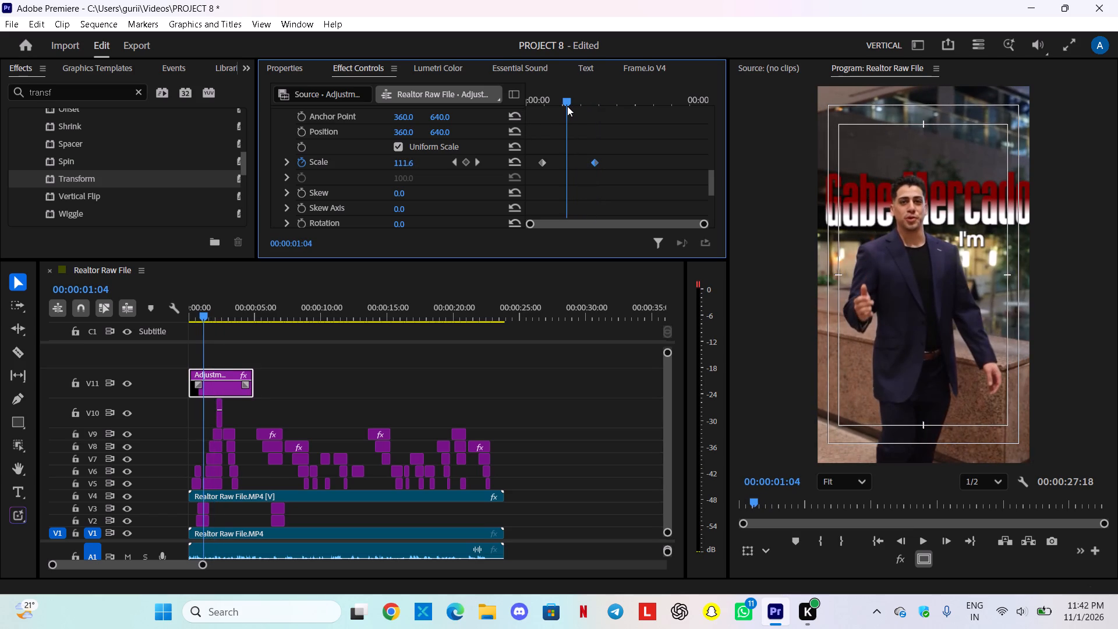
pyautogui.moveTo(567, 106); pyautogui.dragTo(539, 124)
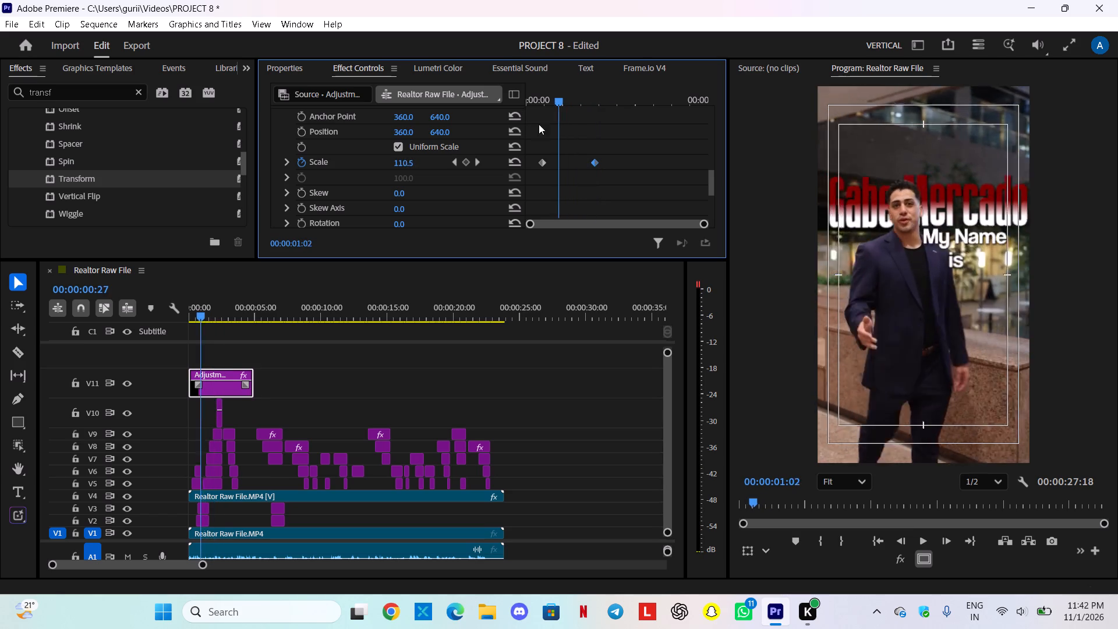
pyautogui.moveTo(539, 124); pyautogui.dragTo(521, 136)
pyautogui.press('space')
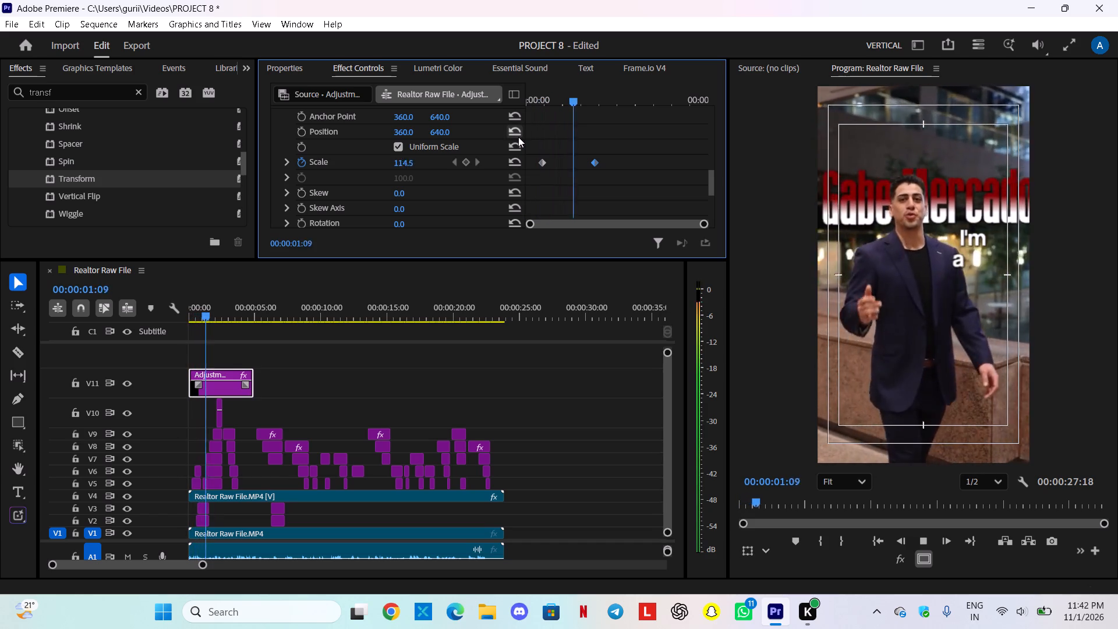
pyautogui.press('space')
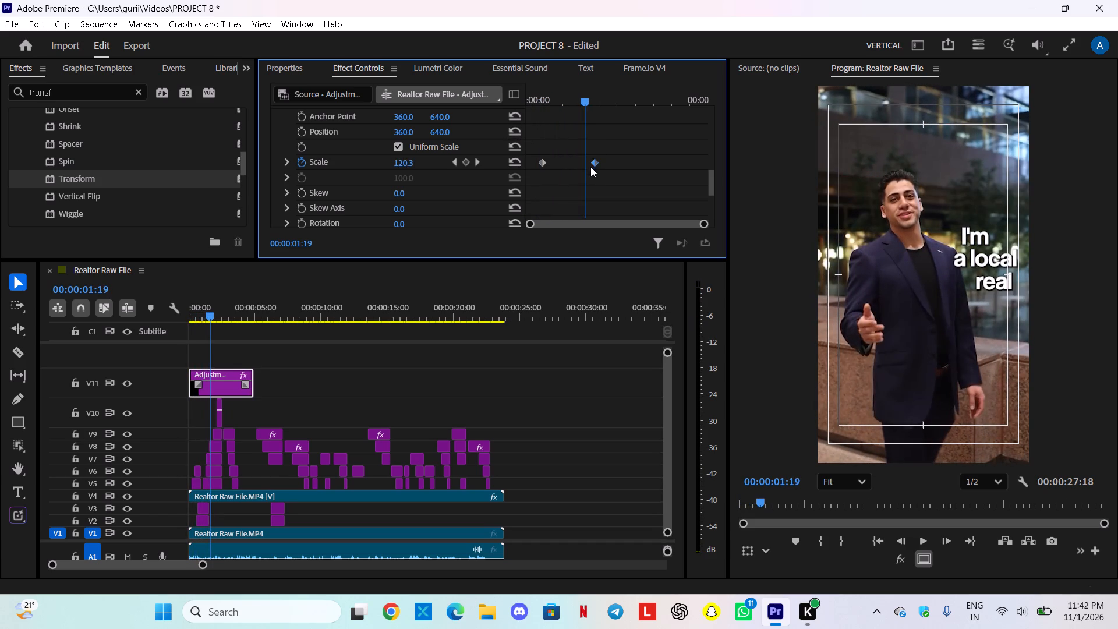
# Move the adjustment layer's second Transform Scale keyframe earlier to 00:00:01:12 and play back the opening zoom.
pyautogui.moveTo(596, 164); pyautogui.dragTo(576, 165)
pyautogui.moveTo(586, 98); pyautogui.dragTo(508, 139)
pyautogui.press('space')
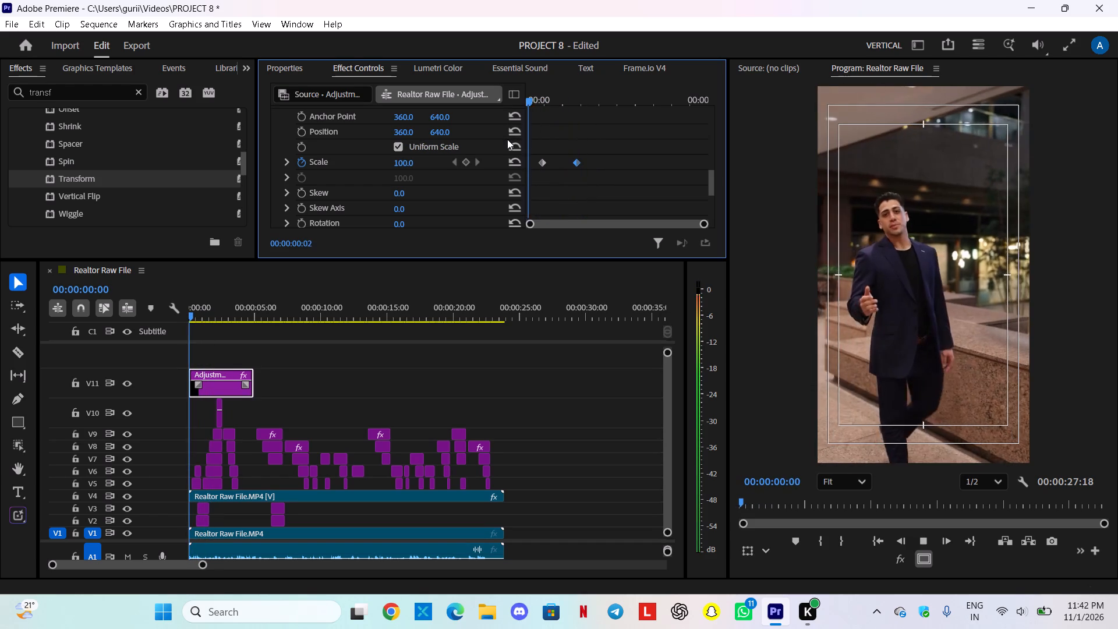
pyautogui.press('space')
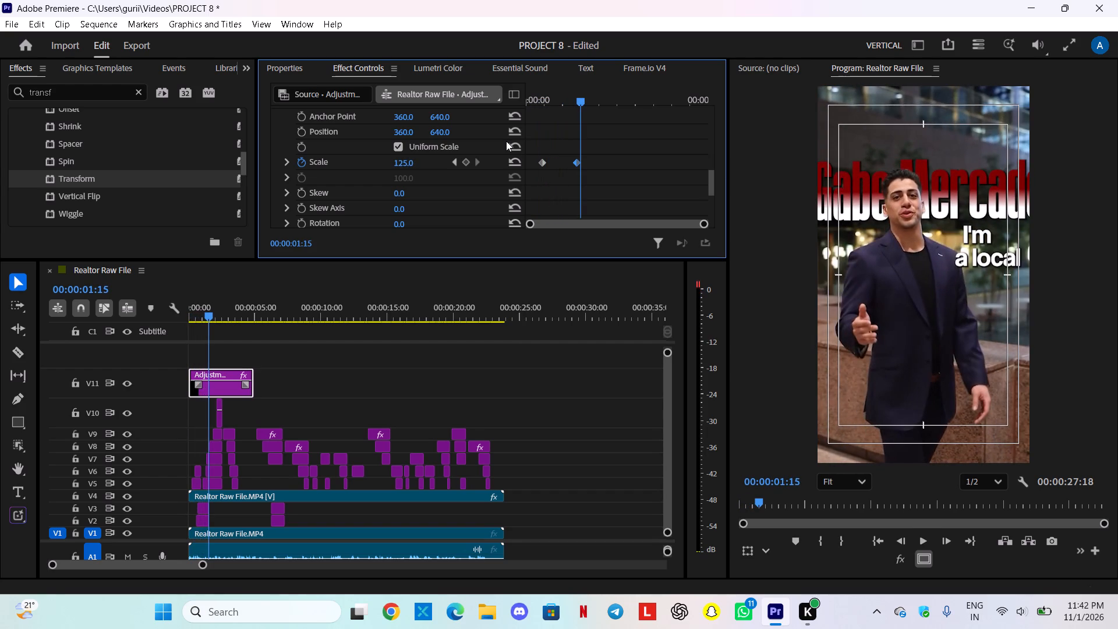
pyautogui.click(578, 100)
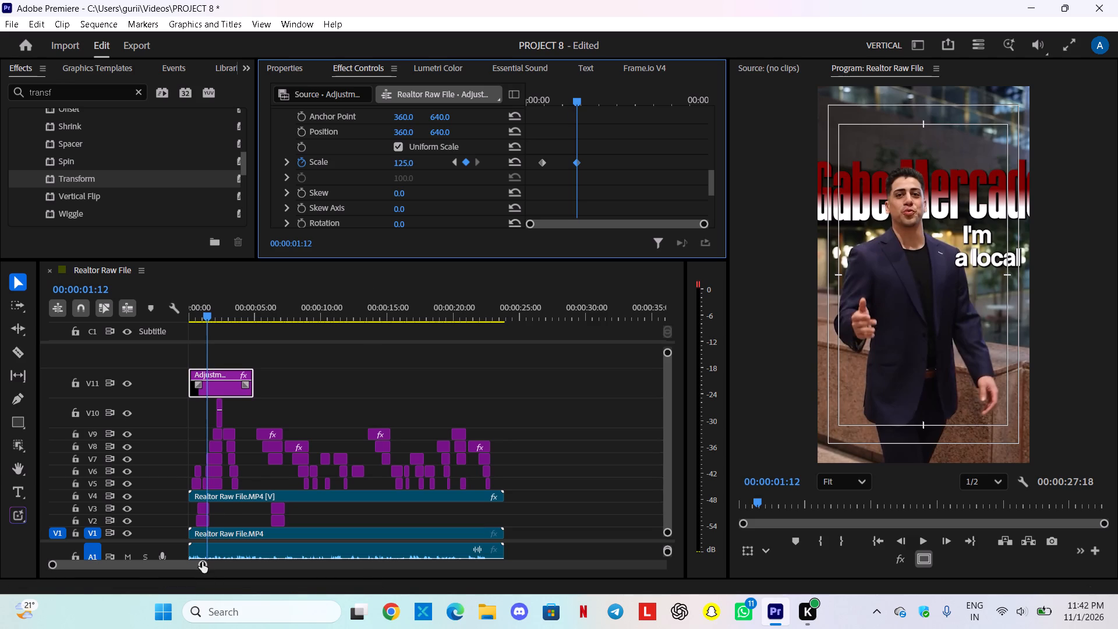
# Add a third Transform Scale keyframe on the V11 adjustment layer at 00:00:02:21 and reset its value to 100.
pyautogui.moveTo(203, 563); pyautogui.dragTo(90, 590)
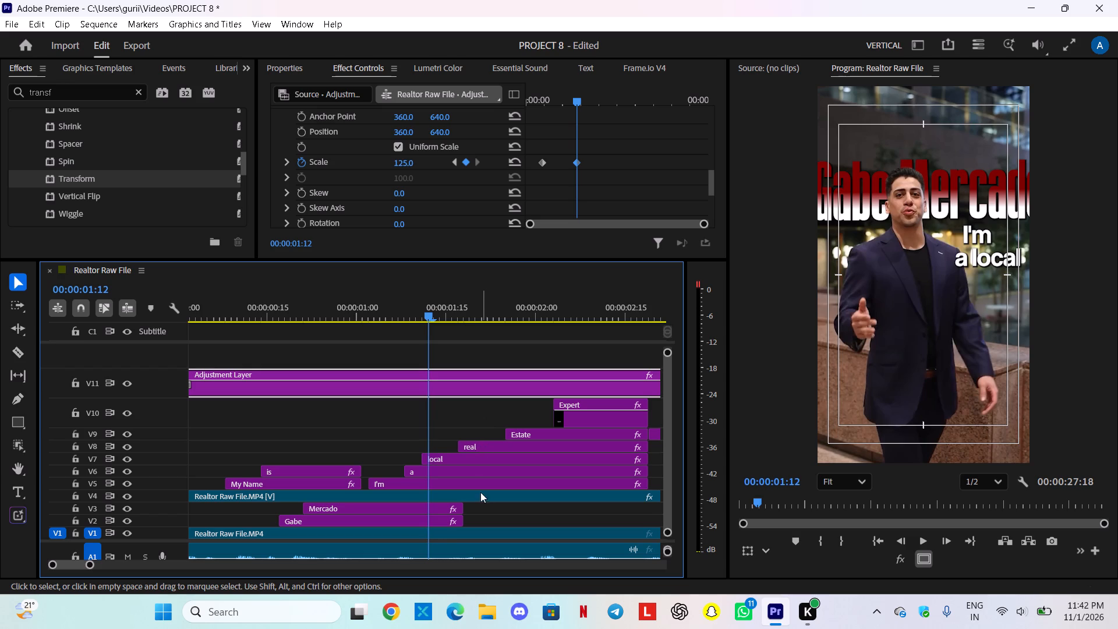
pyautogui.moveTo(89, 566); pyautogui.dragTo(163, 559)
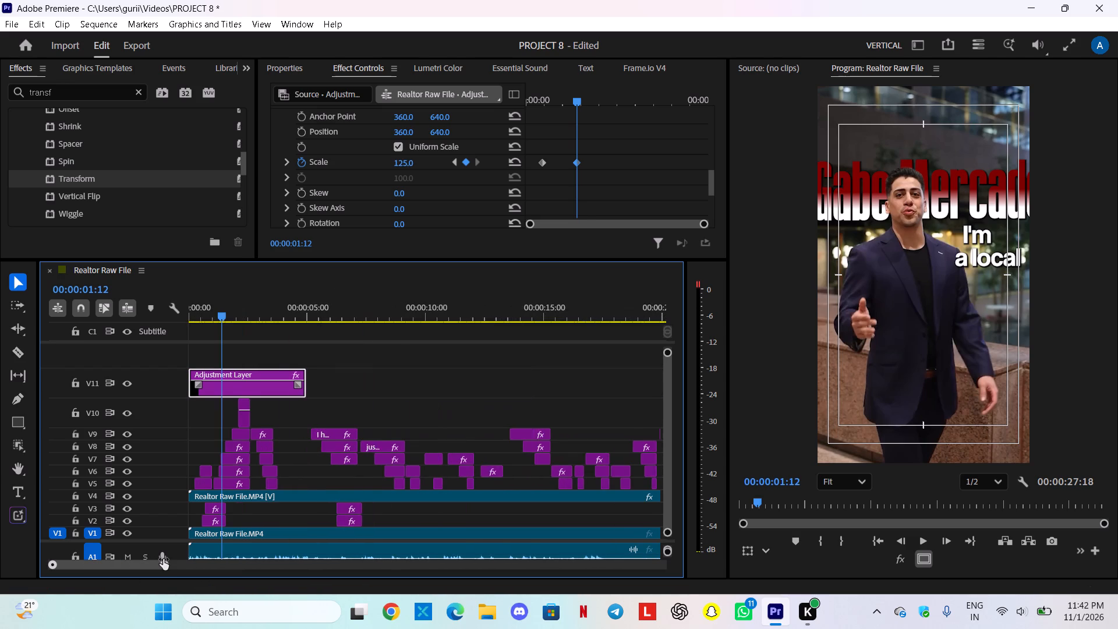
pyautogui.moveTo(163, 559); pyautogui.dragTo(172, 558)
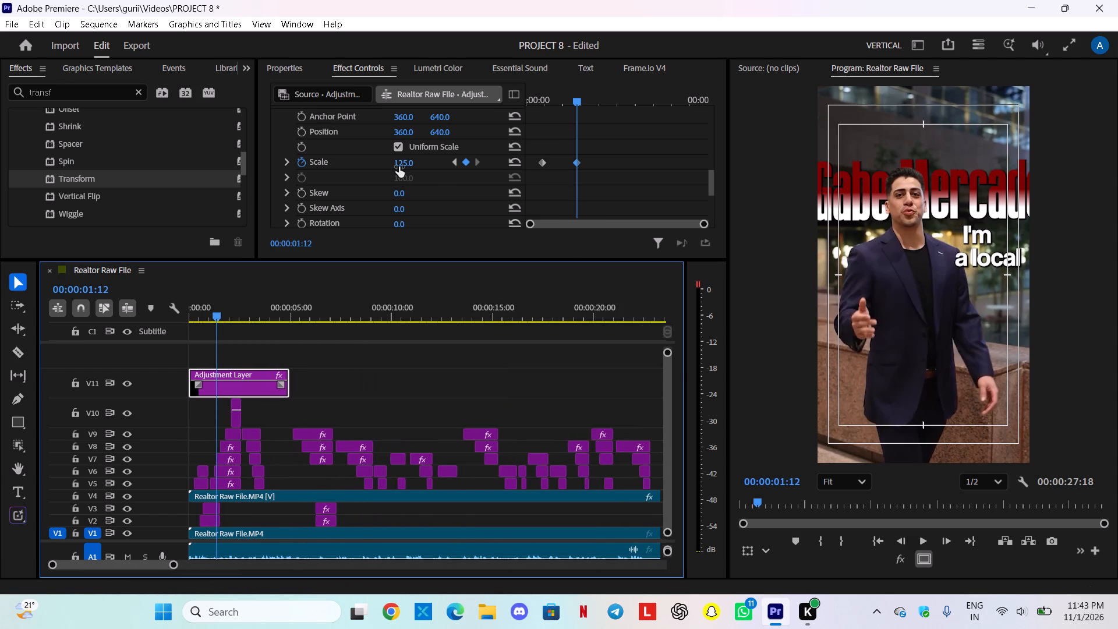
pyautogui.press('space')
pyautogui.press('space')
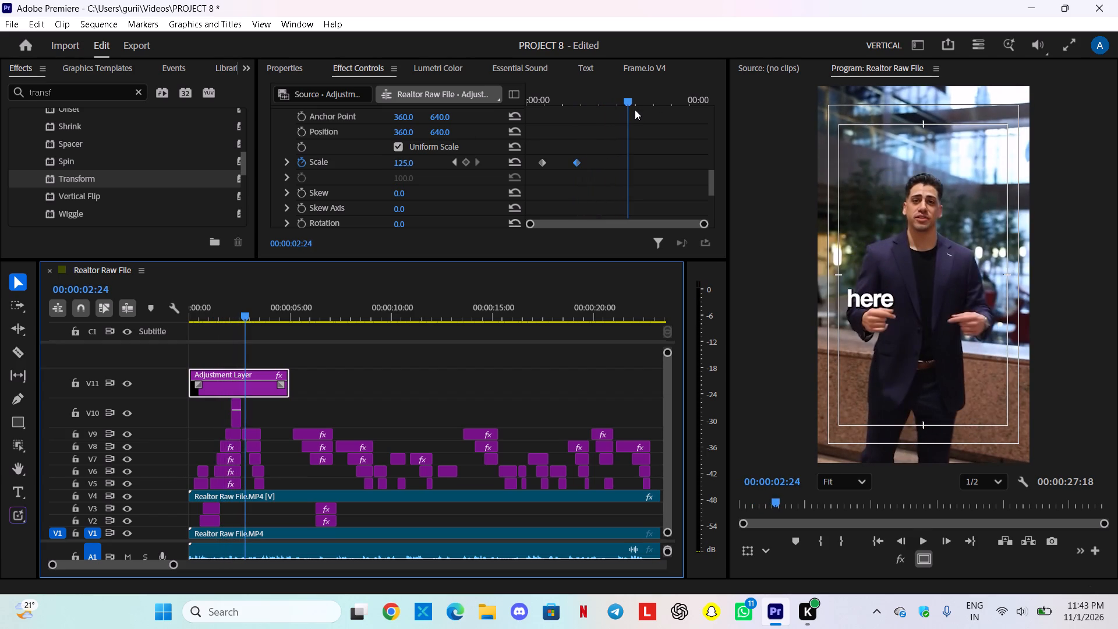
pyautogui.moveTo(627, 99); pyautogui.dragTo(618, 105)
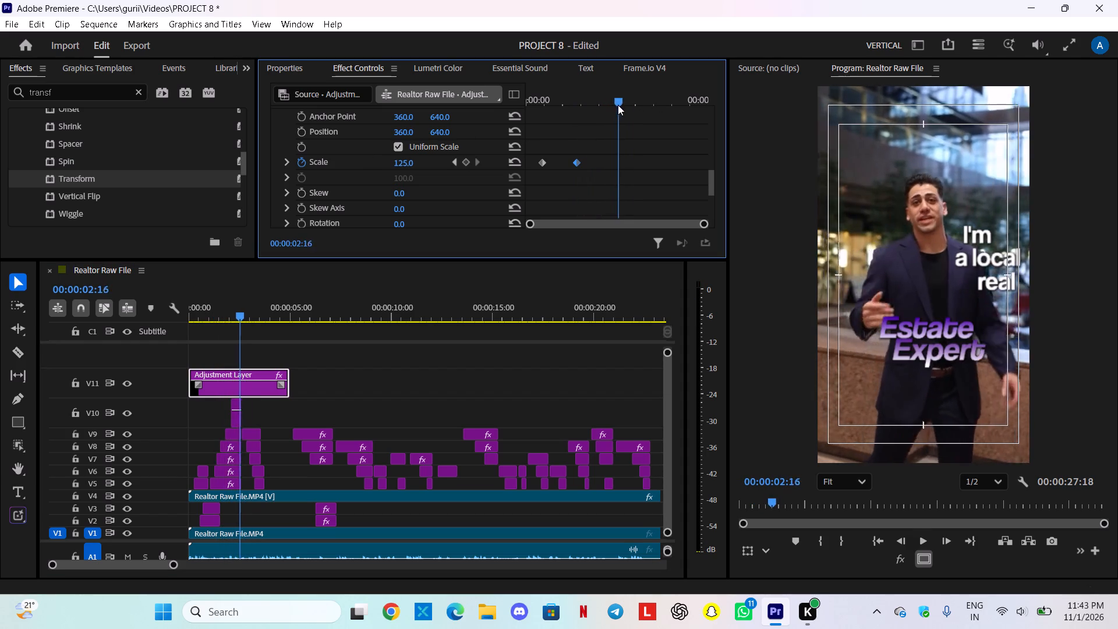
pyautogui.moveTo(618, 105); pyautogui.dragTo(624, 104)
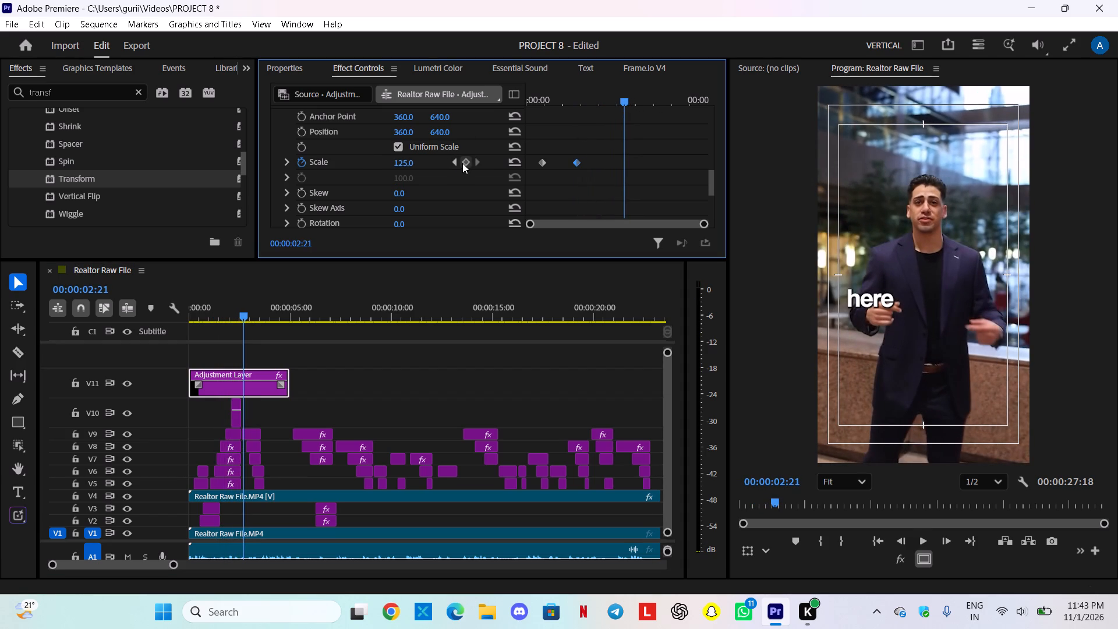
pyautogui.click(464, 162)
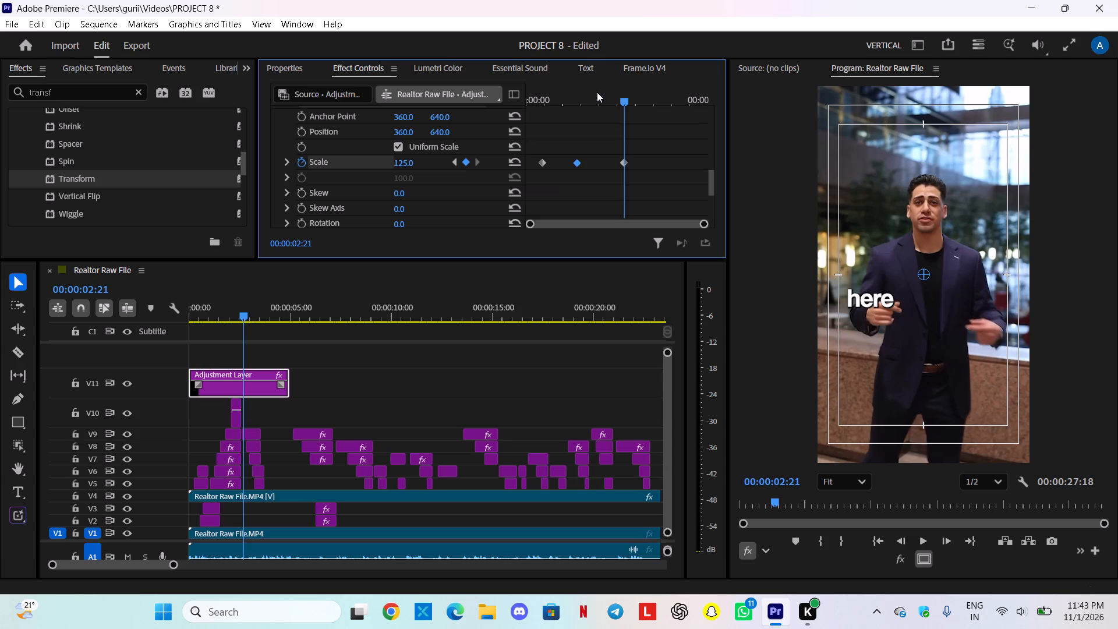
pyautogui.click(308, 28)
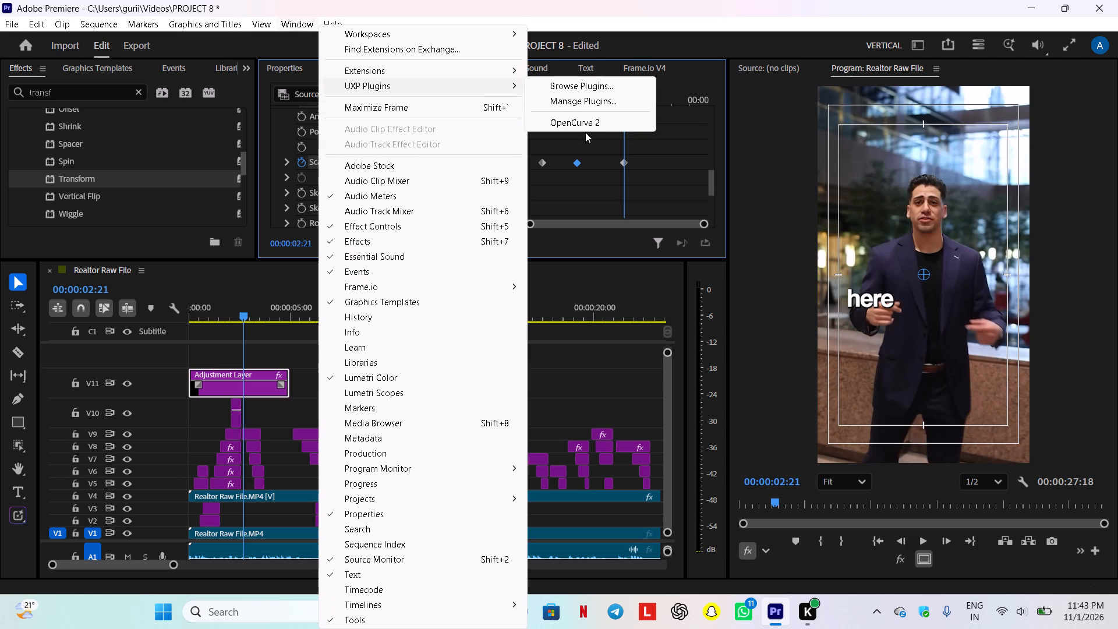
pyautogui.click(602, 156)
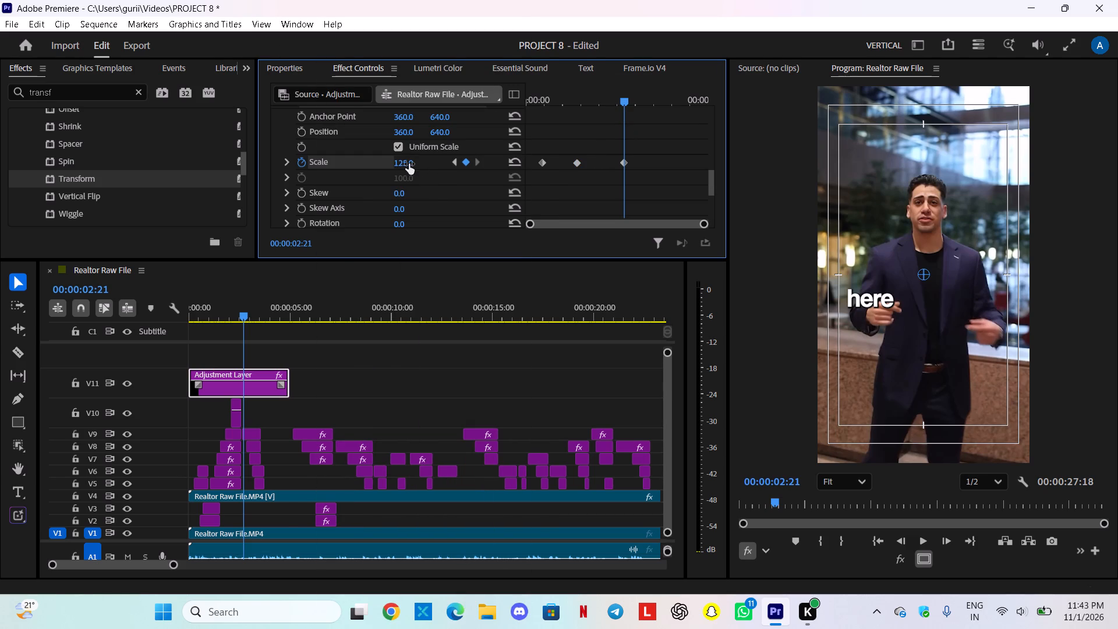
pyautogui.click(513, 161)
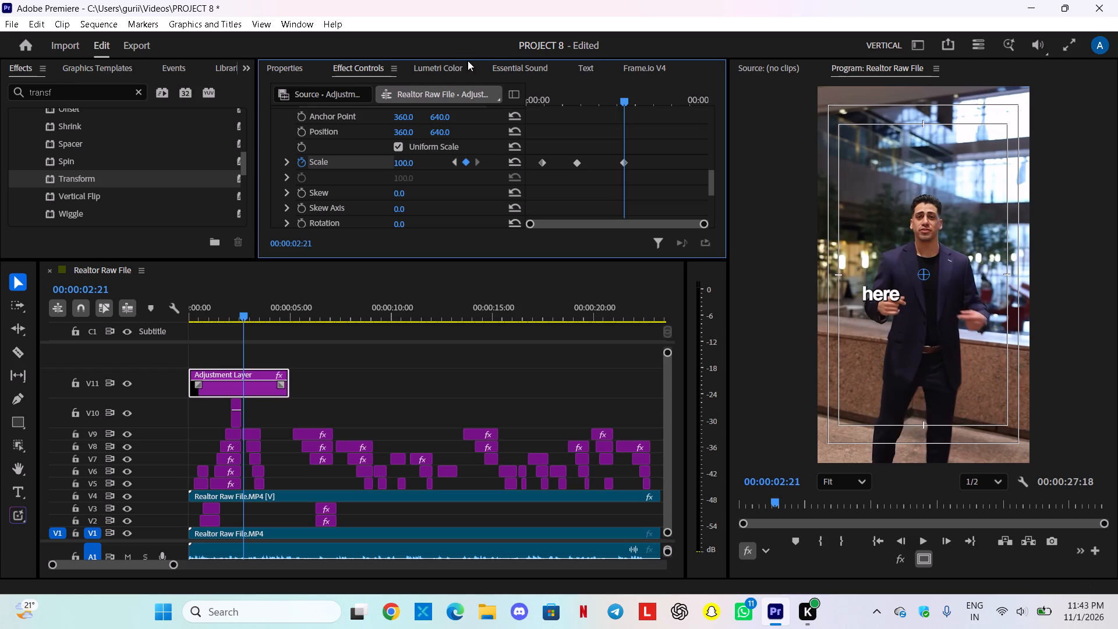
# Apply the OpenCurve 2 Cubic In curve to the Transform Scale between the keyframes at 00:00:00:14 and 00:00:01:12, and play it back.
pyautogui.click(278, 19)
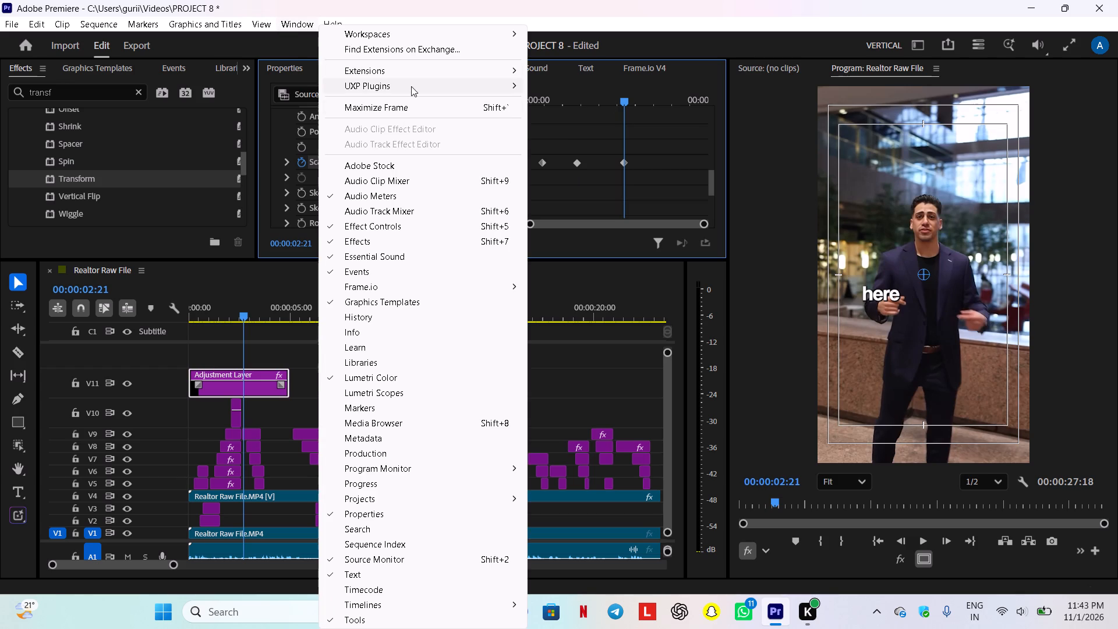
pyautogui.click(539, 123)
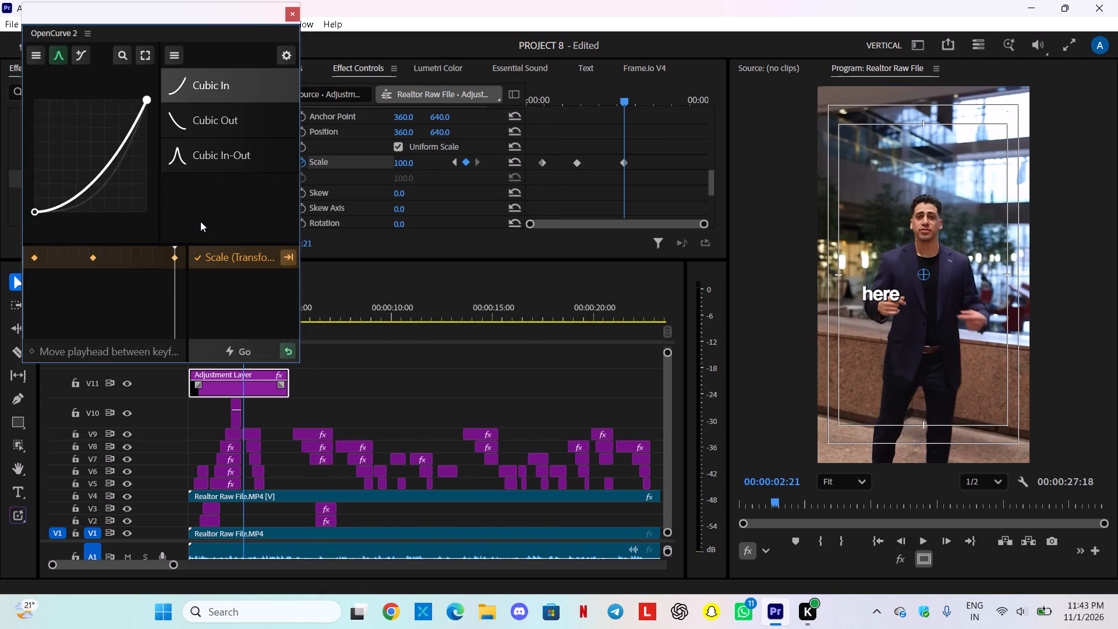
pyautogui.click(222, 167)
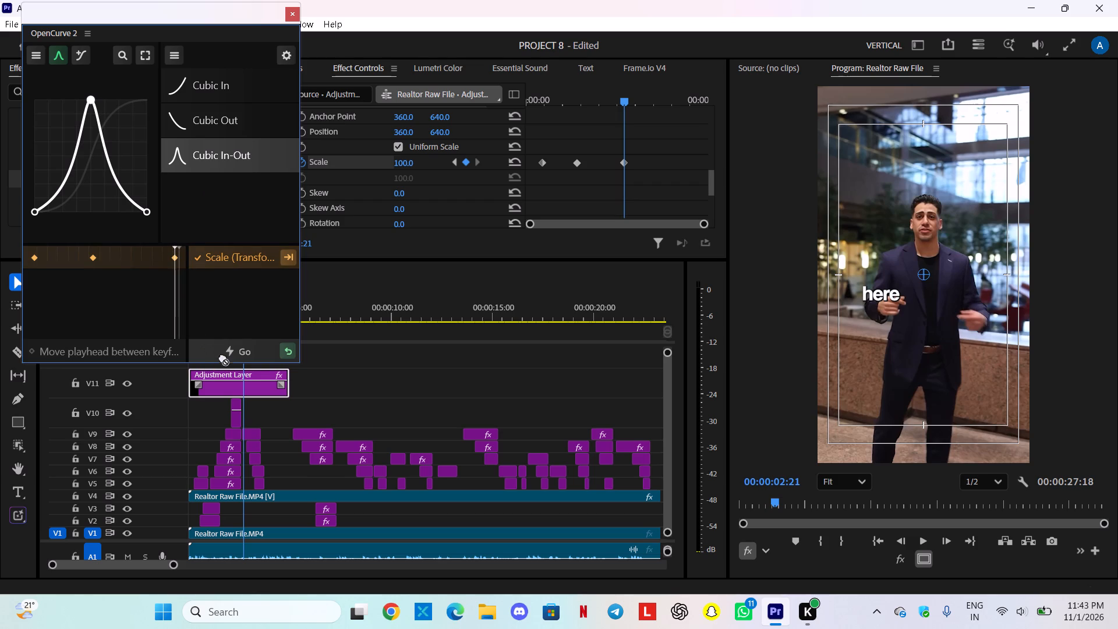
pyautogui.click(284, 260)
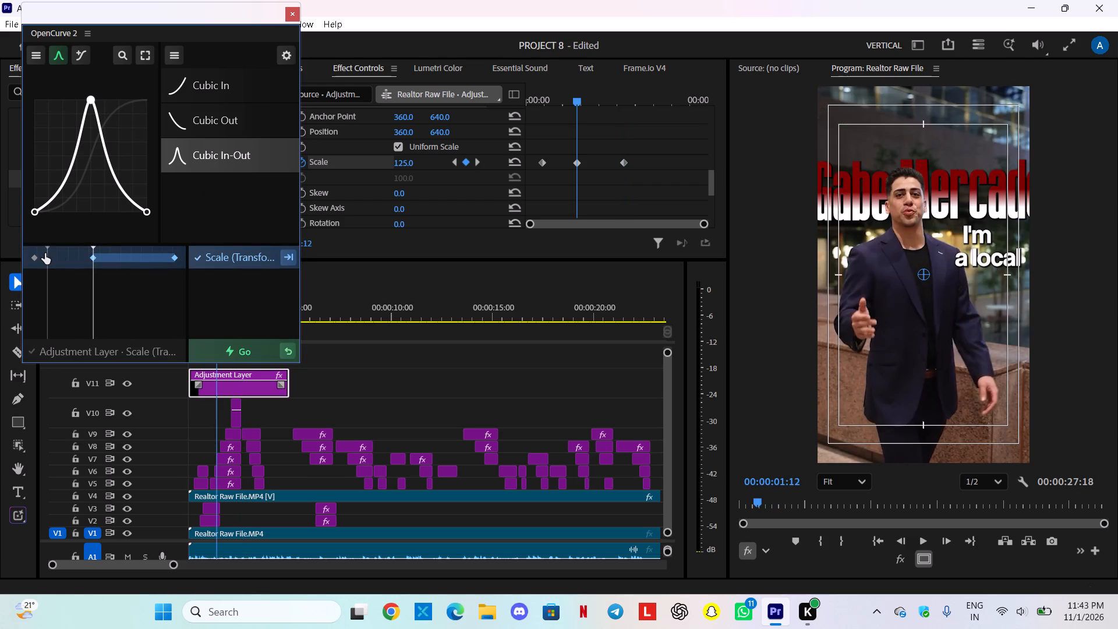
pyautogui.click(284, 257)
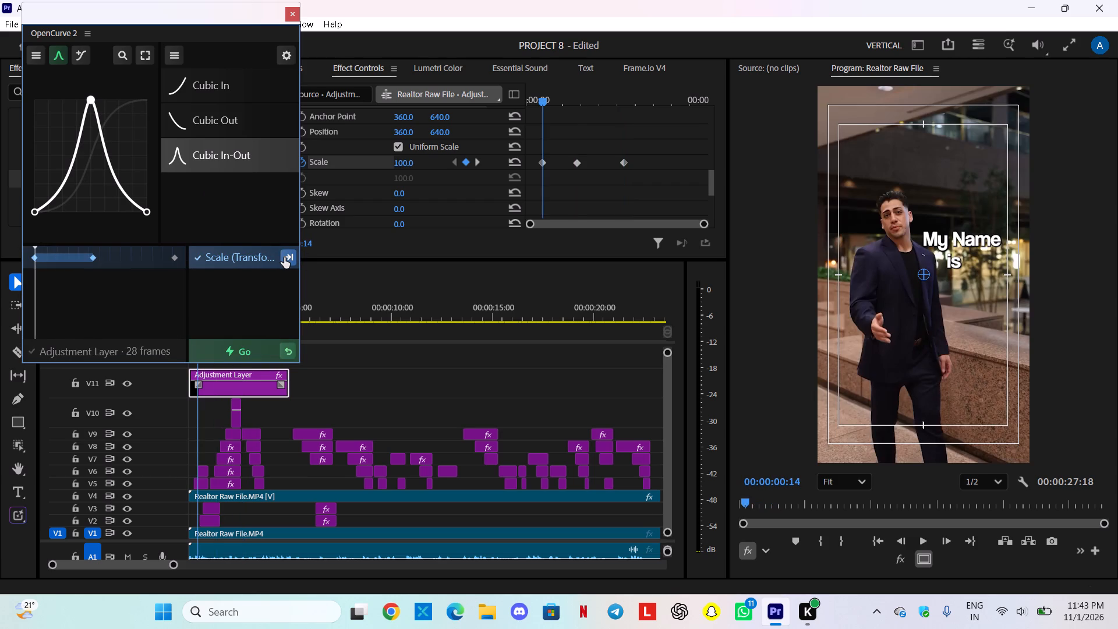
pyautogui.click(284, 257)
pyautogui.click(284, 257)
pyautogui.click(285, 258)
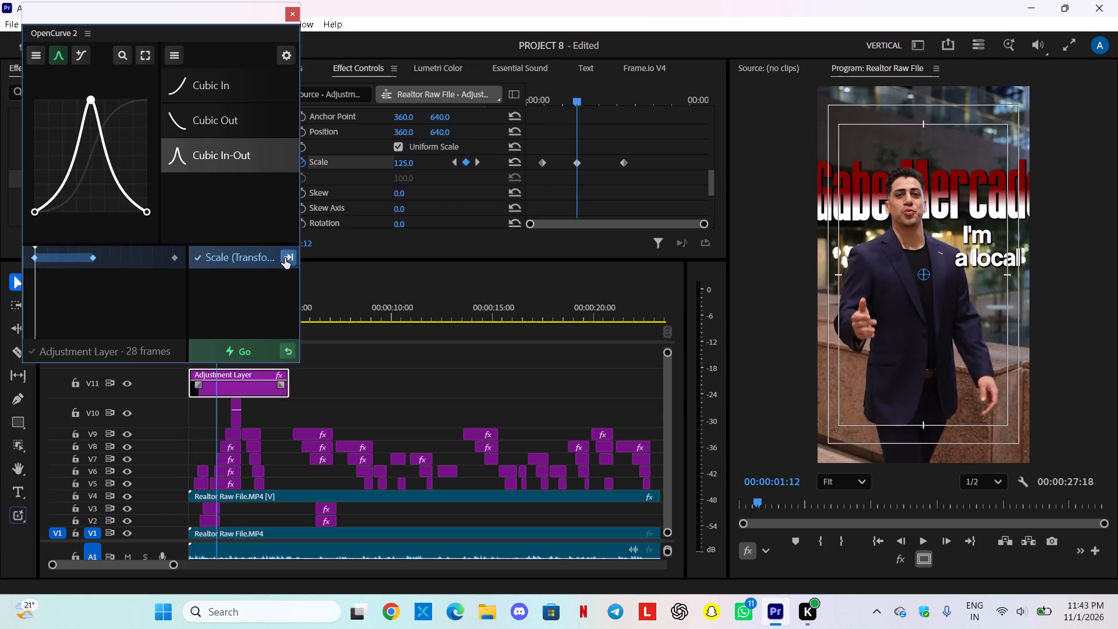
pyautogui.click(285, 258)
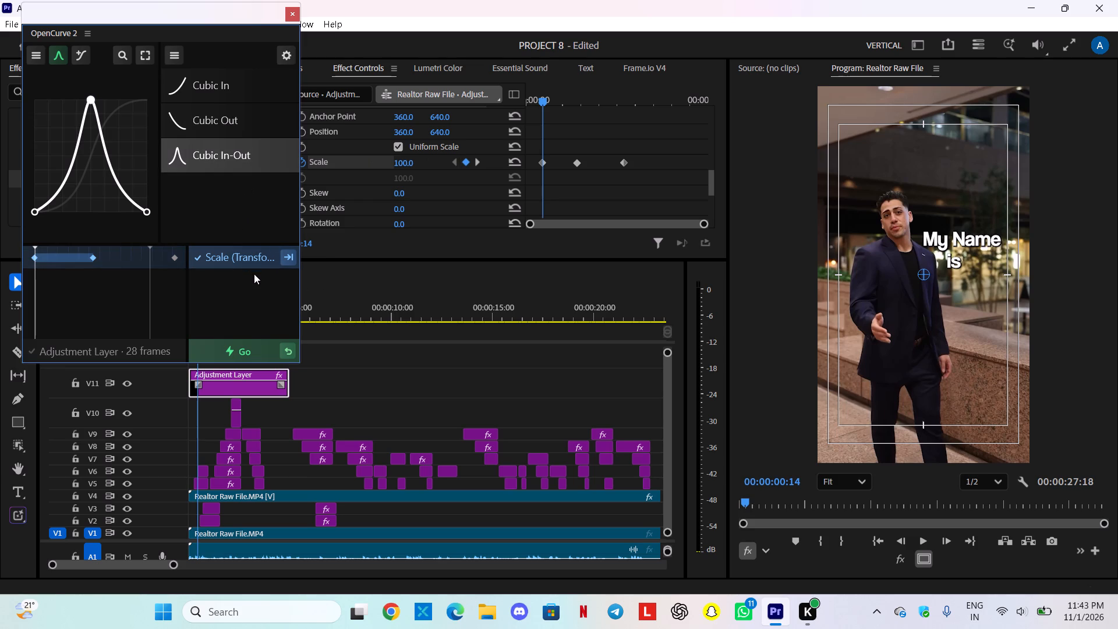
pyautogui.click(229, 80)
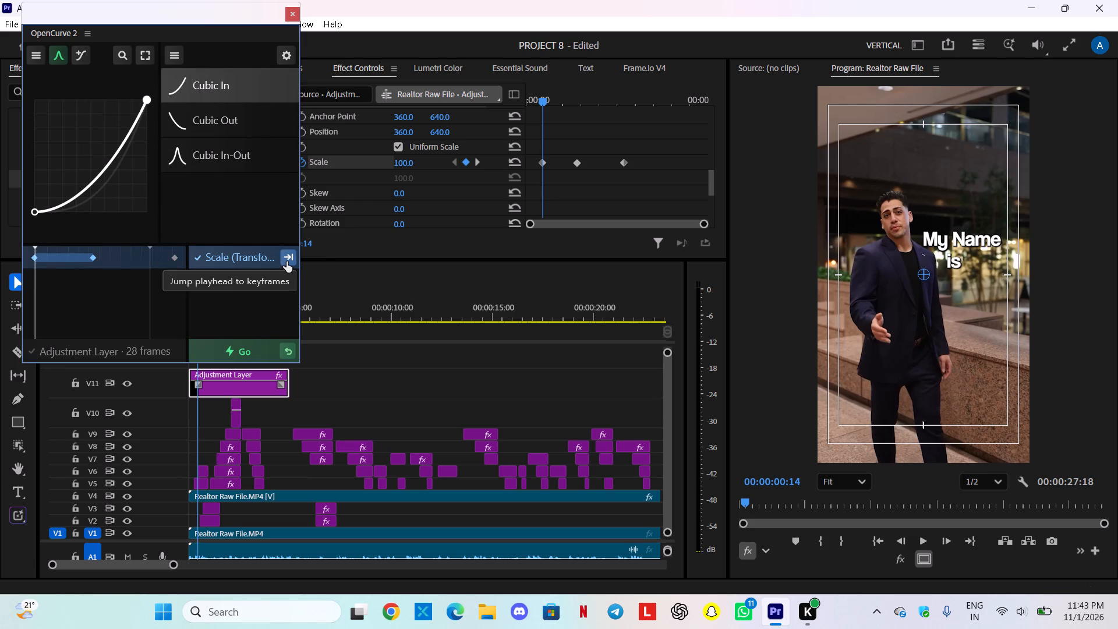
pyautogui.click(287, 260)
pyautogui.click(287, 260)
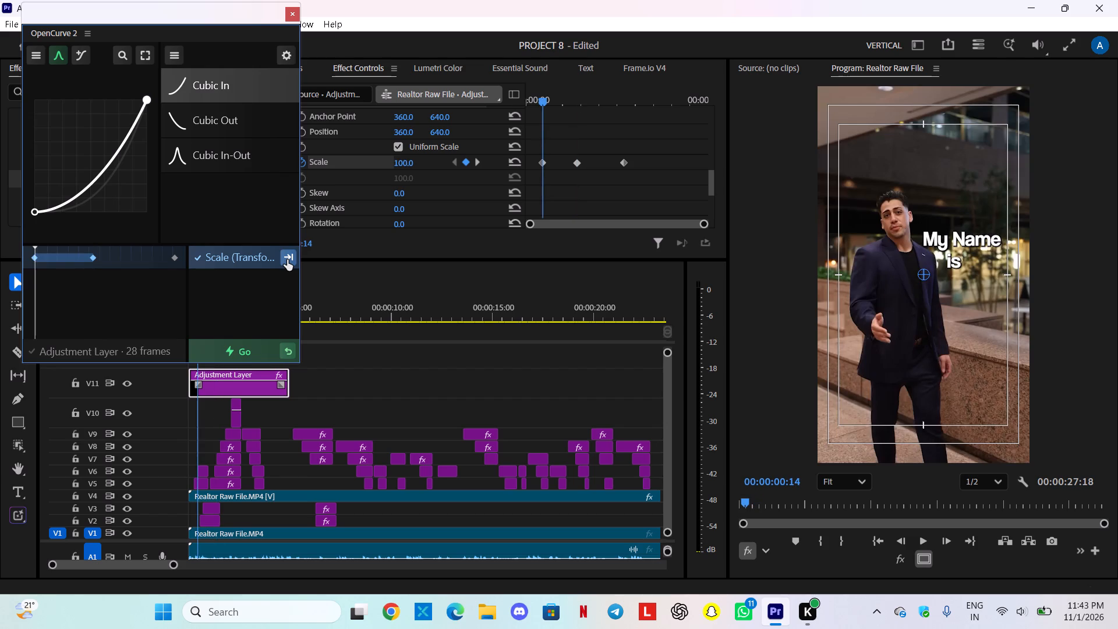
pyautogui.click(262, 350)
pyautogui.press('space')
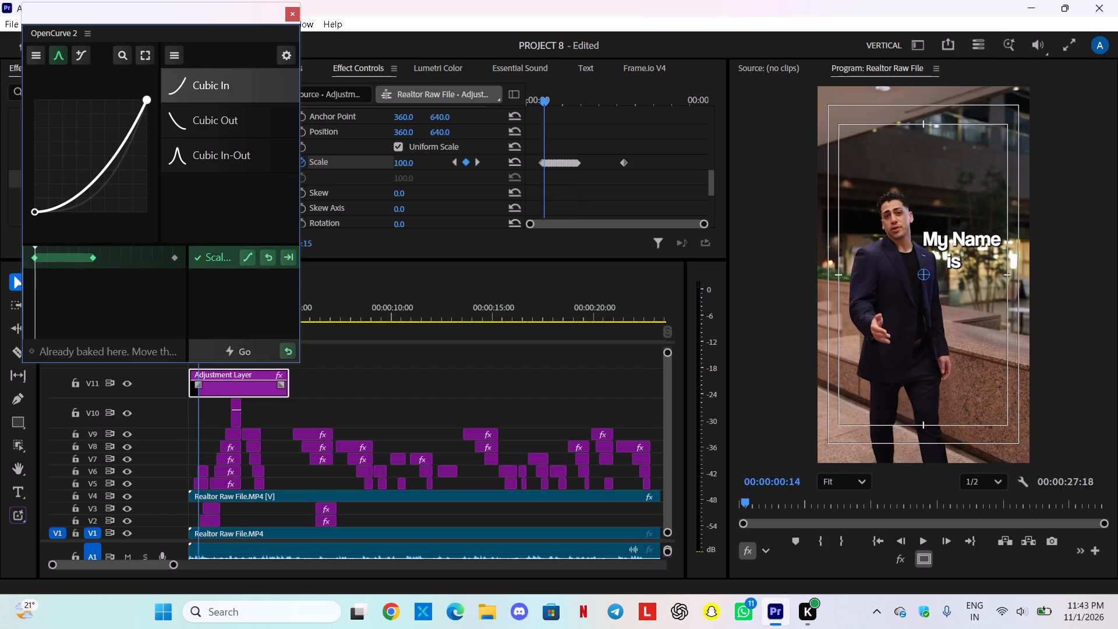
pyautogui.press('space')
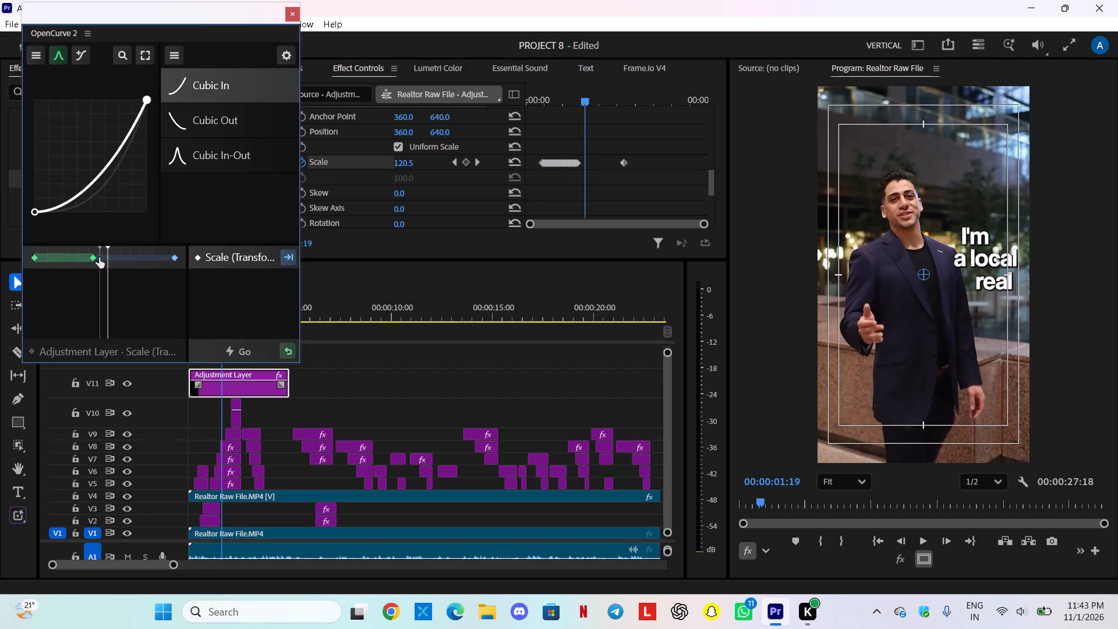
# Apply the OpenCurve 2 Cubic Out curve to the Transform Scale between the keyframes at 00:00:01:12 and 00:00:02:21, and play it back.
pyautogui.click(256, 252)
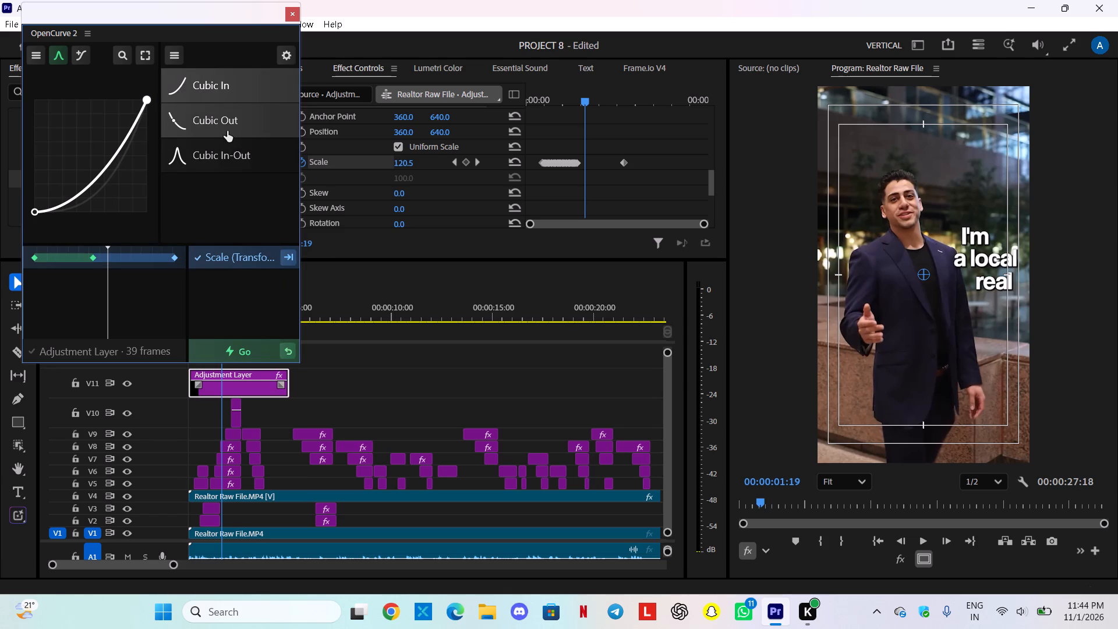
pyautogui.click(224, 117)
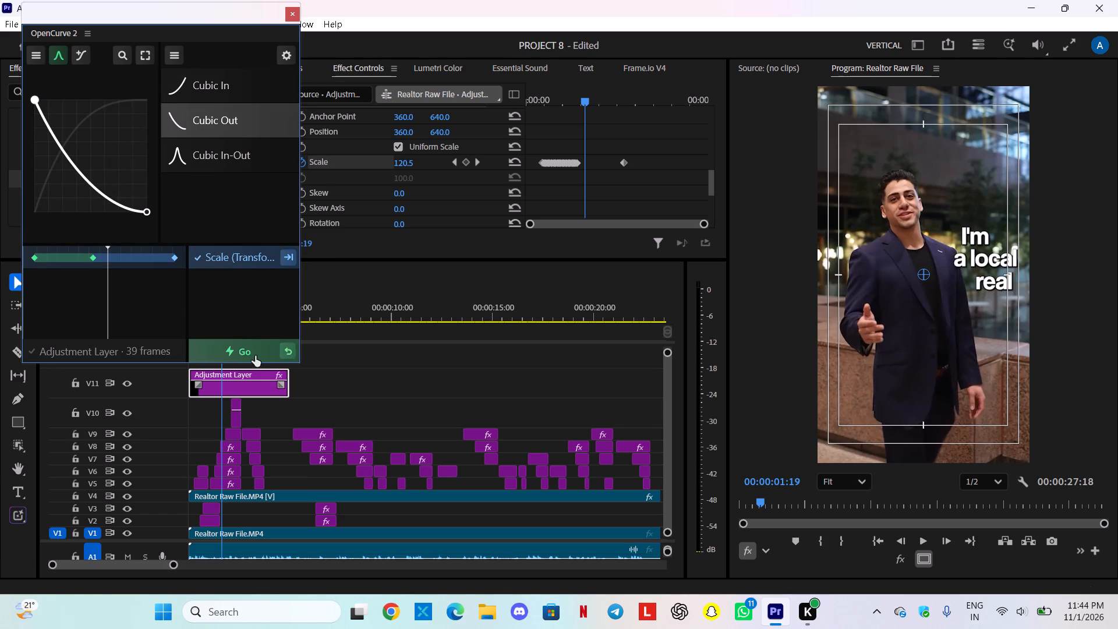
pyautogui.click(255, 356)
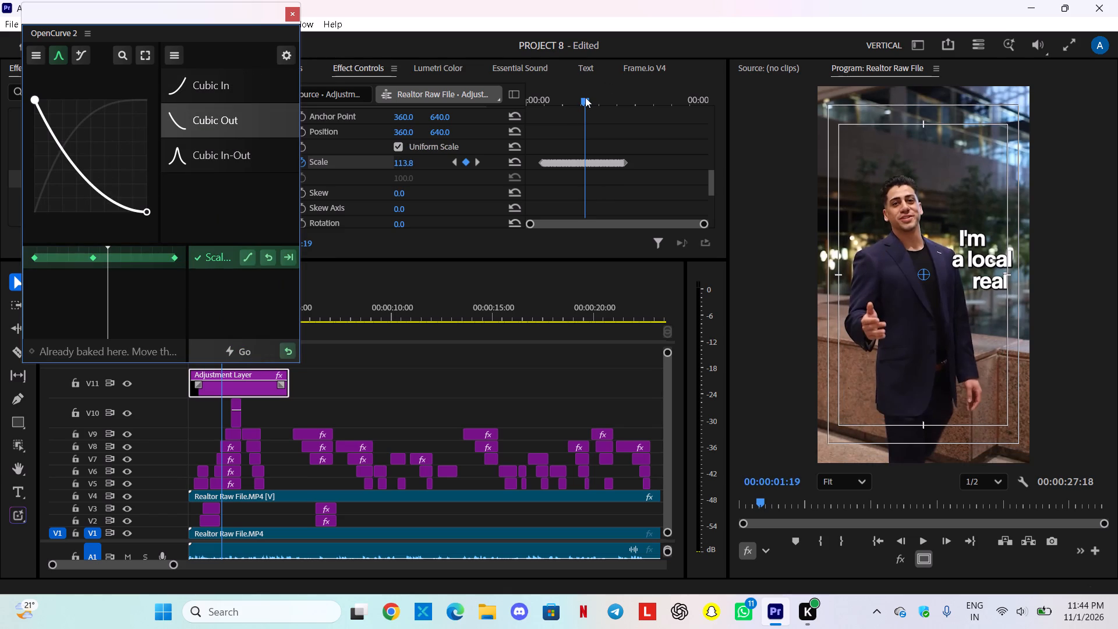
pyautogui.moveTo(585, 97); pyautogui.dragTo(516, 123)
pyautogui.press('space')
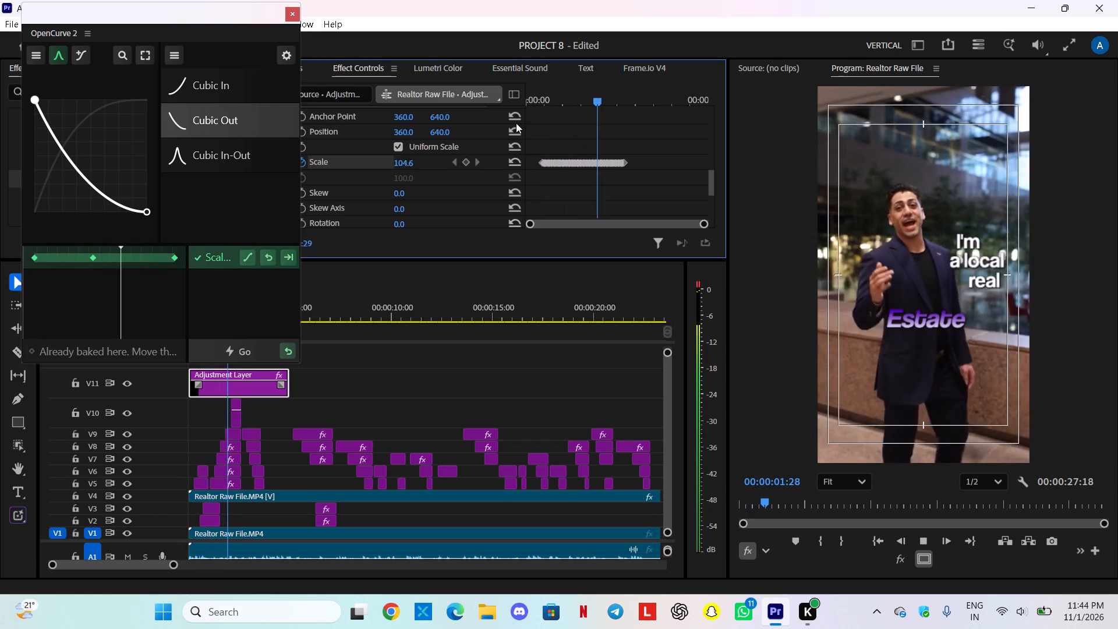
# Stop playback and undo the Cubic Out and Cubic In curves on the adjustment layer's Transform Scale keyframes.
pyautogui.press('space')
pyautogui.hotkey('ctrl', 'z')
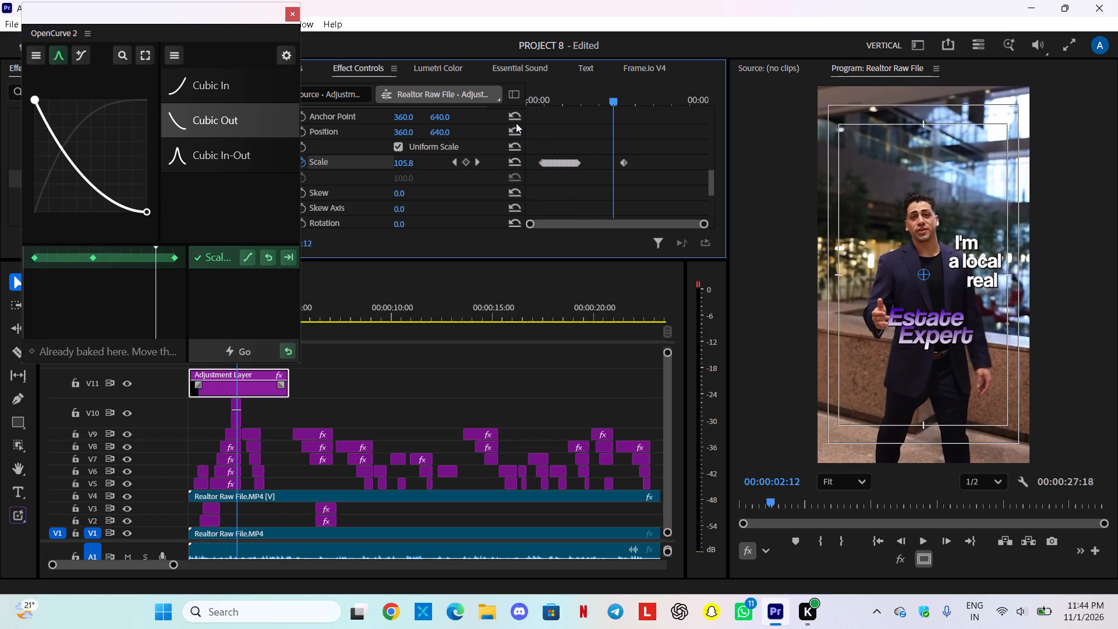
pyautogui.hotkey('ctrl', 'z')
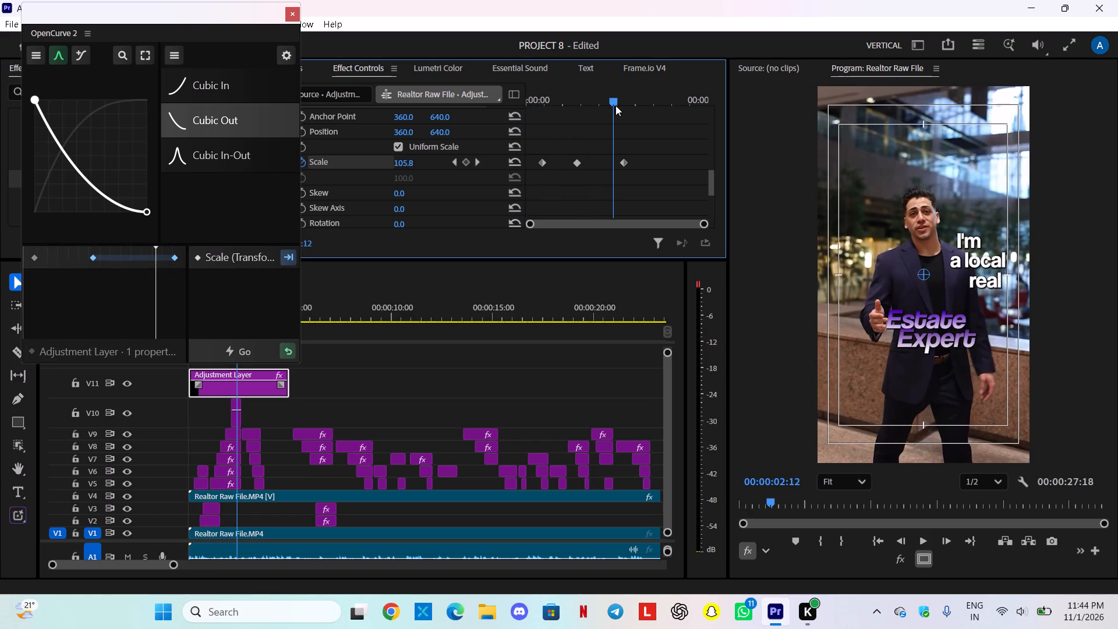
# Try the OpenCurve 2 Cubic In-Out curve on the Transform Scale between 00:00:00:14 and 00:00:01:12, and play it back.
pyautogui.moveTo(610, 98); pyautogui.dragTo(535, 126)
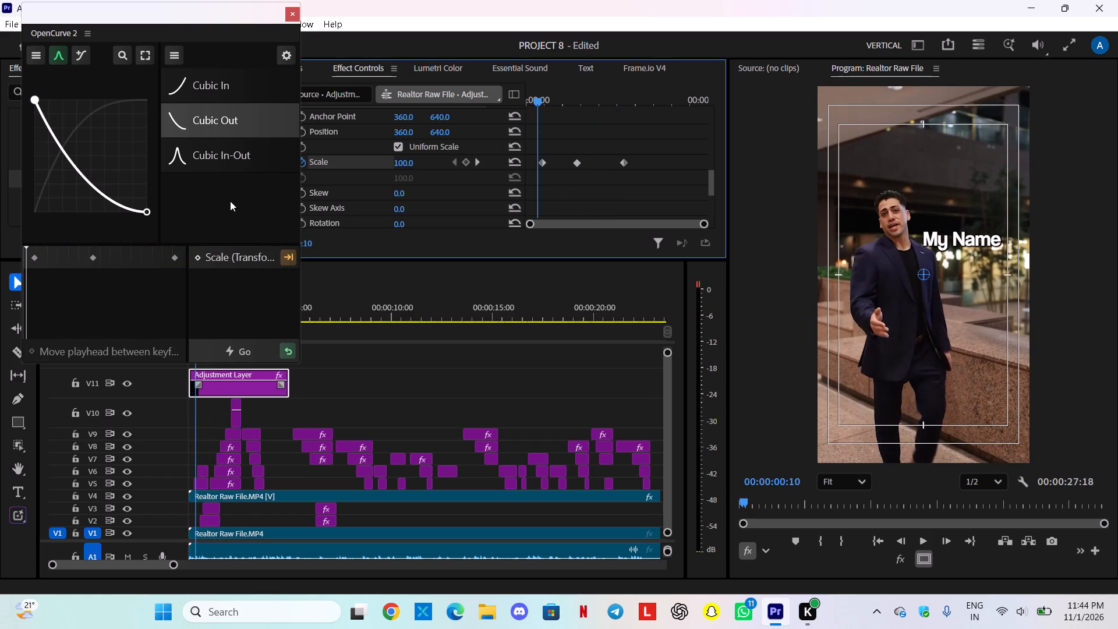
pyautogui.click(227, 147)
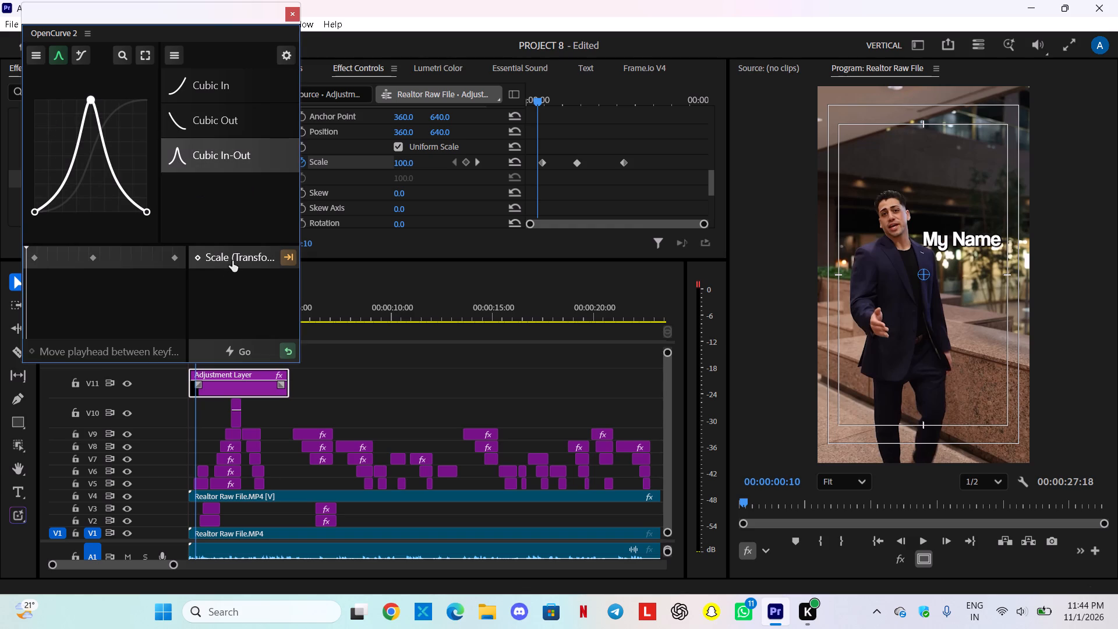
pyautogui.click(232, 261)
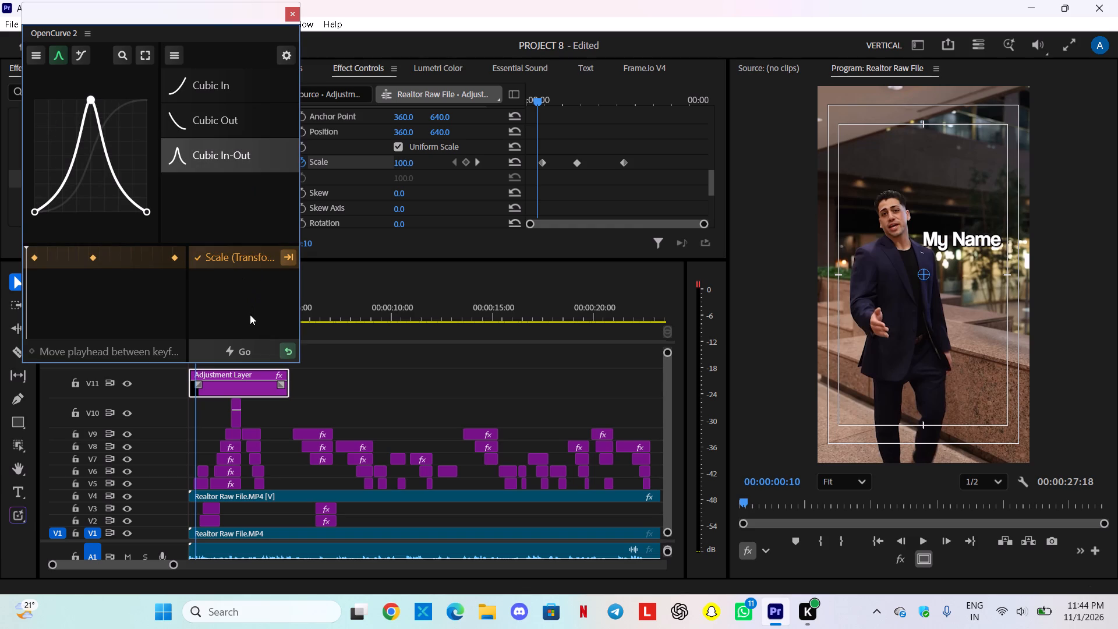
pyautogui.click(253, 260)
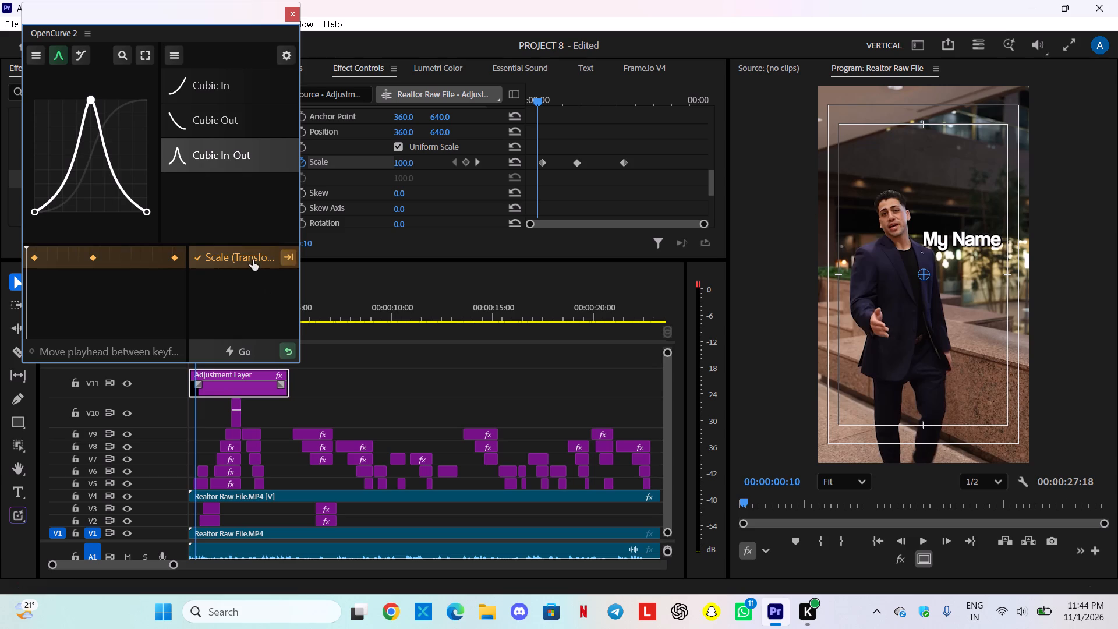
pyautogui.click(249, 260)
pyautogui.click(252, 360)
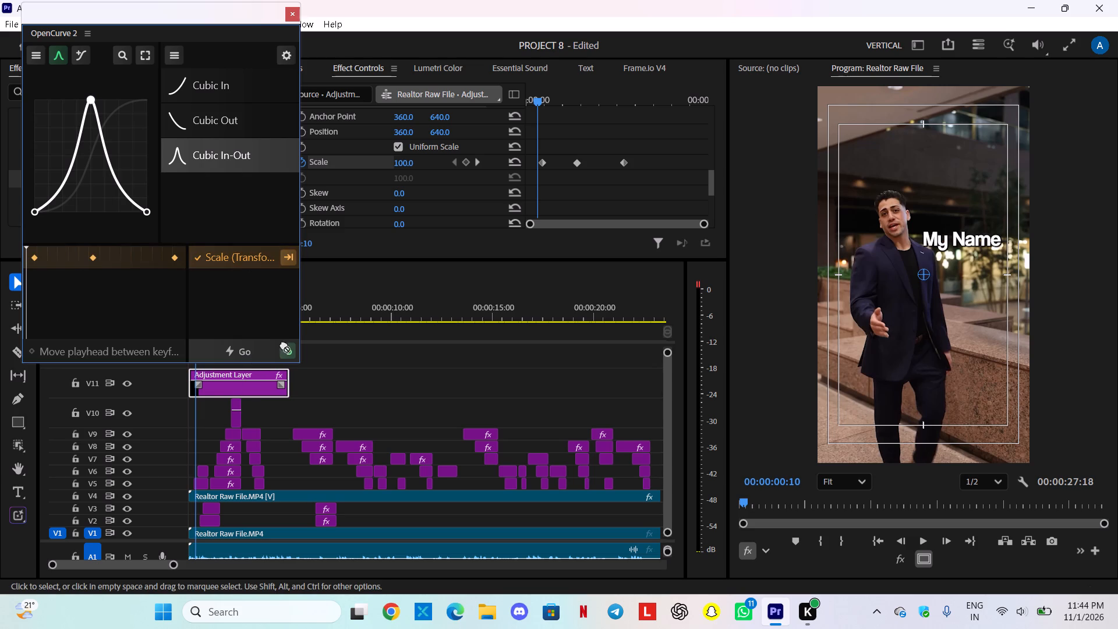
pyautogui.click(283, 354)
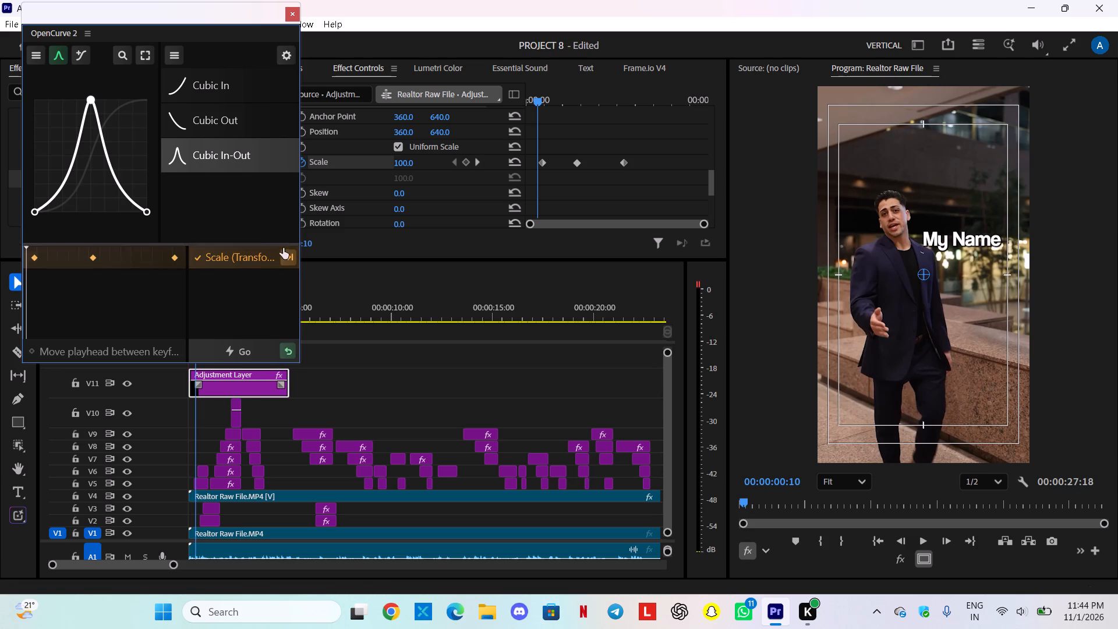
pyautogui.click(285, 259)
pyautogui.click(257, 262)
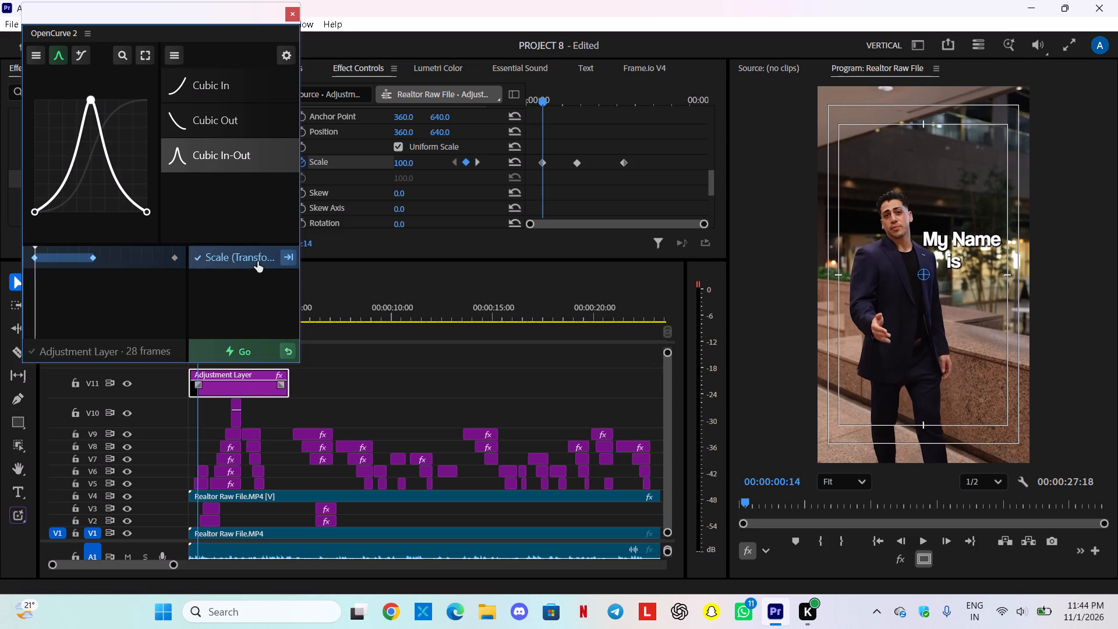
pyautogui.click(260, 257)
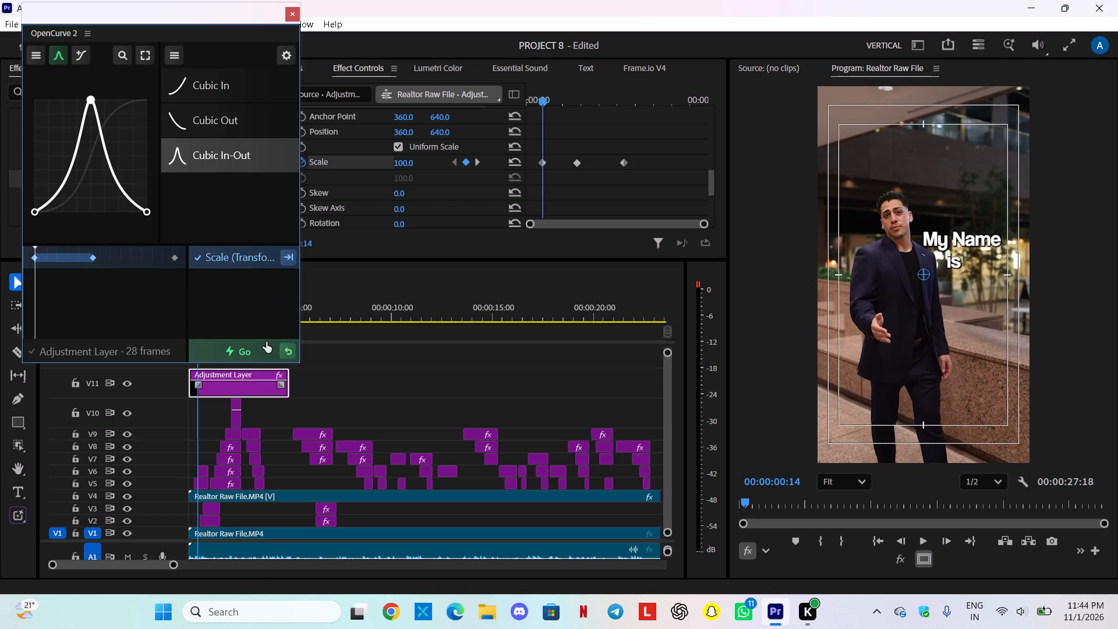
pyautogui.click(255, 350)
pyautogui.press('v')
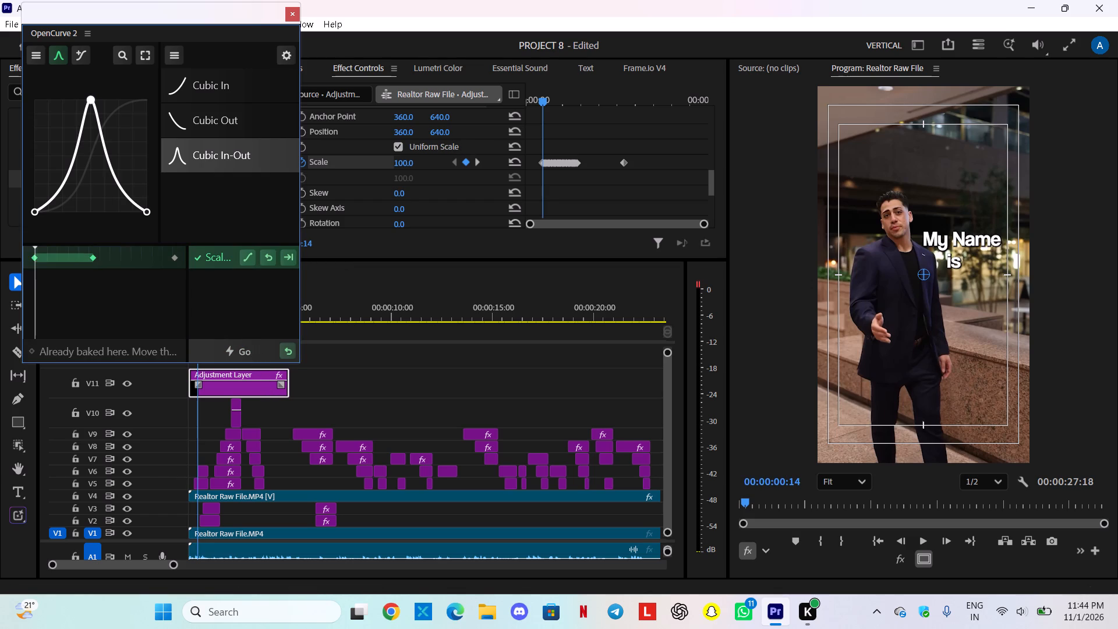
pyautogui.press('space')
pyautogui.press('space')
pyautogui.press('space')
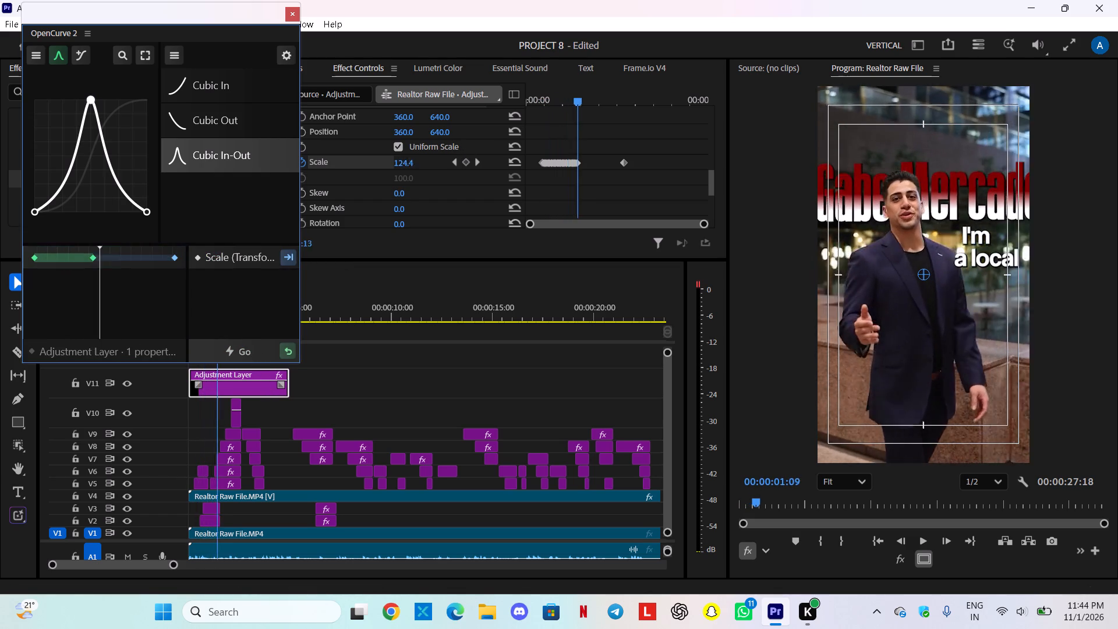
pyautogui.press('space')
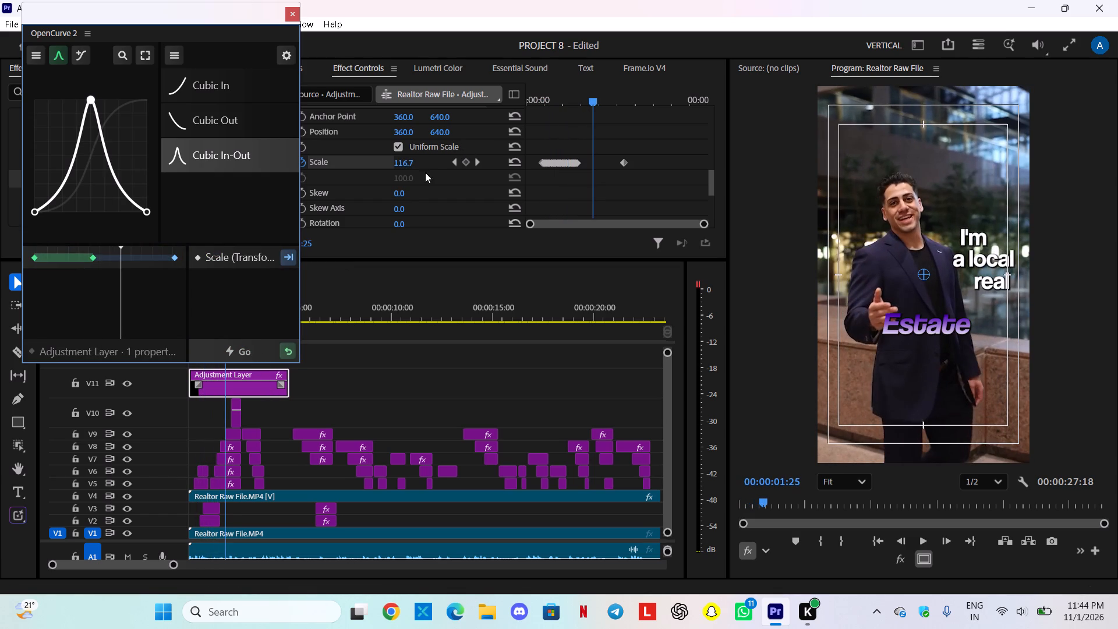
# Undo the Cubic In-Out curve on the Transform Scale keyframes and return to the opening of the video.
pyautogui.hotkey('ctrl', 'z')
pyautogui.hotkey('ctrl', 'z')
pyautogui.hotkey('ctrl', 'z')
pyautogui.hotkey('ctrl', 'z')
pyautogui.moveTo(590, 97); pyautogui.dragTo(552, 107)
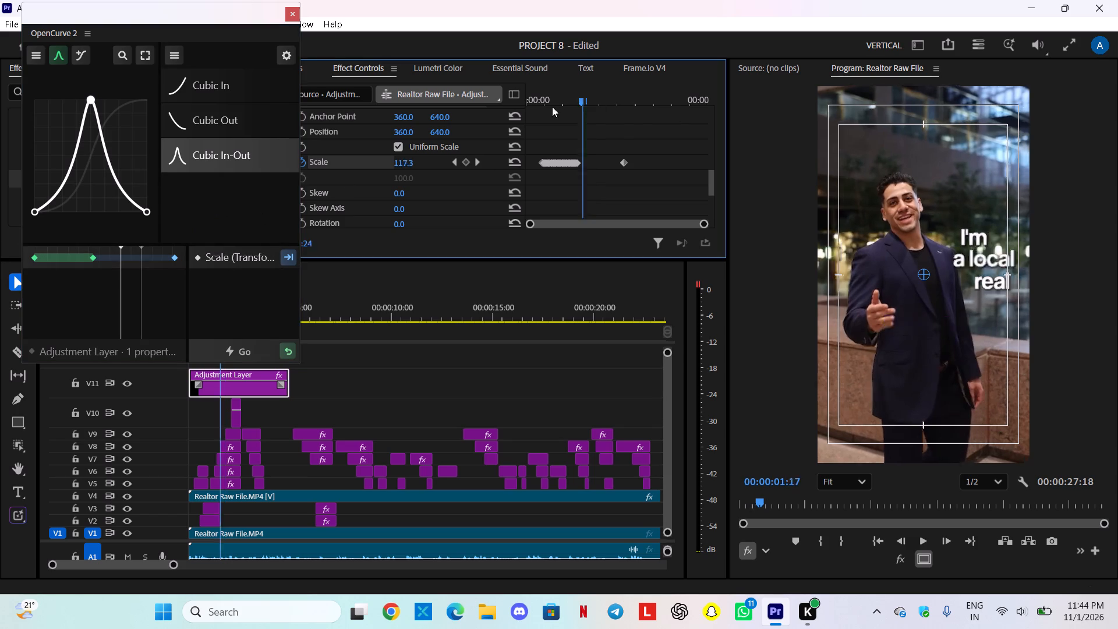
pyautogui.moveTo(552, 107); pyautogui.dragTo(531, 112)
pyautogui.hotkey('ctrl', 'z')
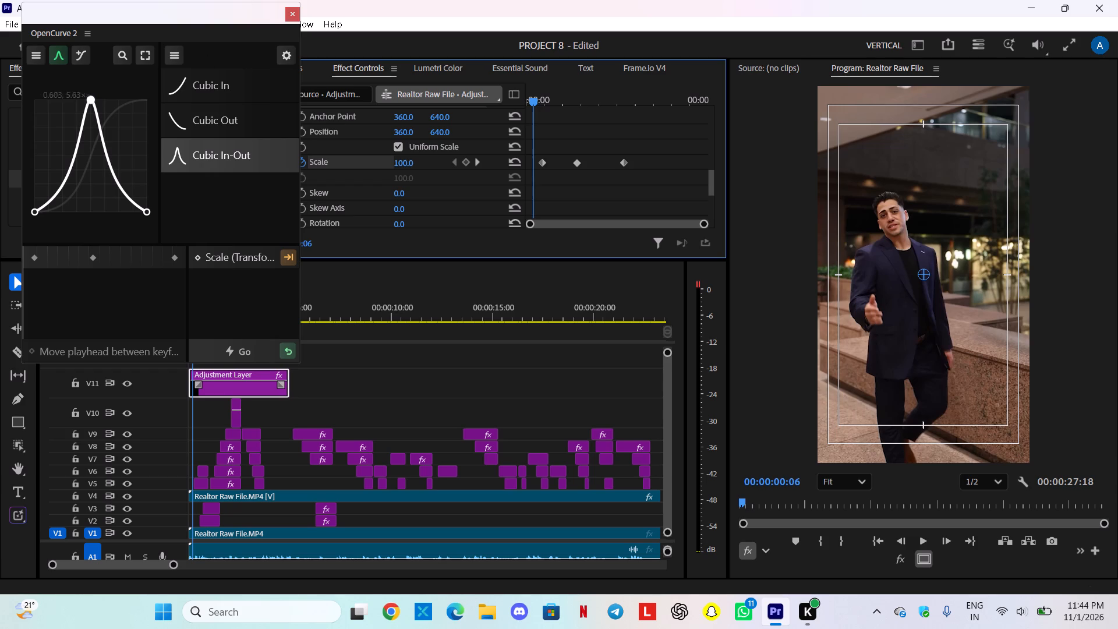
# Switch OpenCurve 2 to its other graph mode and close its window.
pyautogui.click(33, 52)
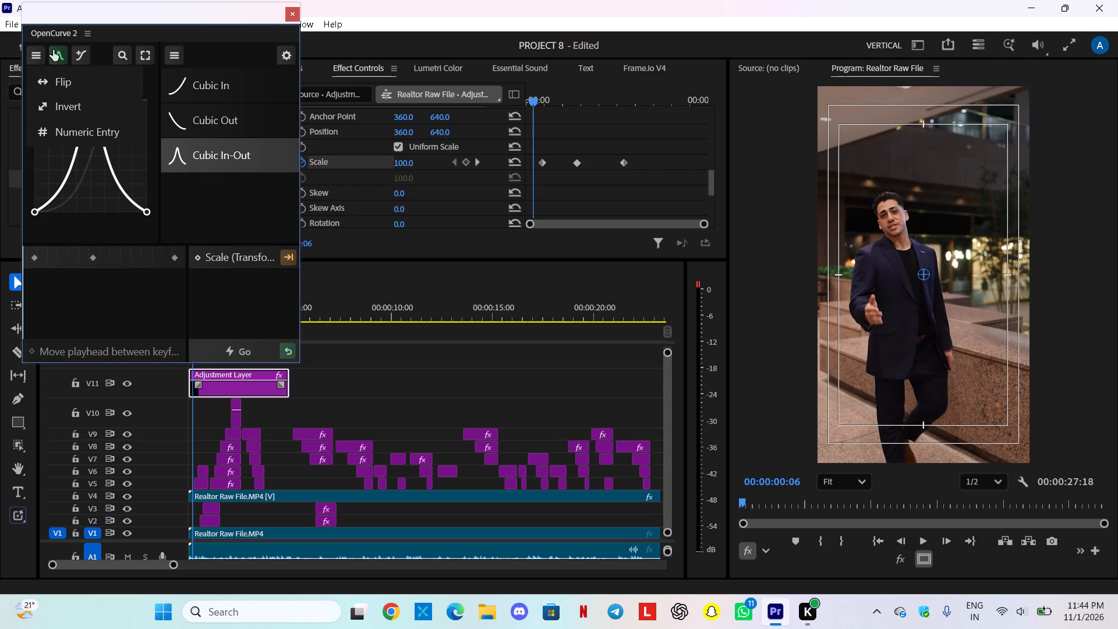
pyautogui.click(75, 55)
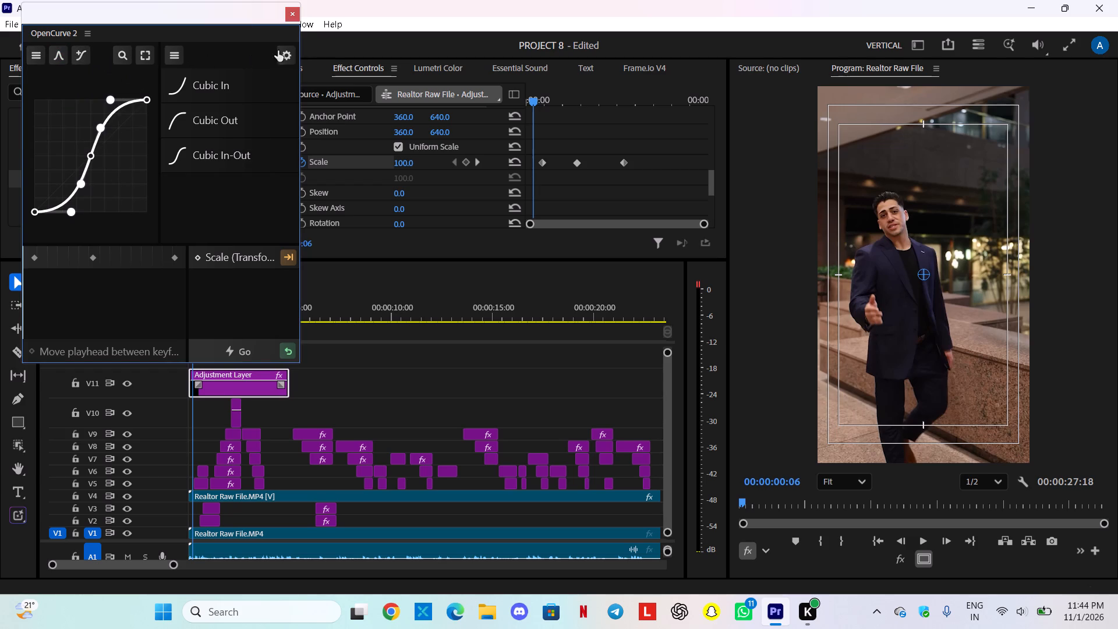
pyautogui.click(289, 15)
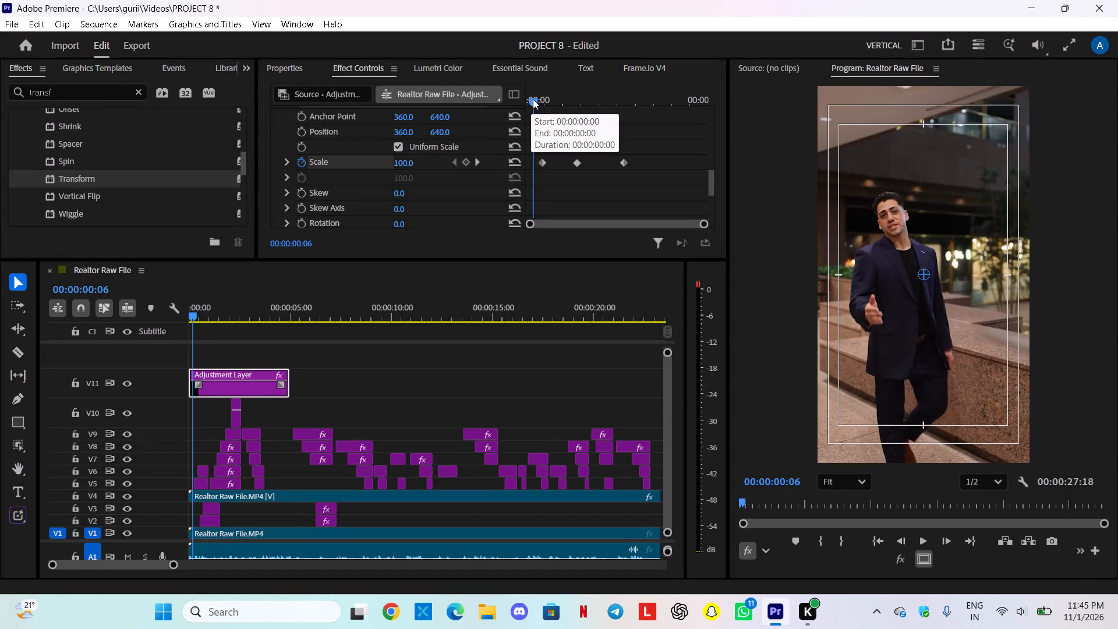
# Apply Ease In and Ease Out to the first two Transform Scale keyframes of the adjustment layer.
pyautogui.moveTo(533, 100); pyautogui.dragTo(580, 106)
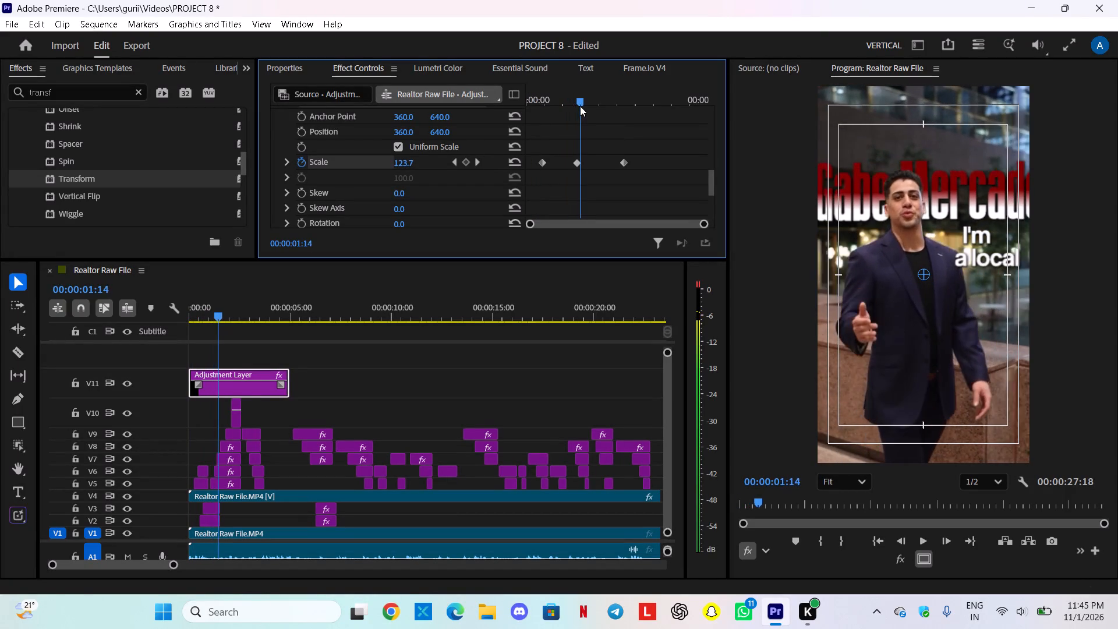
pyautogui.moveTo(580, 106); pyautogui.dragTo(576, 112)
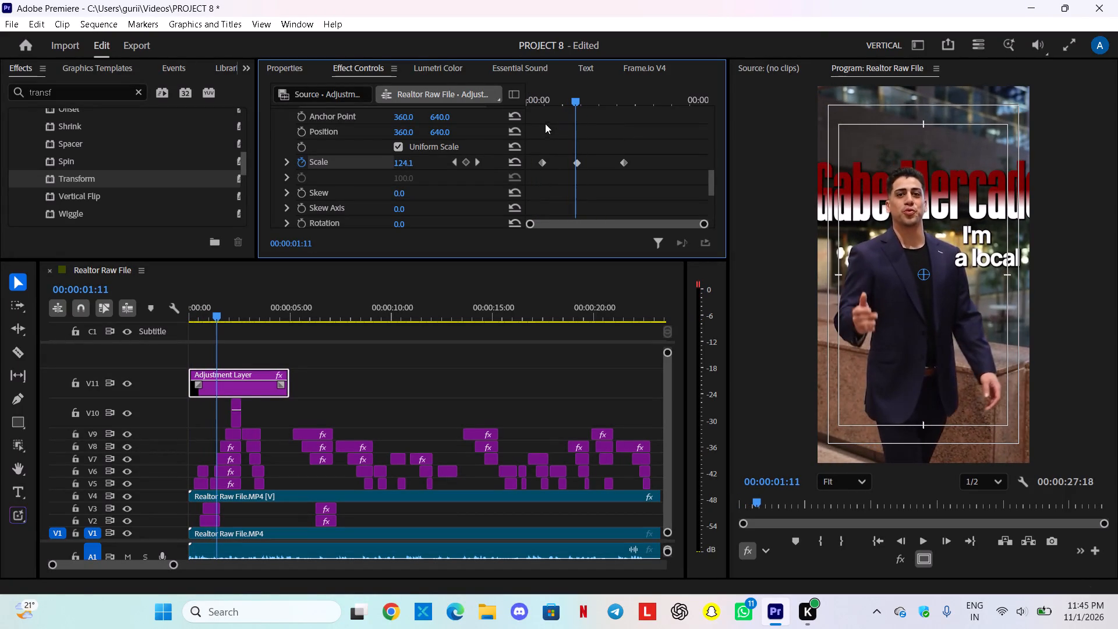
pyautogui.moveTo(535, 144); pyautogui.dragTo(583, 173)
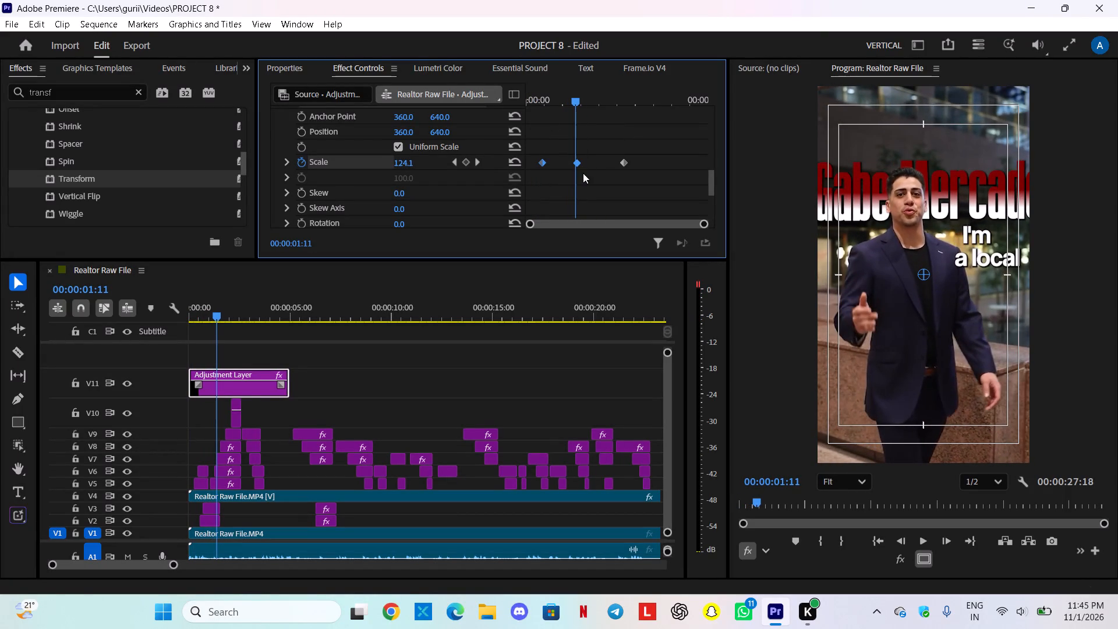
pyautogui.rightClick(573, 163)
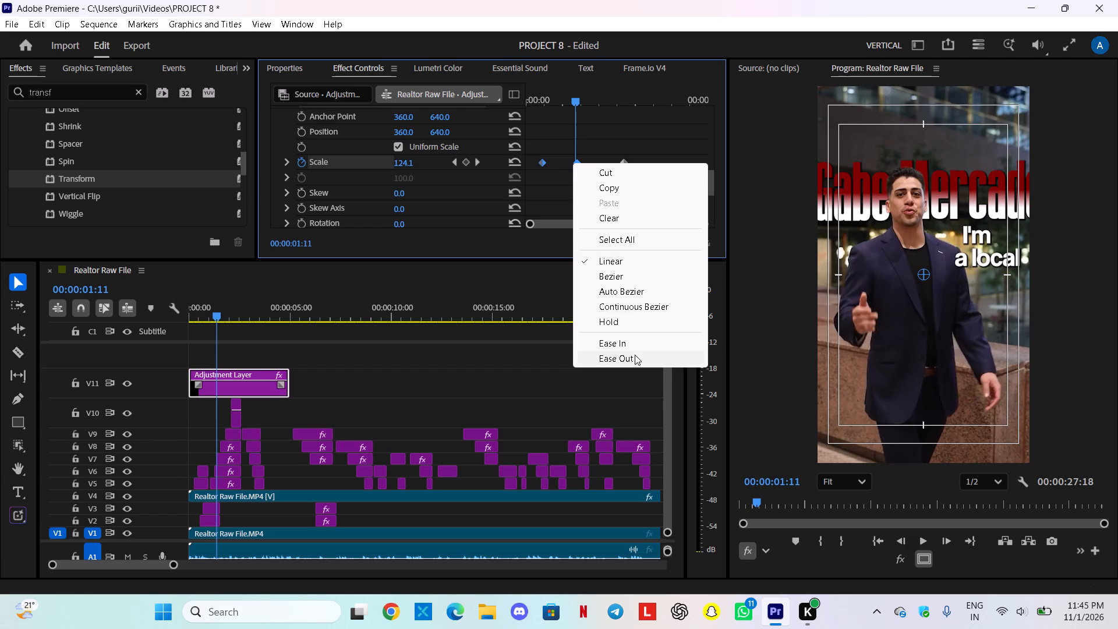
pyautogui.click(634, 347)
pyautogui.rightClick(579, 167)
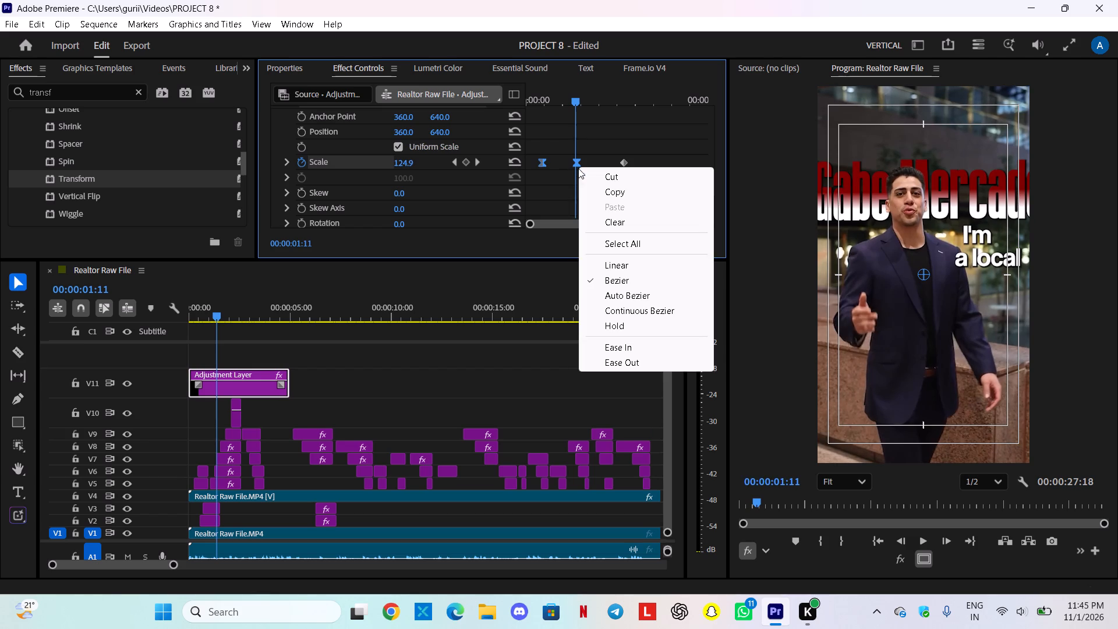
pyautogui.click(630, 359)
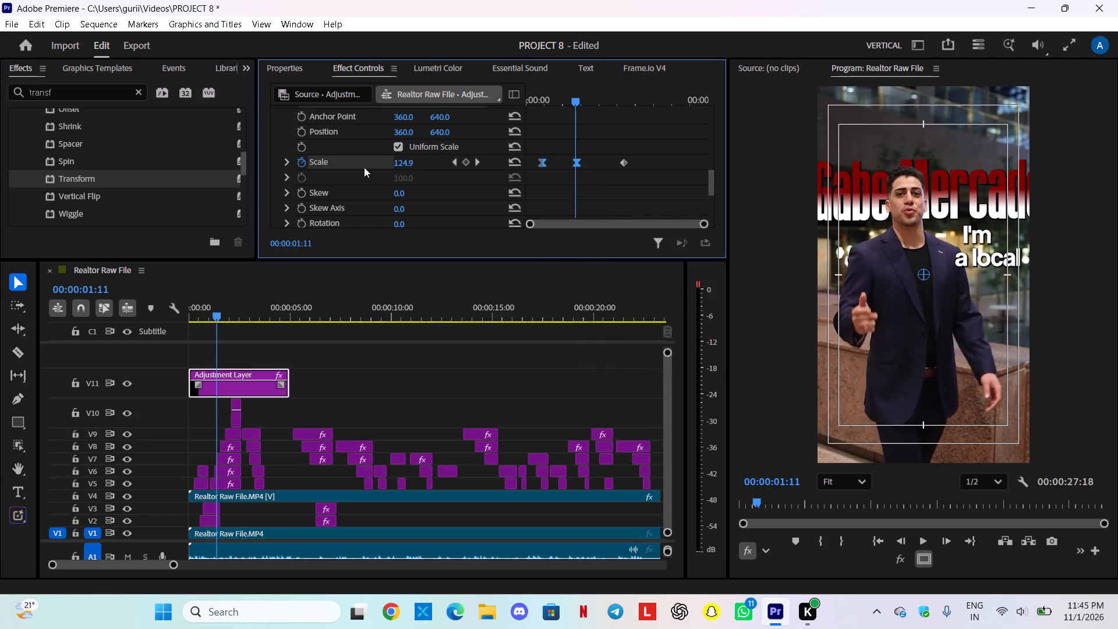
# Extend the second Scale keyframe's incoming velocity handle toward the first keyframe for a fast-start zoom, and play it back from the beginning.
pyautogui.click(286, 161)
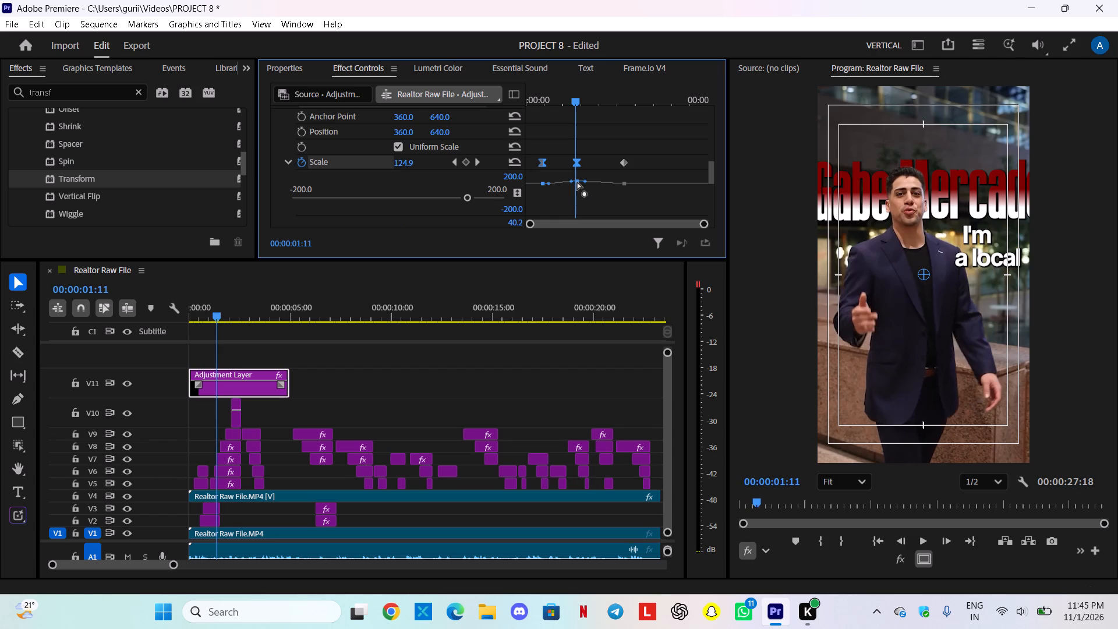
pyautogui.moveTo(574, 183); pyautogui.dragTo(558, 185)
pyautogui.scroll(-4, 558, 186)
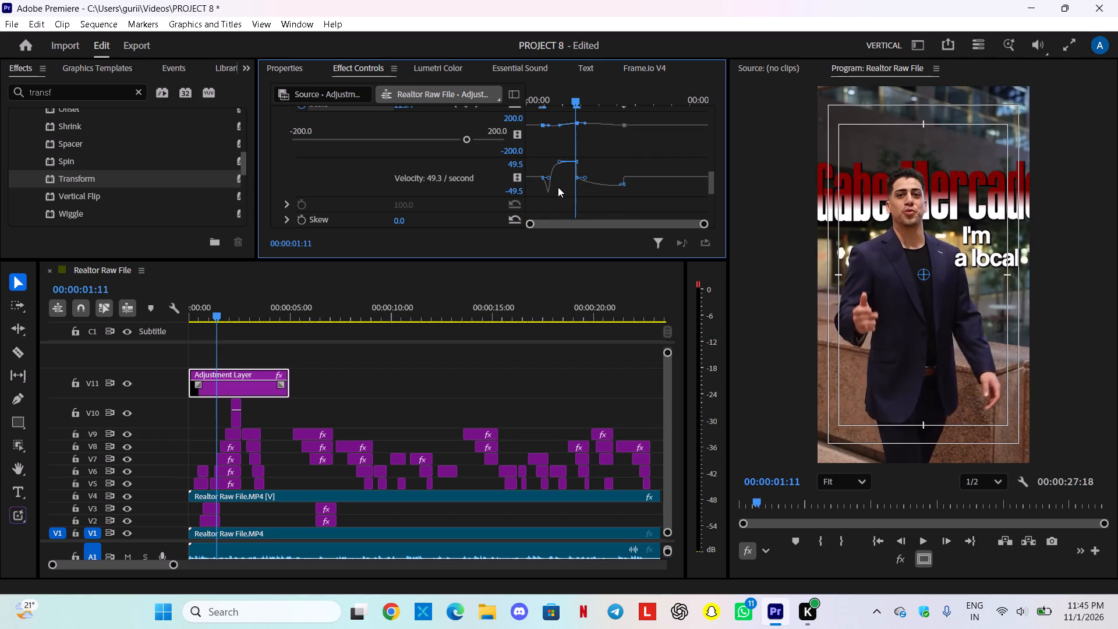
pyautogui.hotkey('ctrl', 'z')
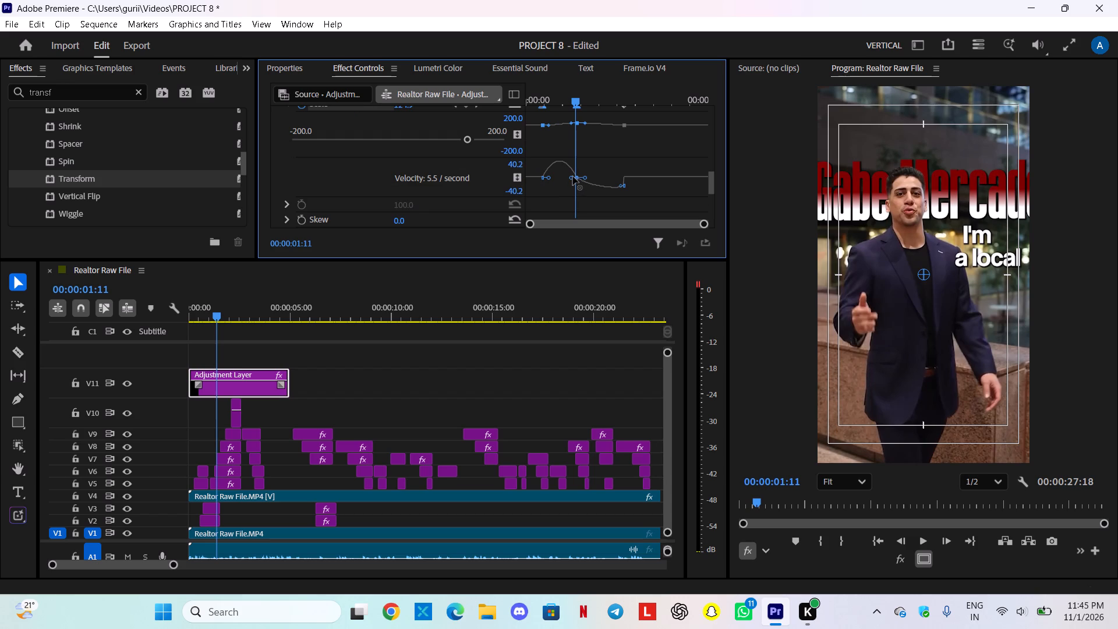
pyautogui.moveTo(572, 177); pyautogui.dragTo(549, 178)
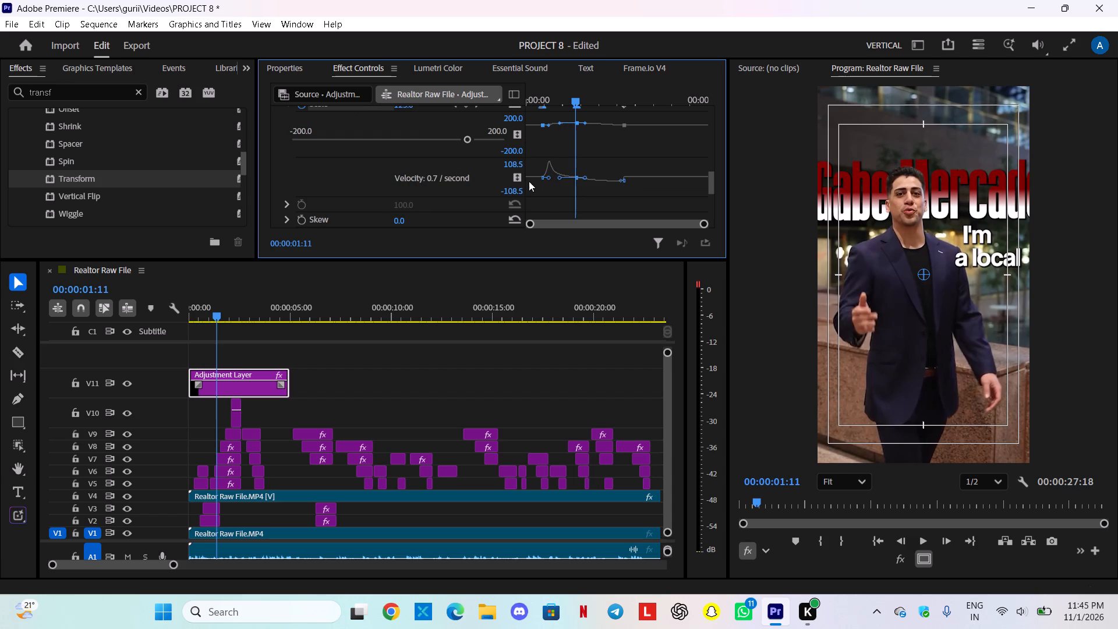
pyautogui.moveTo(575, 104); pyautogui.dragTo(521, 104)
pyautogui.press('space')
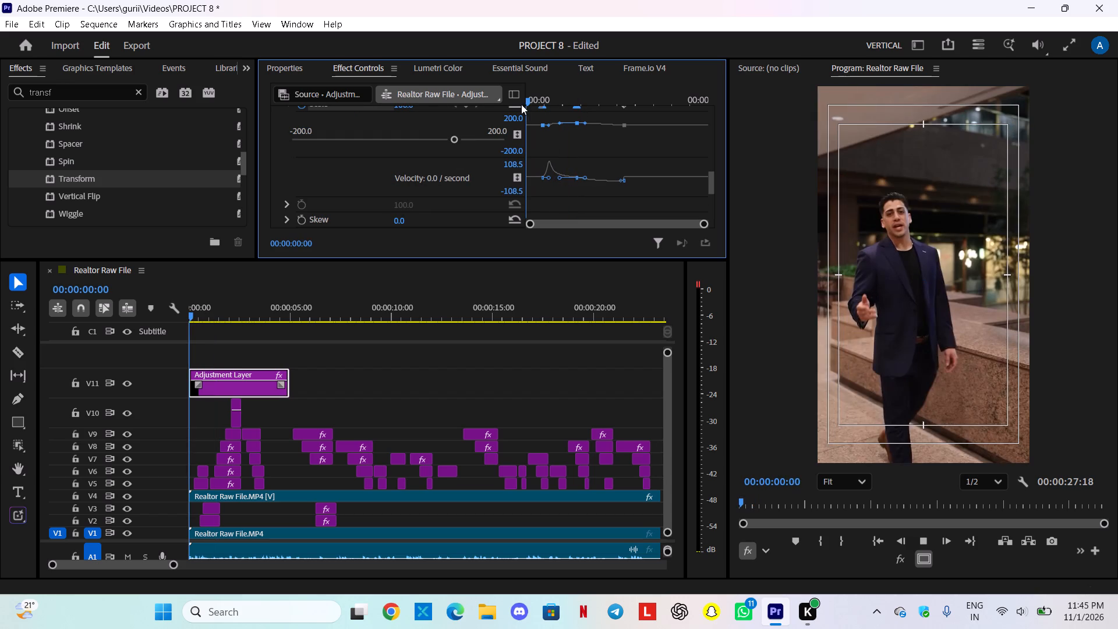
pyautogui.press('space')
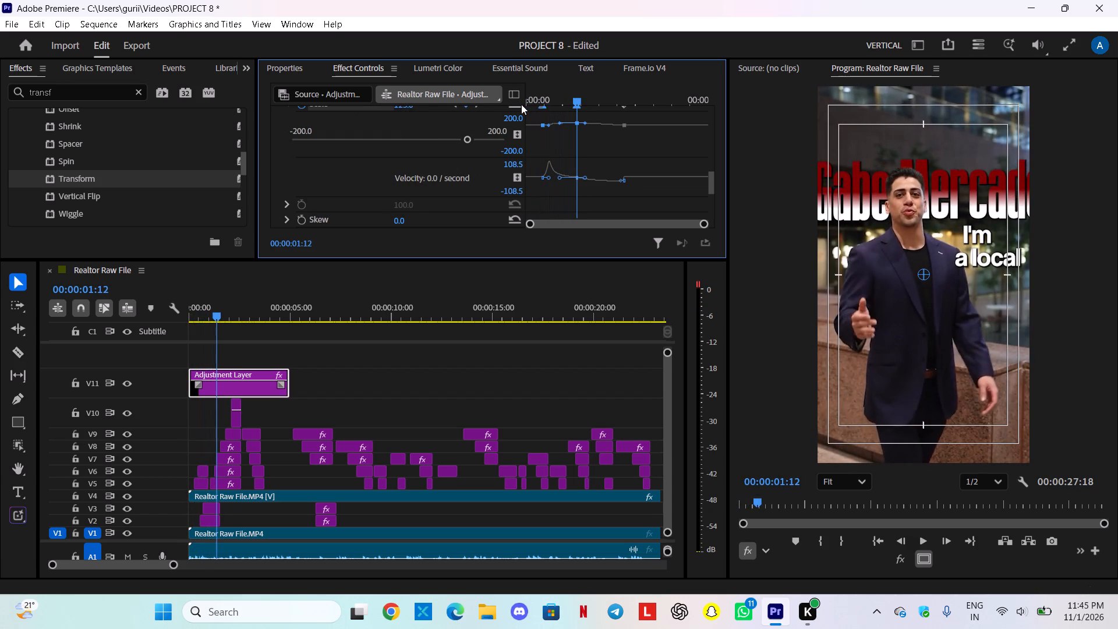
pyautogui.press('space')
pyautogui.press('space')
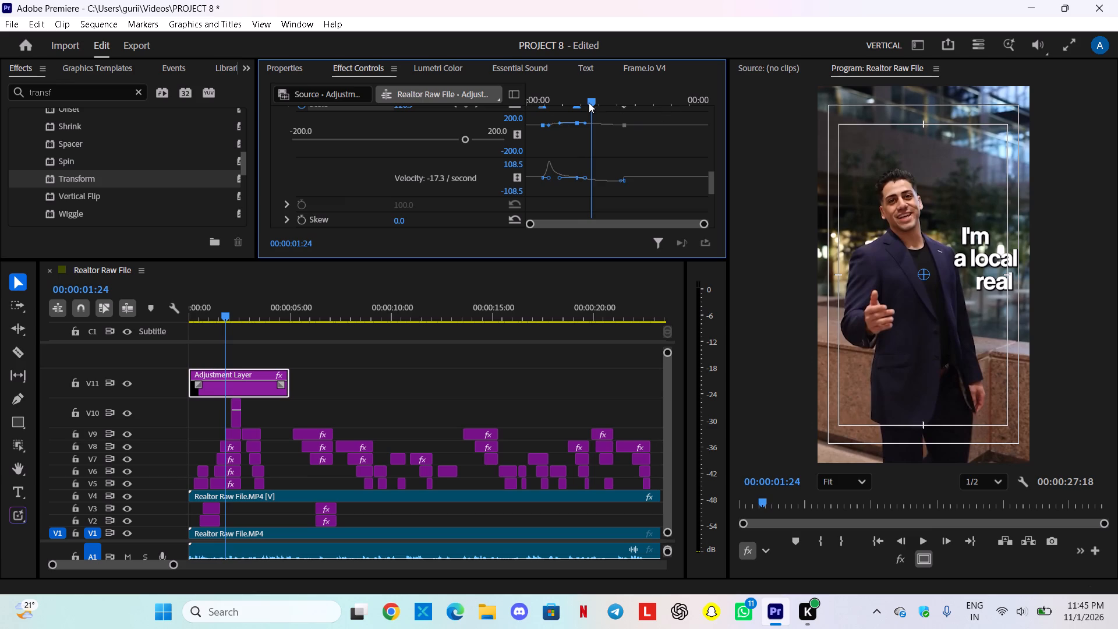
# Apply Ease In to the third Transform Scale keyframe at 00:00:02:21.
pyautogui.scroll(2, 602, 131)
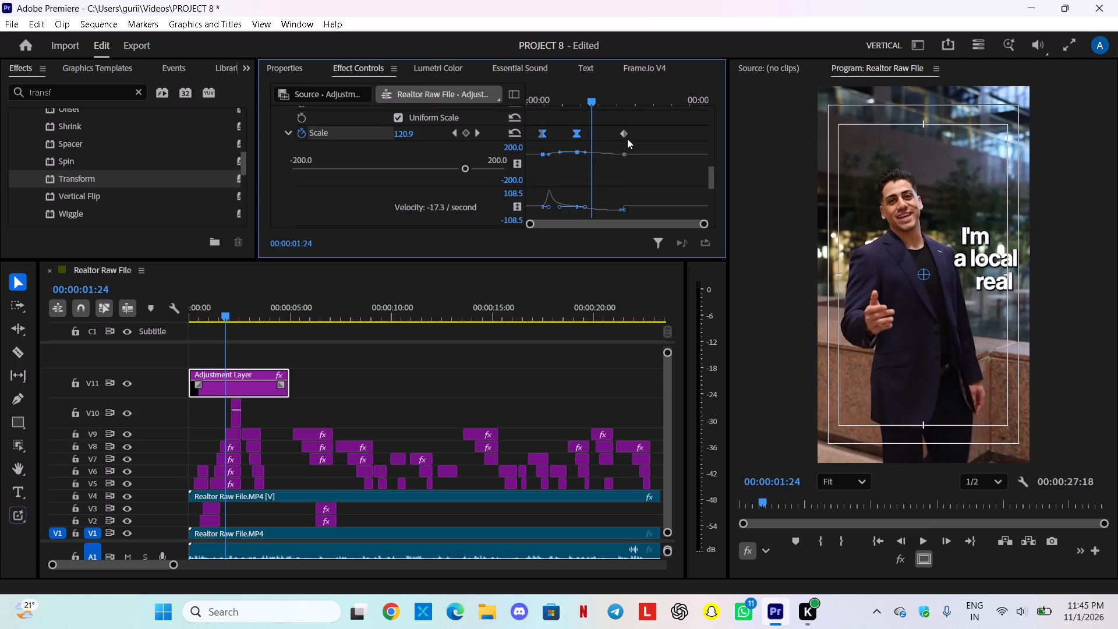
pyautogui.rightClick(622, 136)
pyautogui.click(674, 315)
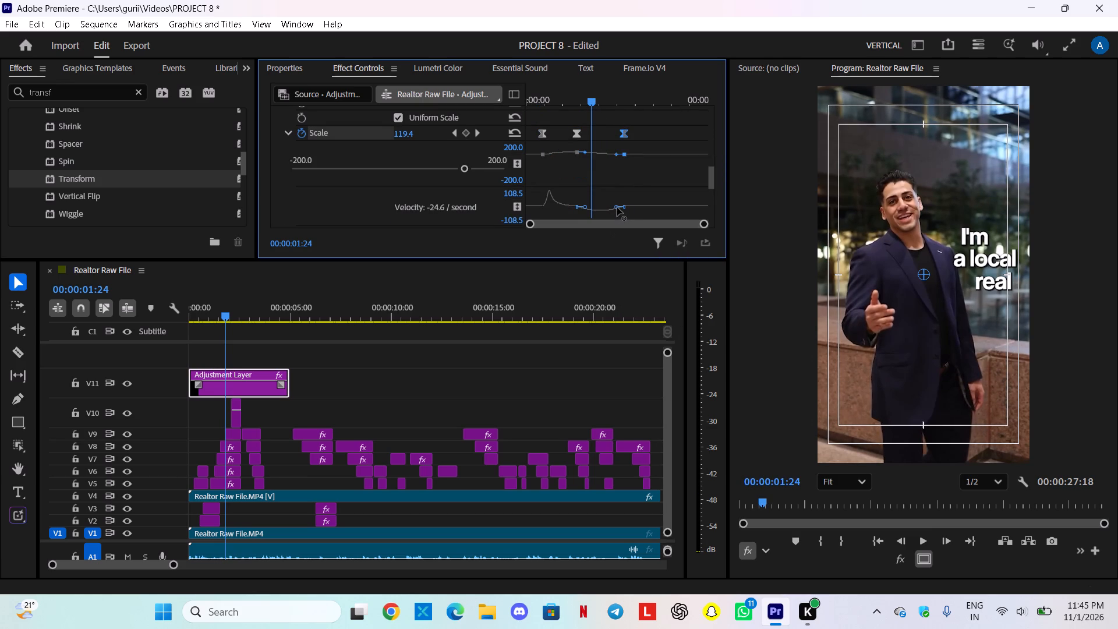
# Extend the third Transform Scale keyframe's incoming velocity handle toward the second keyframe for a fast-start zoom-out, and play it back from the second keyframe.
pyautogui.moveTo(617, 207); pyautogui.dragTo(583, 209)
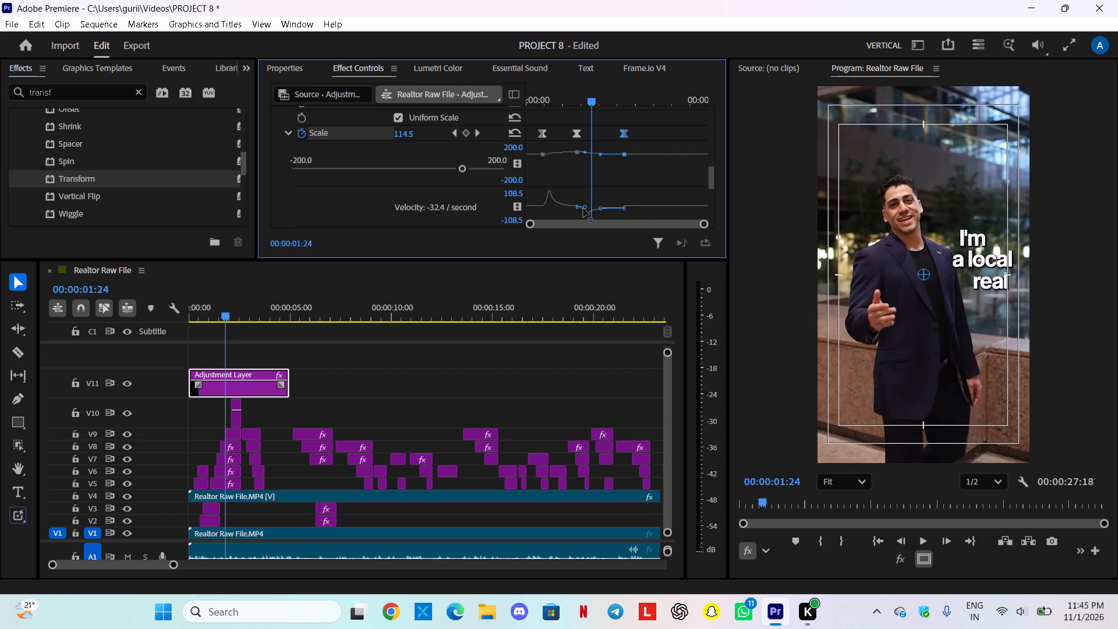
pyautogui.moveTo(583, 209); pyautogui.dragTo(582, 207)
pyautogui.moveTo(593, 103); pyautogui.dragTo(584, 101)
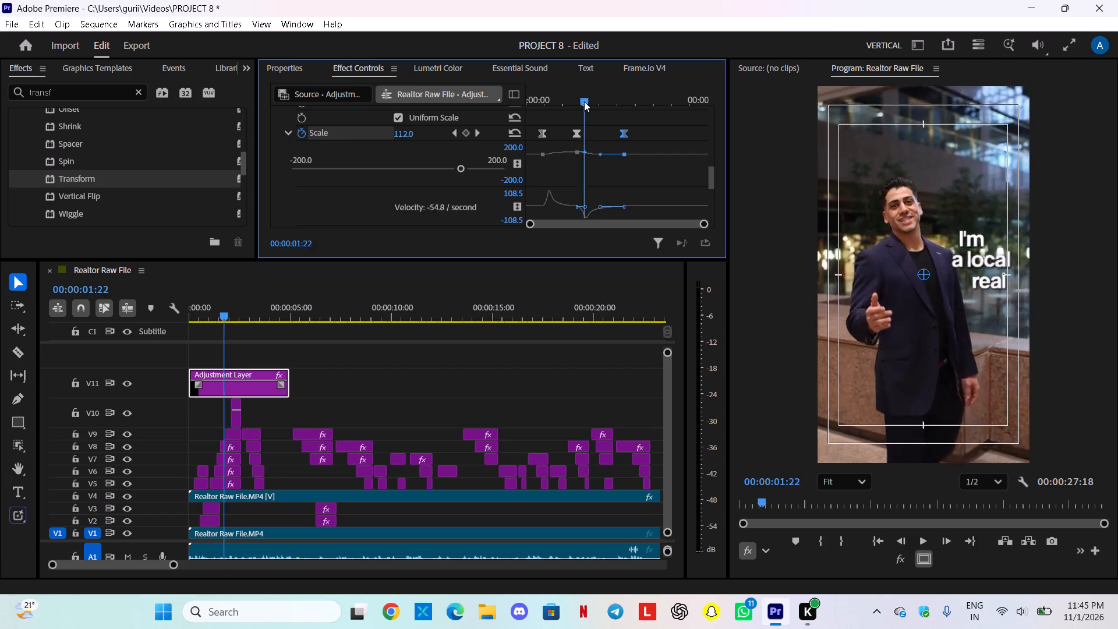
pyautogui.moveTo(584, 101); pyautogui.dragTo(487, 126)
pyautogui.press('space')
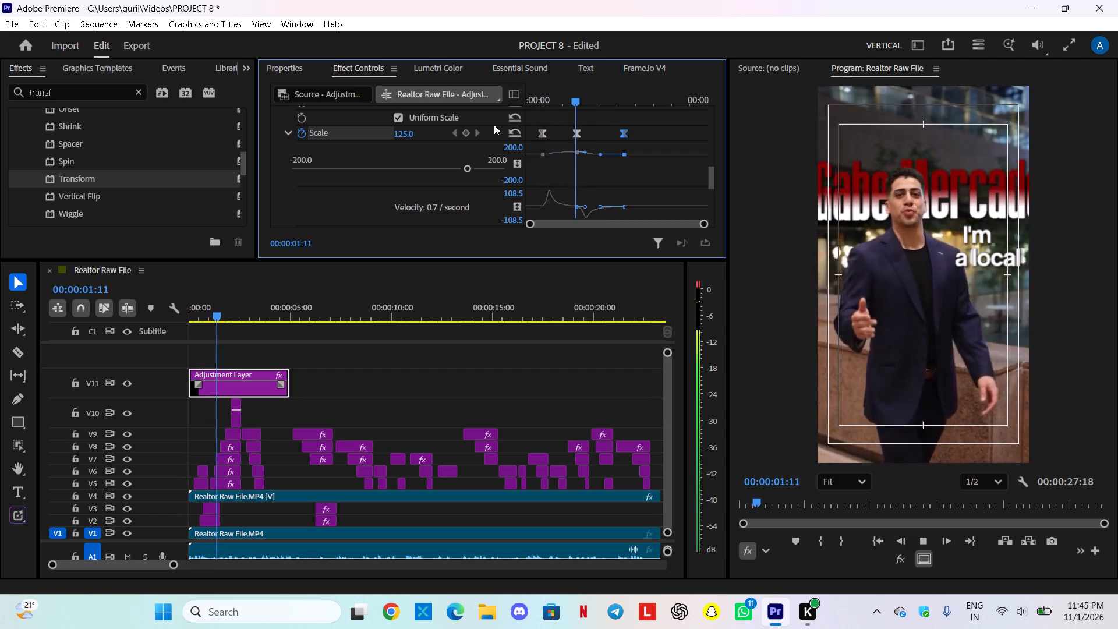
pyautogui.press('space')
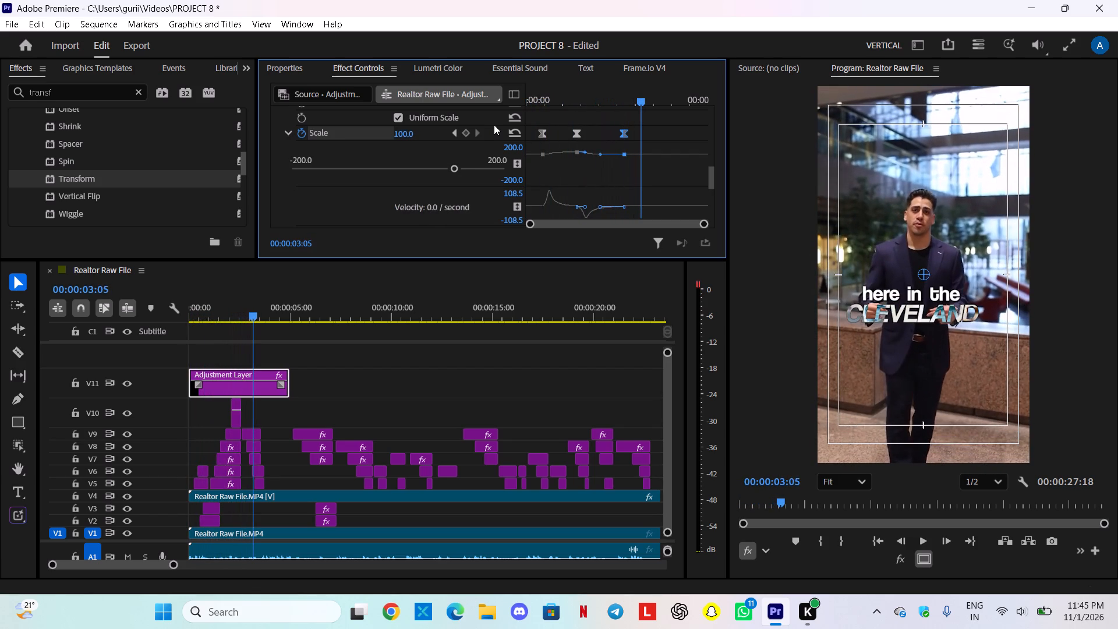
pyautogui.press('space')
pyautogui.press('space')
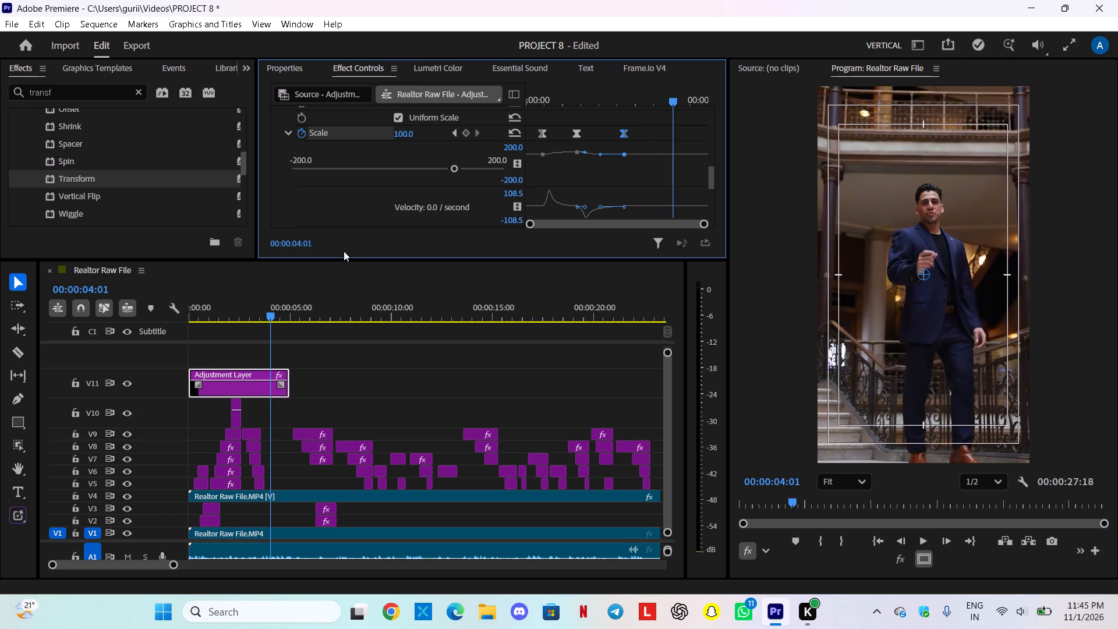
# Lengthen the adjustment layer on V11 to about 00:00:07:20 and split it at 00:00:04:01.
pyautogui.moveTo(292, 376); pyautogui.dragTo(344, 381)
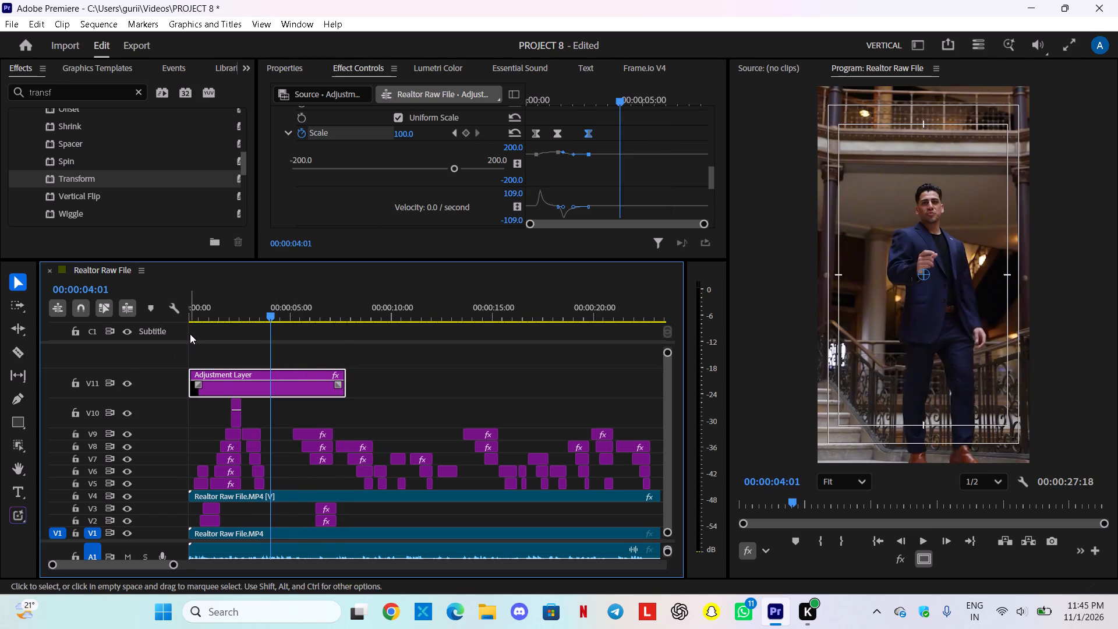
pyautogui.press('c')
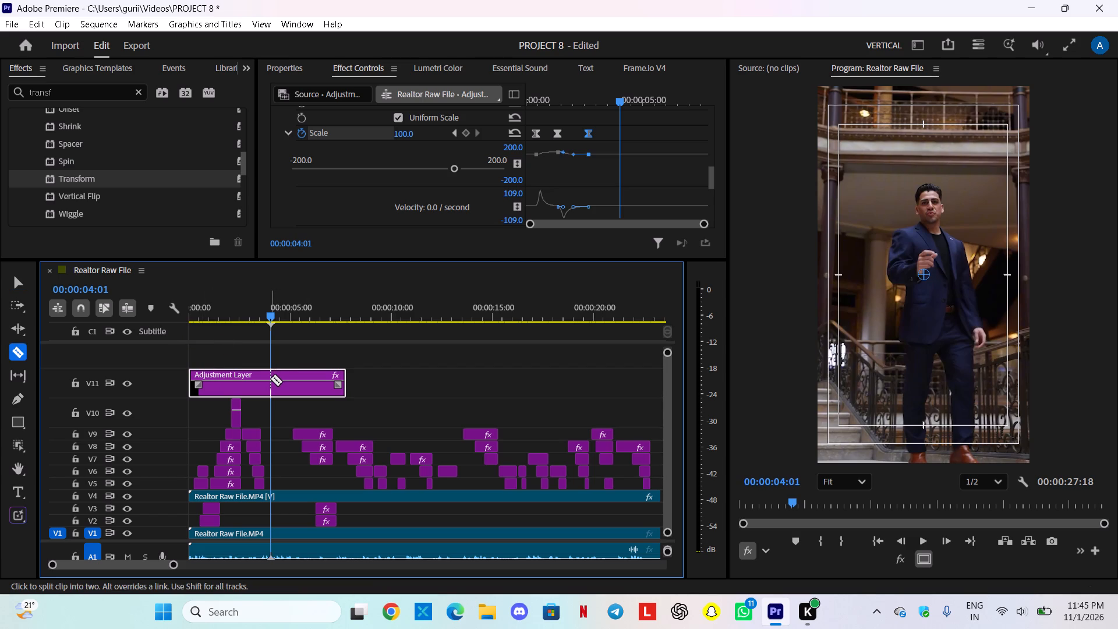
pyautogui.click(270, 379)
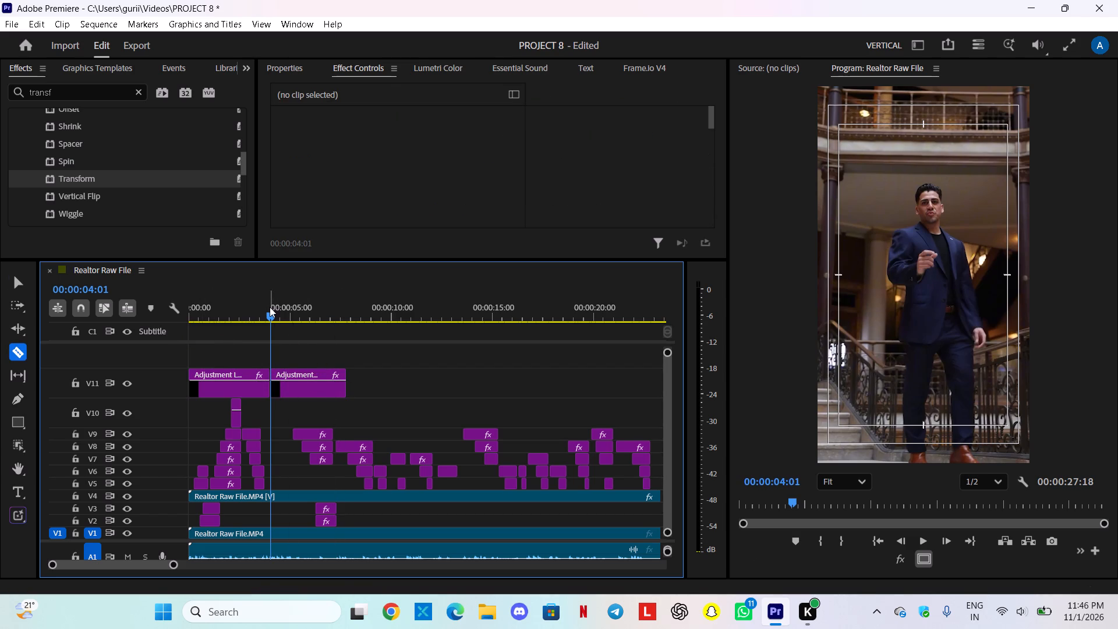
pyautogui.press('v')
# Move the second adjustment layer piece to start at about 00:00:04:15, playing the section to time it before the "I have" caption.
pyautogui.moveTo(271, 315); pyautogui.dragTo(286, 317)
pyautogui.press('space')
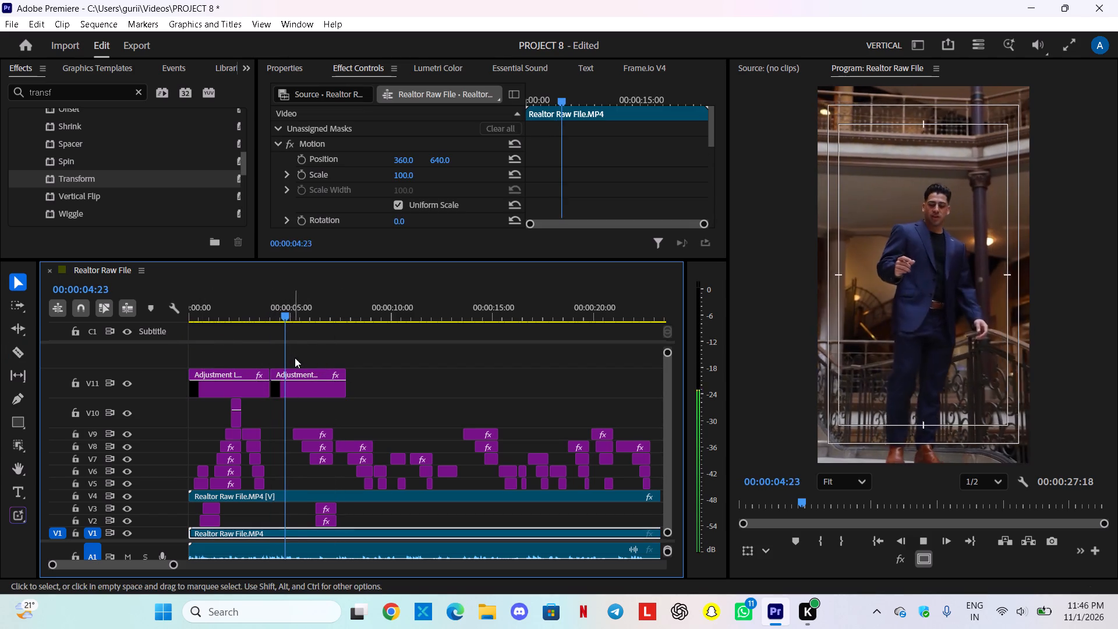
pyautogui.press('space')
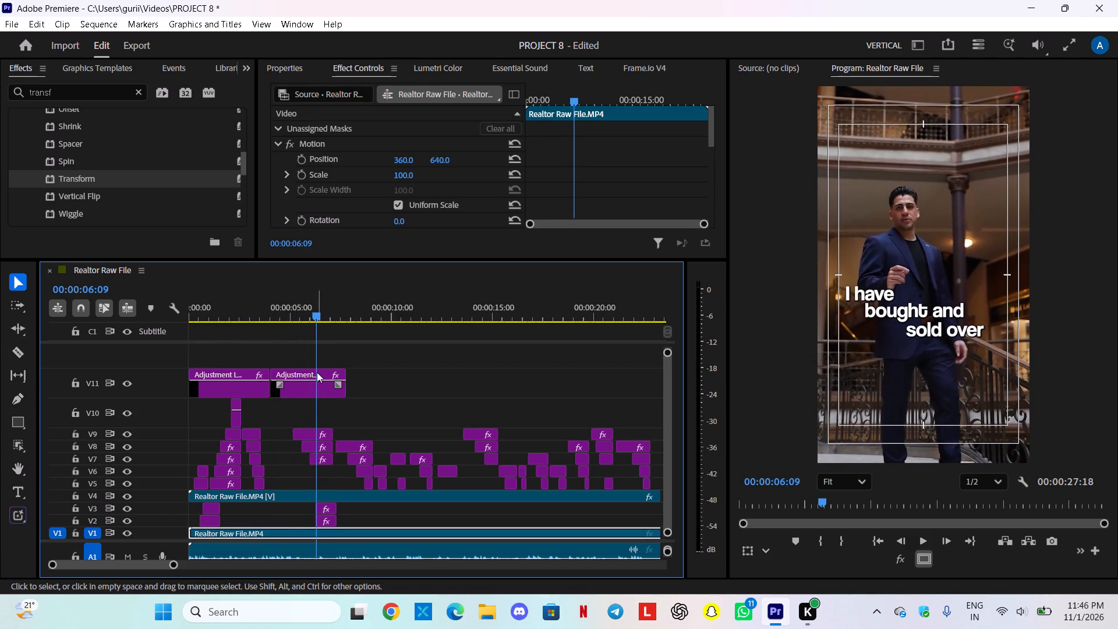
pyautogui.moveTo(312, 372); pyautogui.dragTo(332, 374)
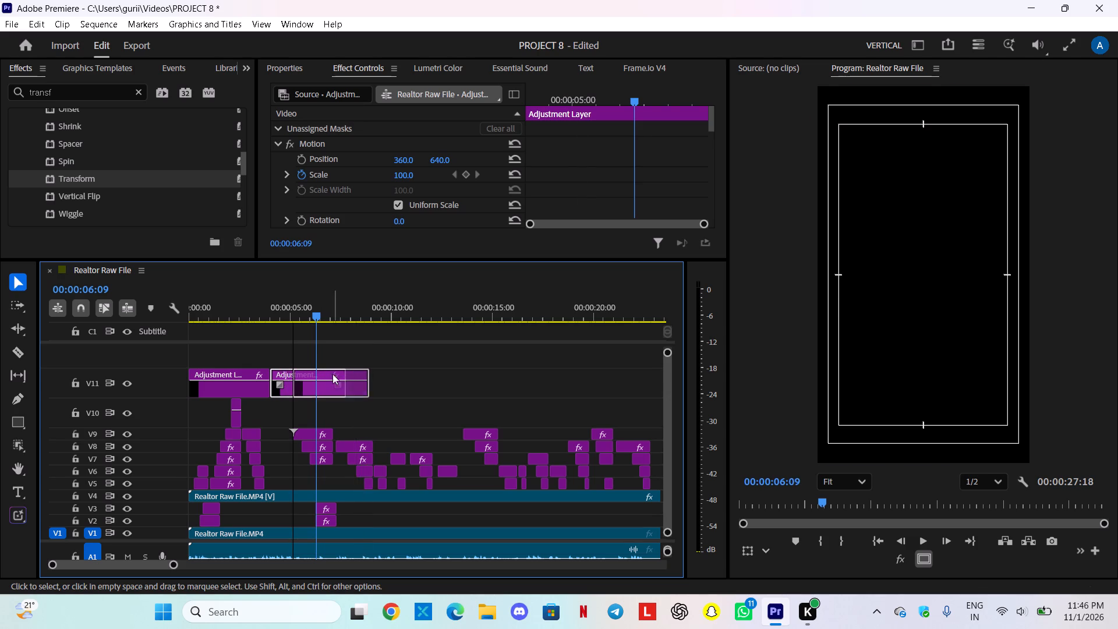
pyautogui.moveTo(319, 314); pyautogui.dragTo(282, 327)
pyautogui.press('space')
pyautogui.press('space')
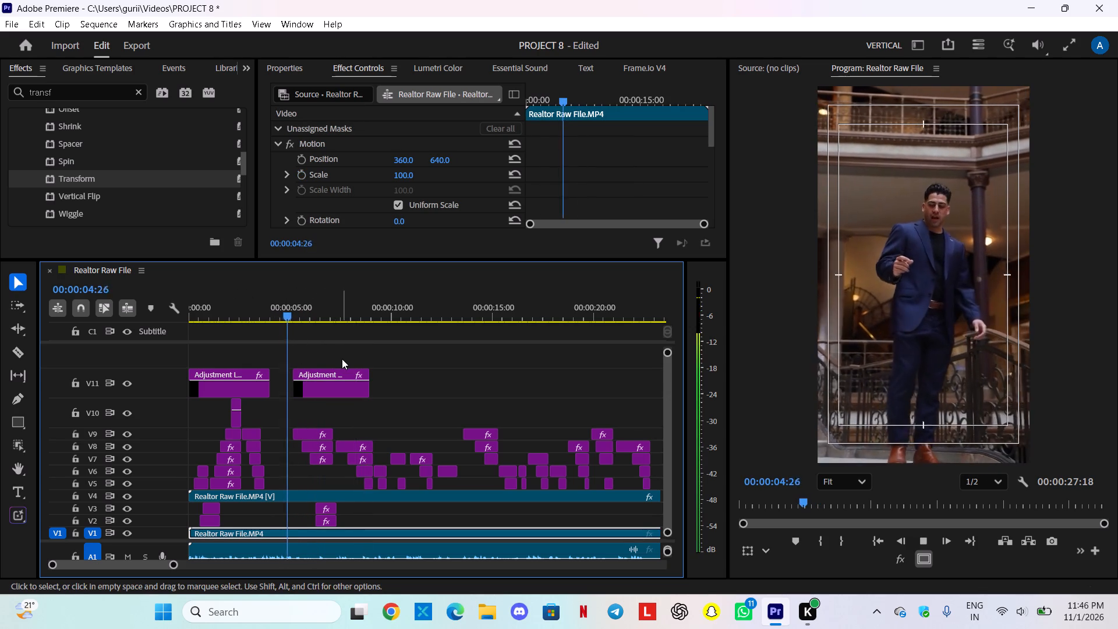
pyautogui.press('space')
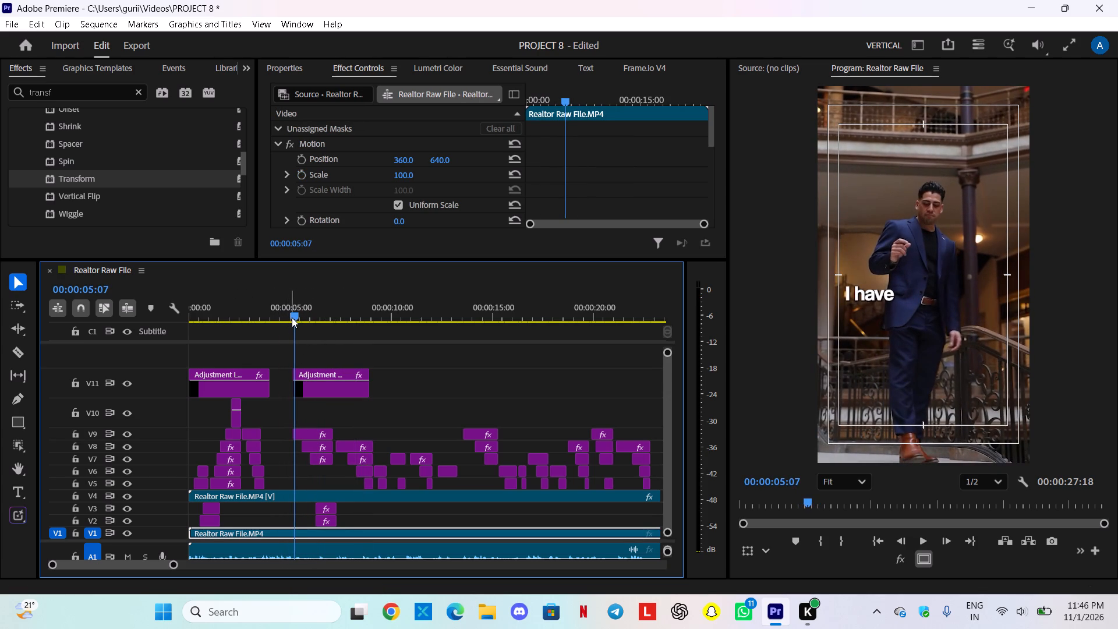
pyautogui.moveTo(293, 317); pyautogui.dragTo(275, 321)
pyautogui.moveTo(316, 375); pyautogui.dragTo(304, 374)
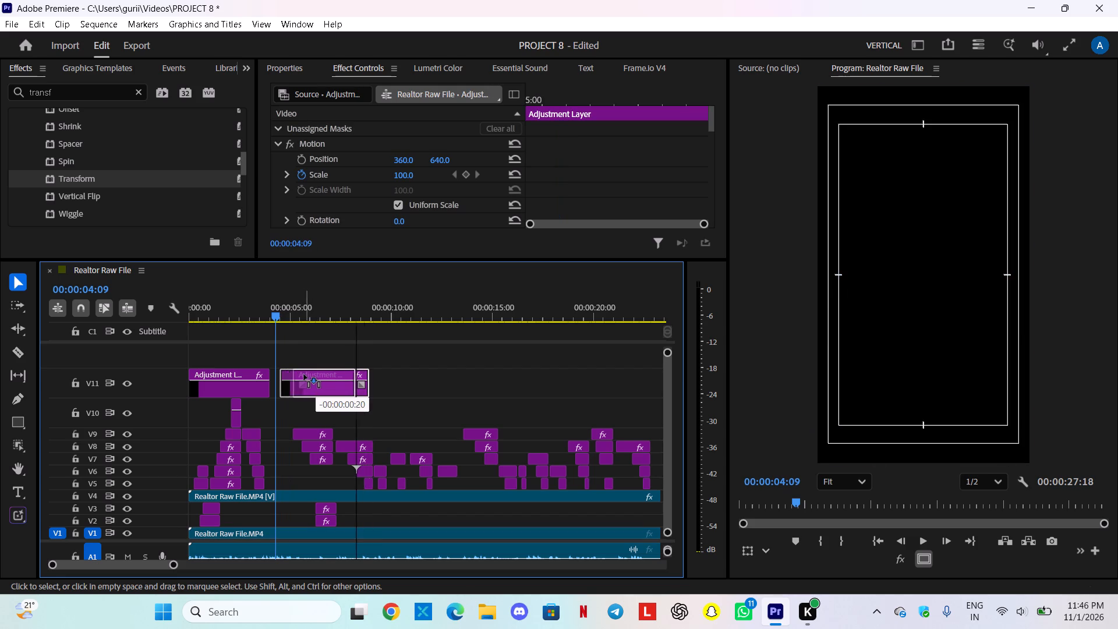
pyautogui.moveTo(304, 374); pyautogui.dragTo(303, 374)
pyautogui.press('space')
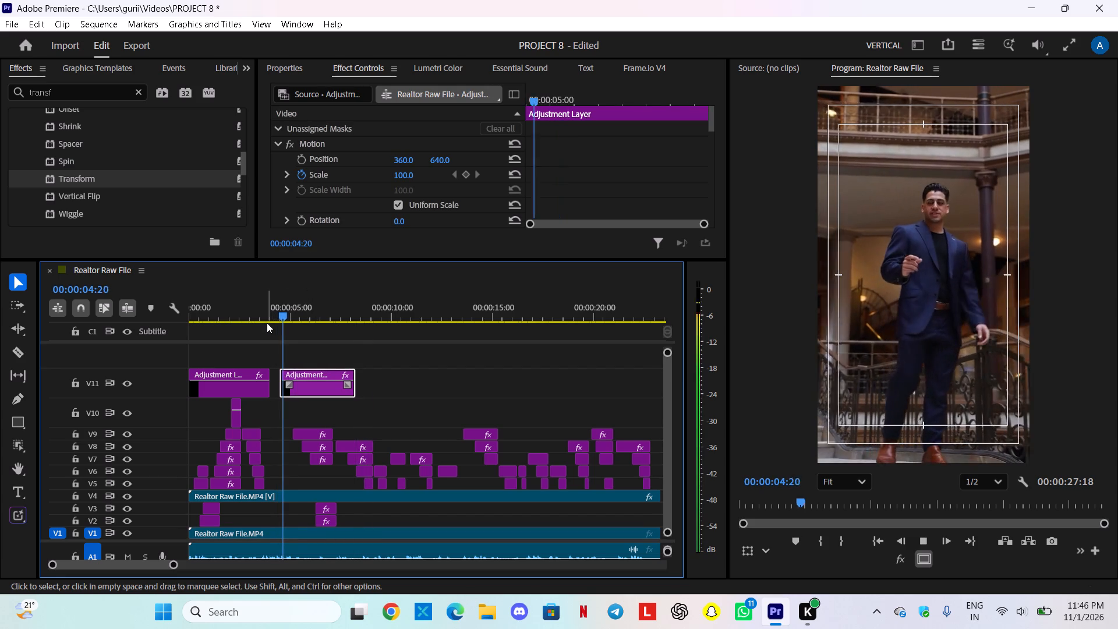
pyautogui.press('space')
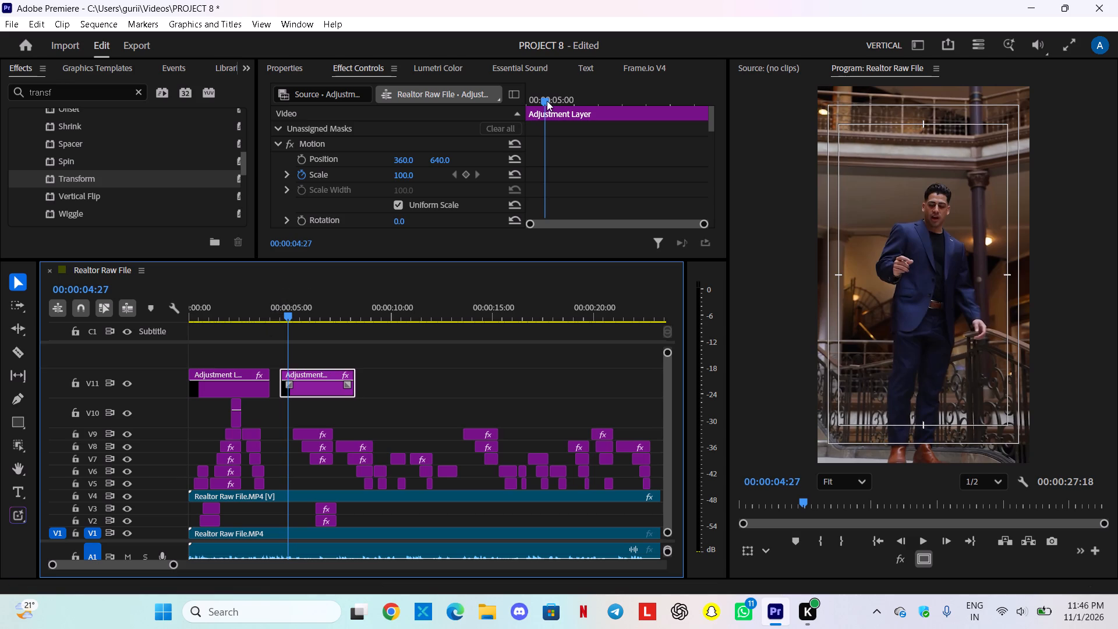
# Add Transform Scale keyframes to the second adjustment layer: 100 at 00:00:04:27 and 125 at 00:00:05:23.
pyautogui.scroll(-18, 422, 180)
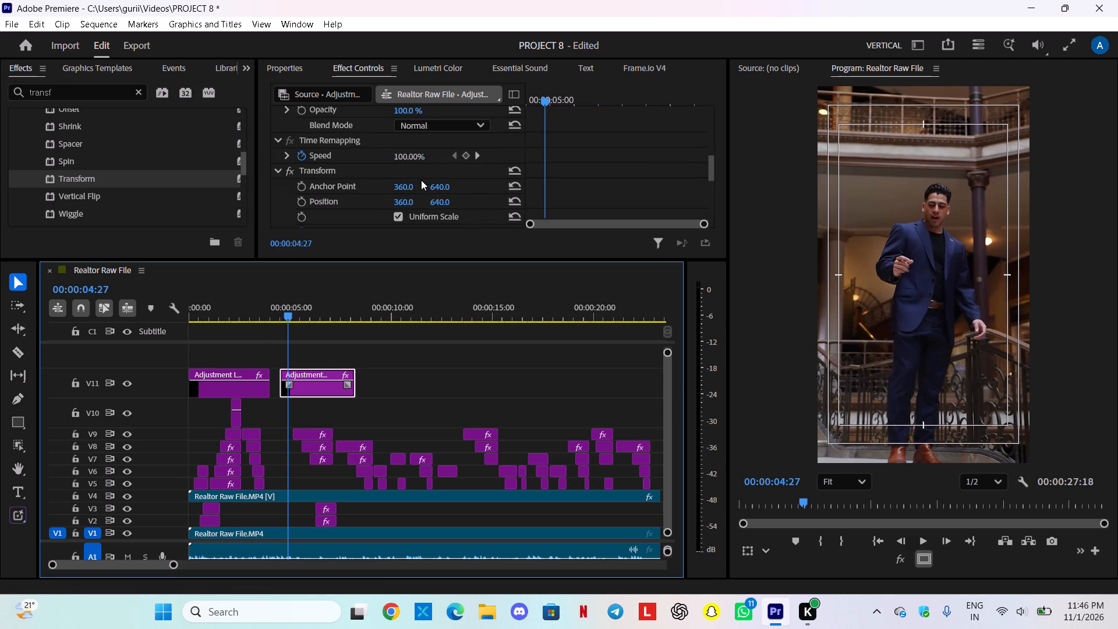
pyautogui.scroll(-5, 423, 164)
pyautogui.scroll(3, 444, 174)
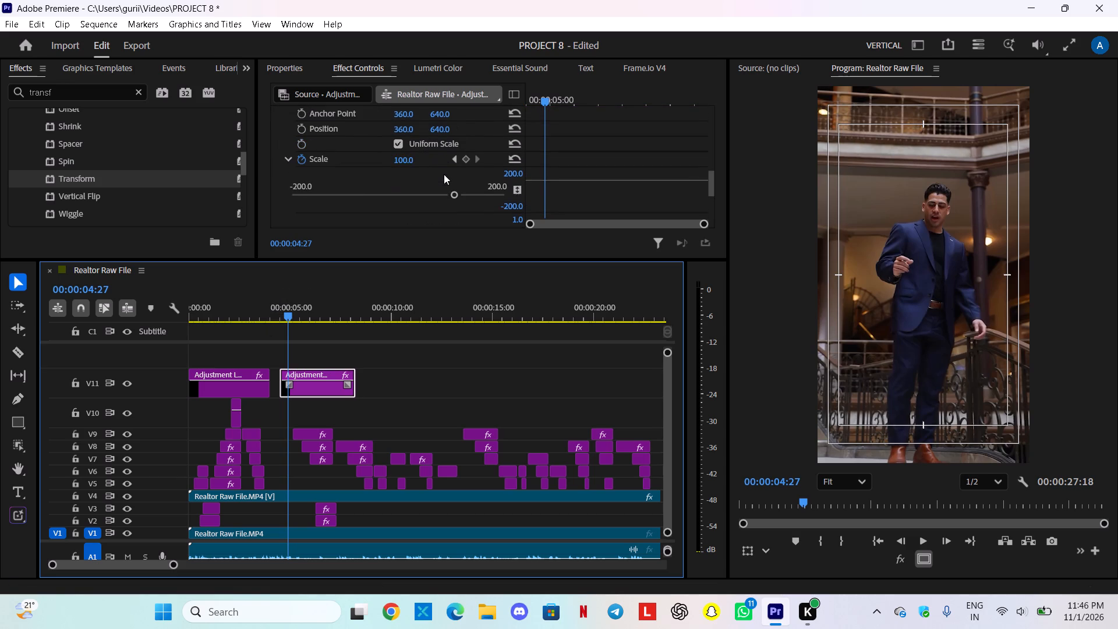
pyautogui.click(464, 172)
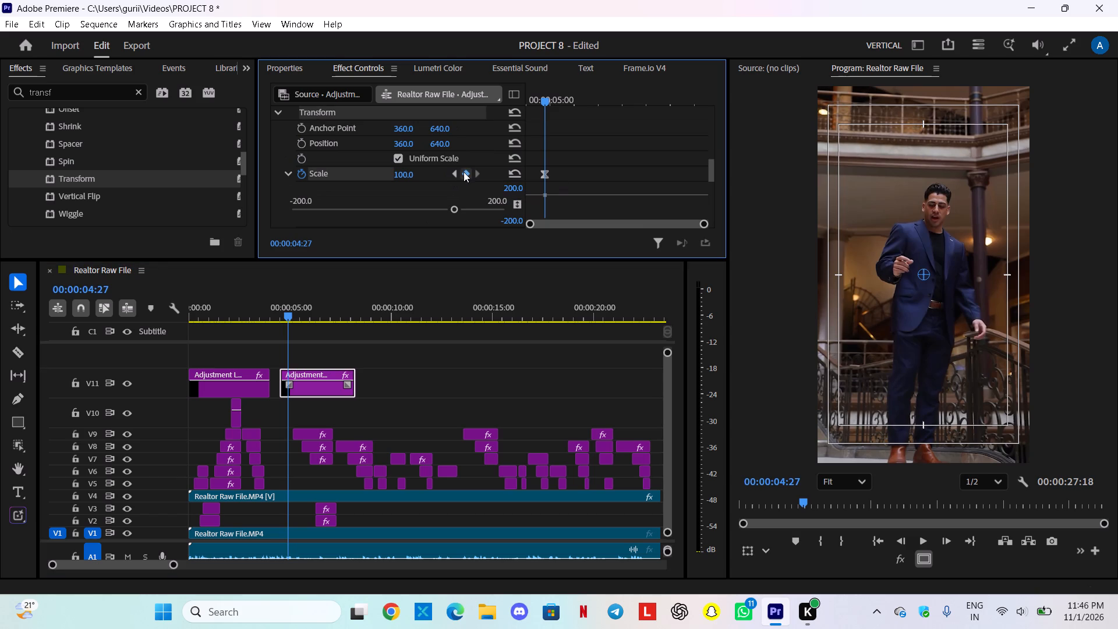
pyautogui.moveTo(542, 102); pyautogui.dragTo(586, 111)
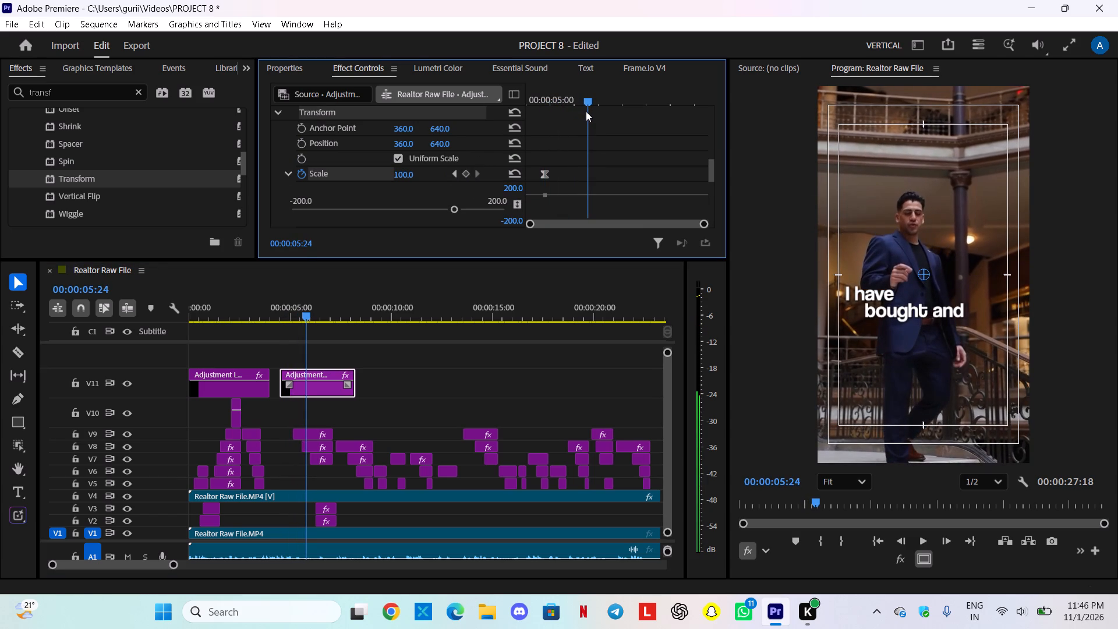
pyautogui.moveTo(586, 111); pyautogui.dragTo(585, 122)
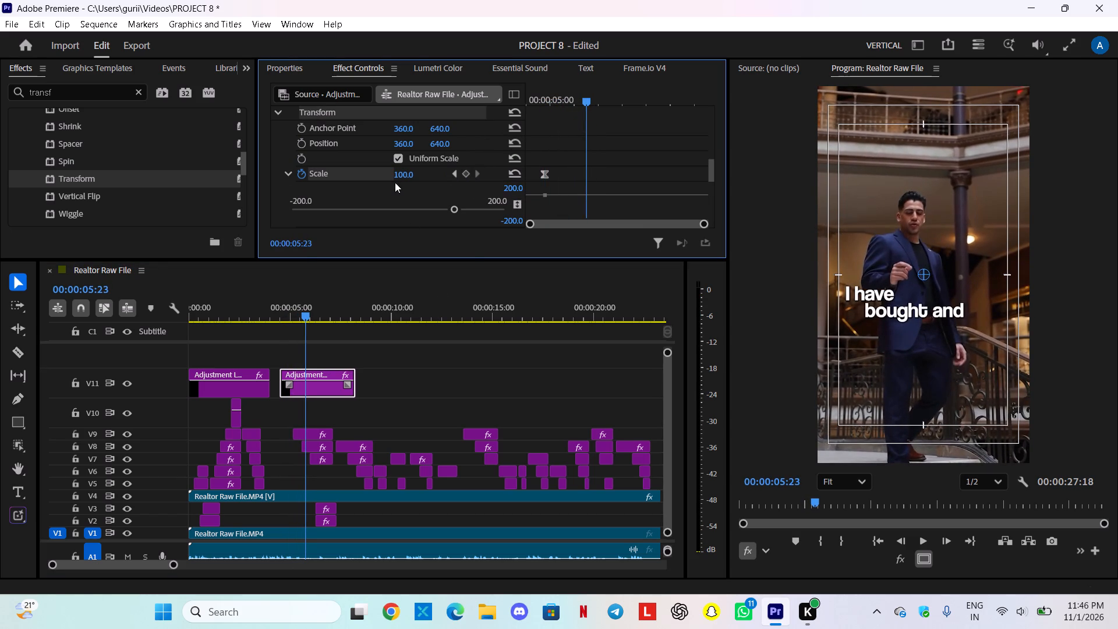
pyautogui.moveTo(397, 176); pyautogui.dragTo(418, 174)
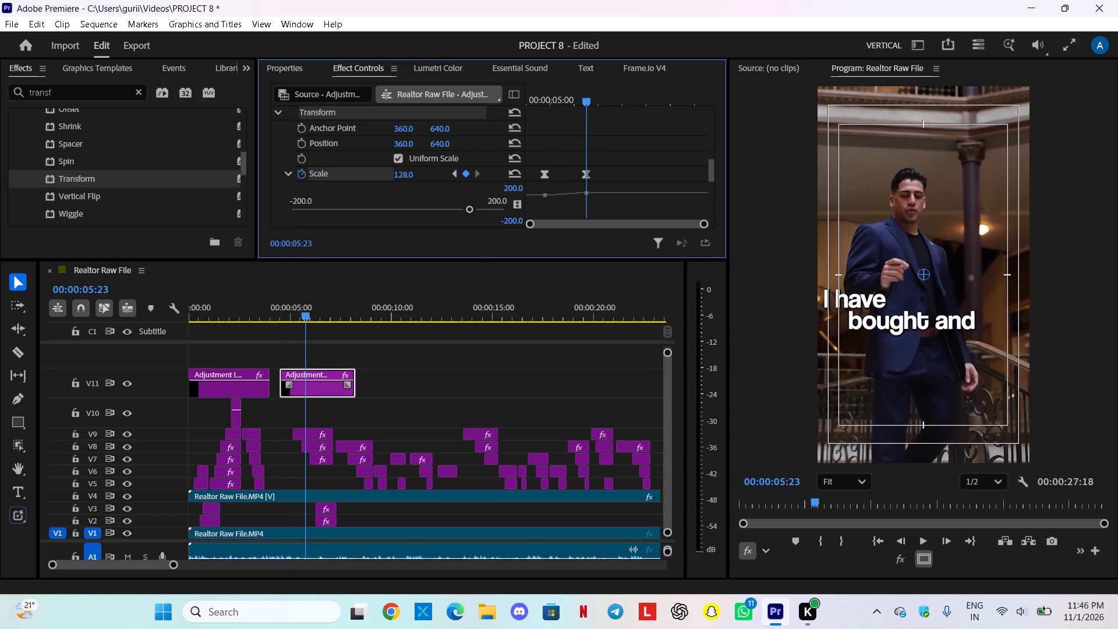
pyautogui.moveTo(418, 174); pyautogui.dragTo(418, 179)
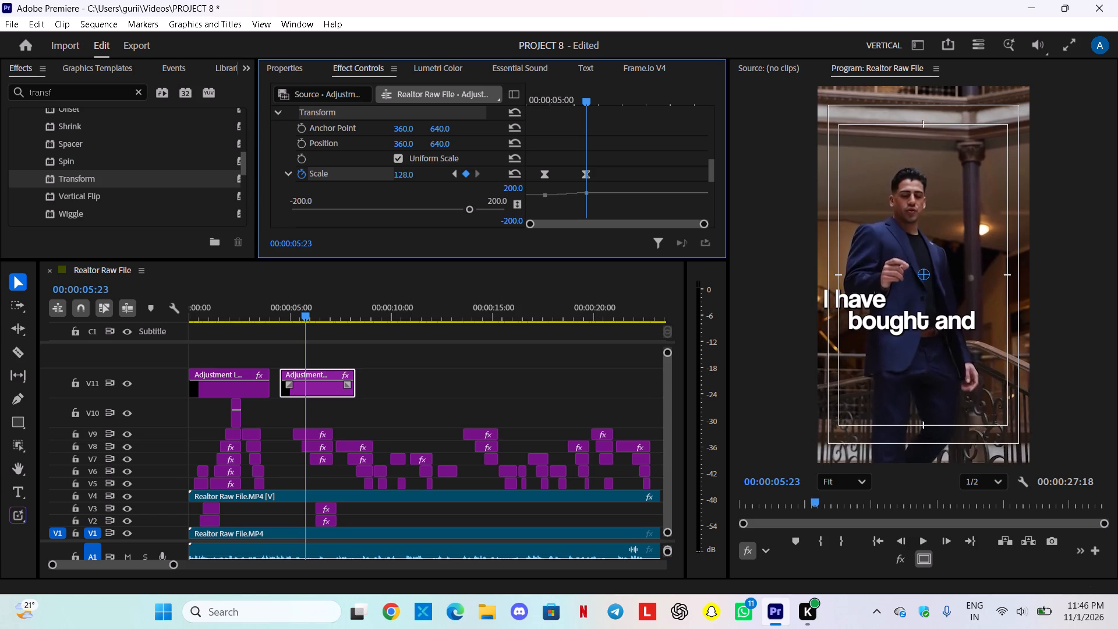
pyautogui.moveTo(418, 179); pyautogui.dragTo(418, 181)
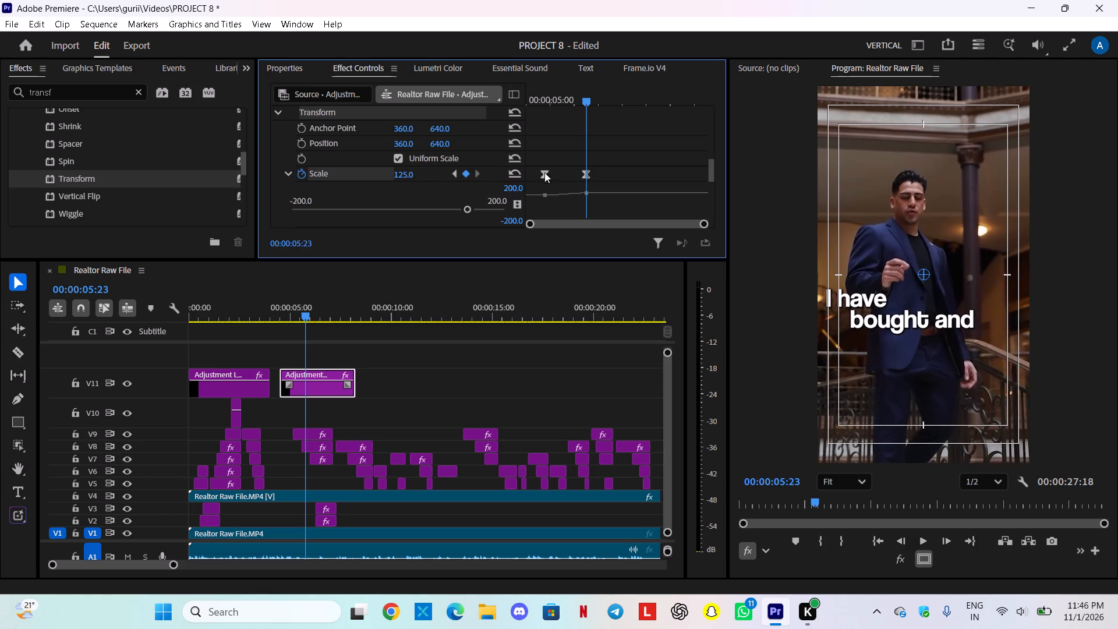
# Extend the 00:00:05:23 Scale keyframe's incoming velocity handle about halfway toward the first keyframe for a fast-start zoom-in.
pyautogui.scroll(-6, 567, 184)
pyautogui.scroll(1, 570, 126)
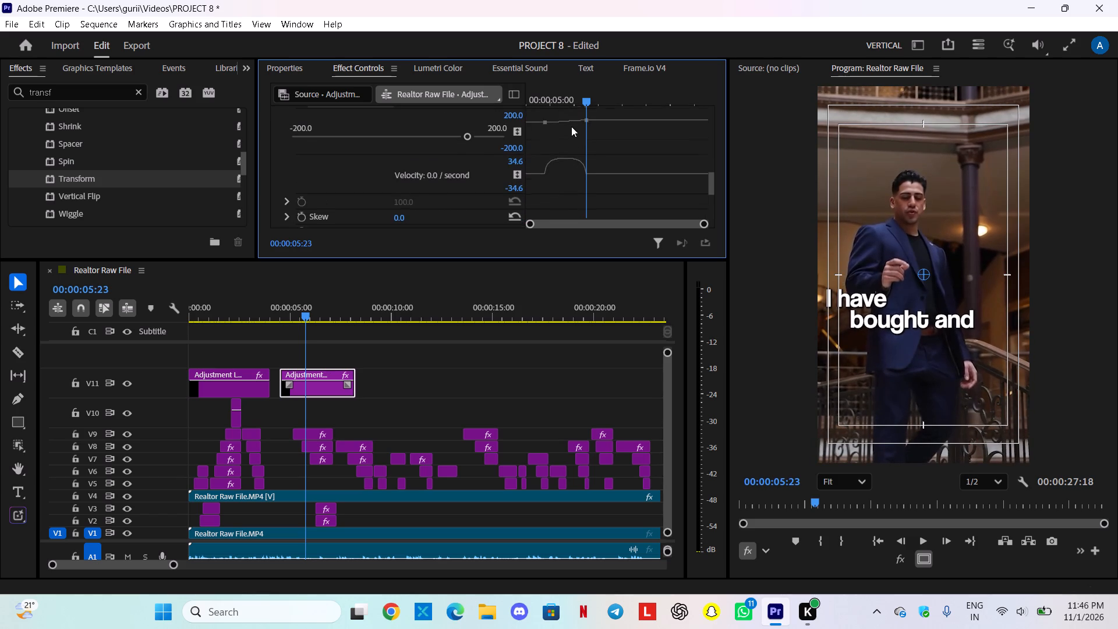
pyautogui.scroll(2, 575, 132)
pyautogui.click(588, 133)
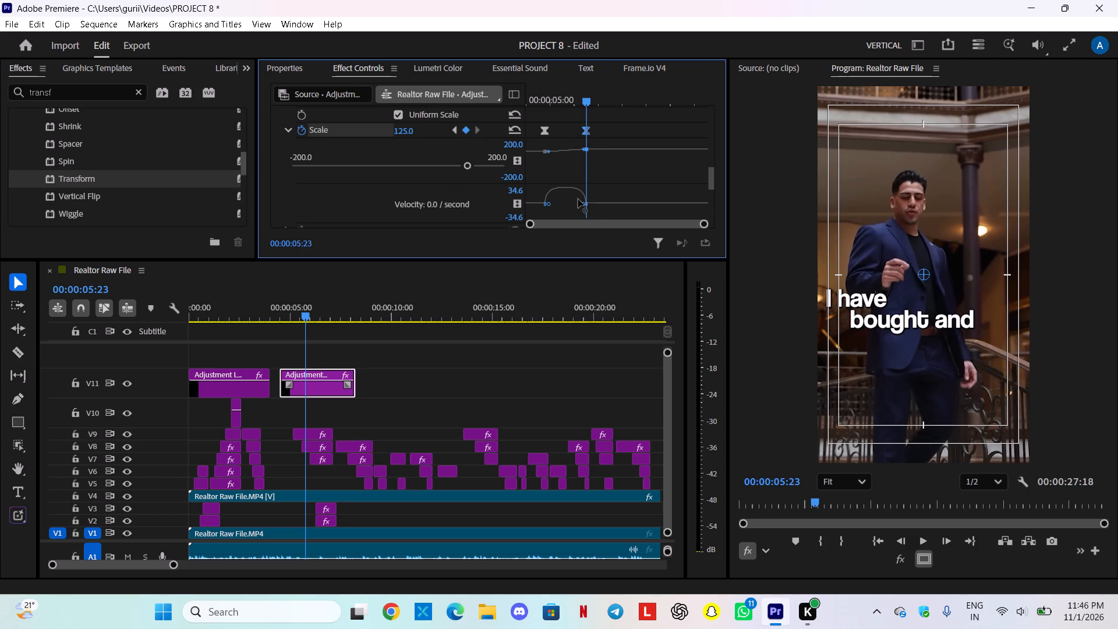
pyautogui.moveTo(585, 206); pyautogui.dragTo(561, 206)
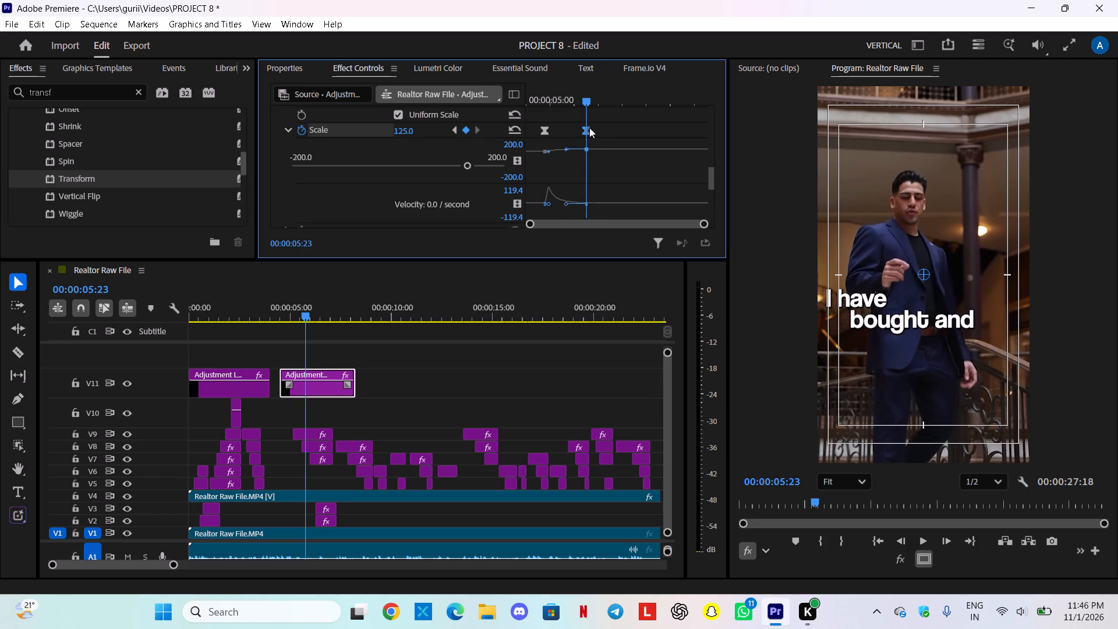
# Add a third Transform Scale keyframe at 00:00:06:28, reset it to 100, and apply Ease In.
pyautogui.moveTo(586, 103); pyautogui.dragTo(616, 103)
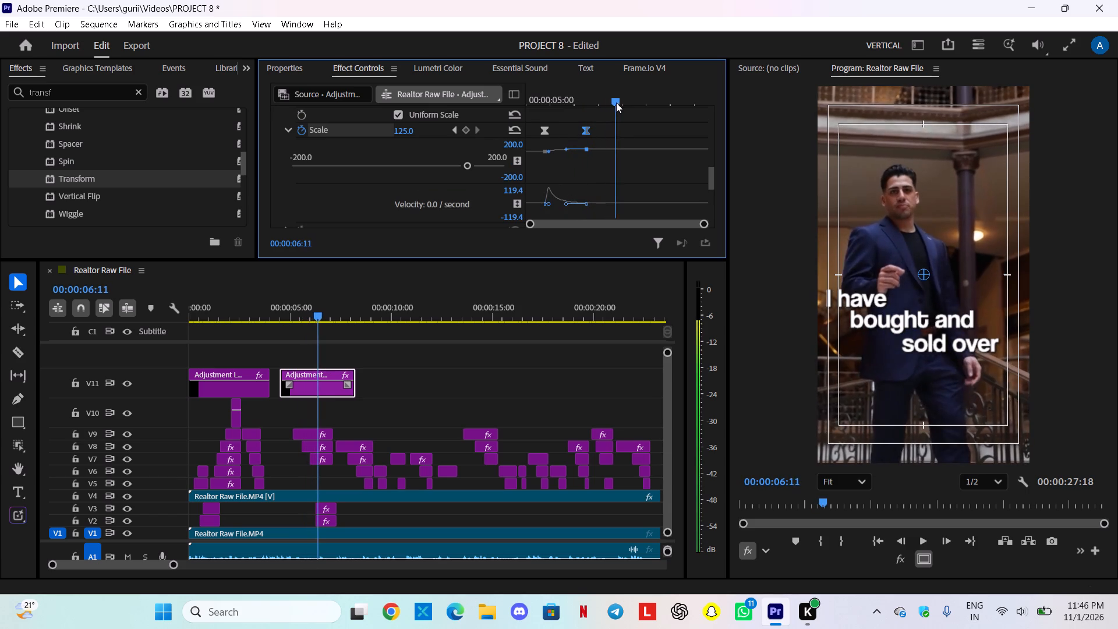
pyautogui.moveTo(616, 103); pyautogui.dragTo(654, 109)
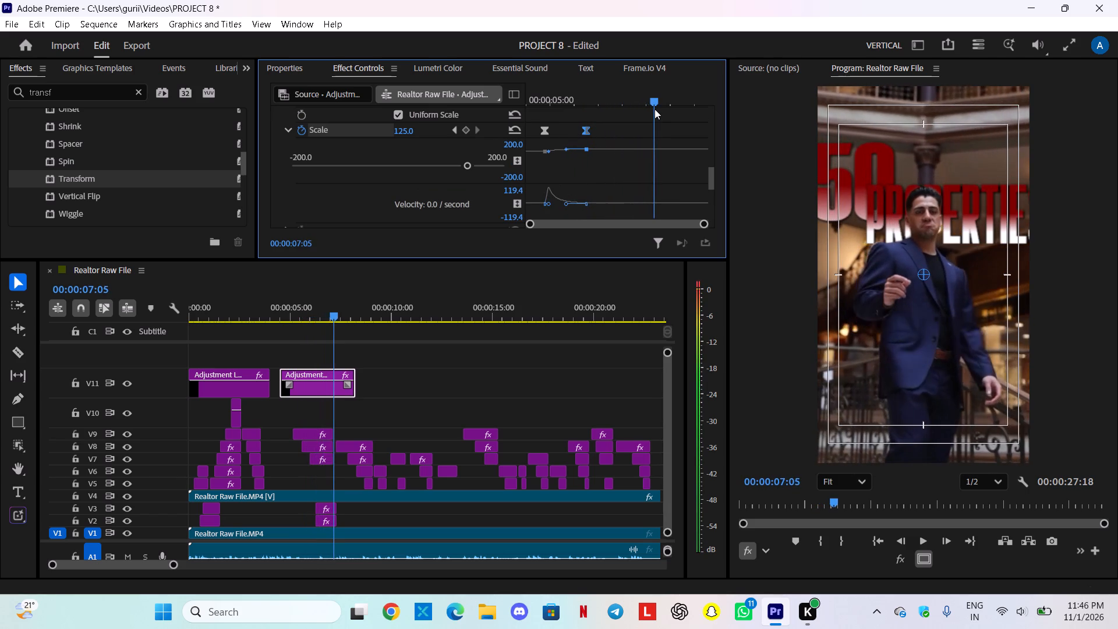
pyautogui.moveTo(654, 109); pyautogui.dragTo(642, 126)
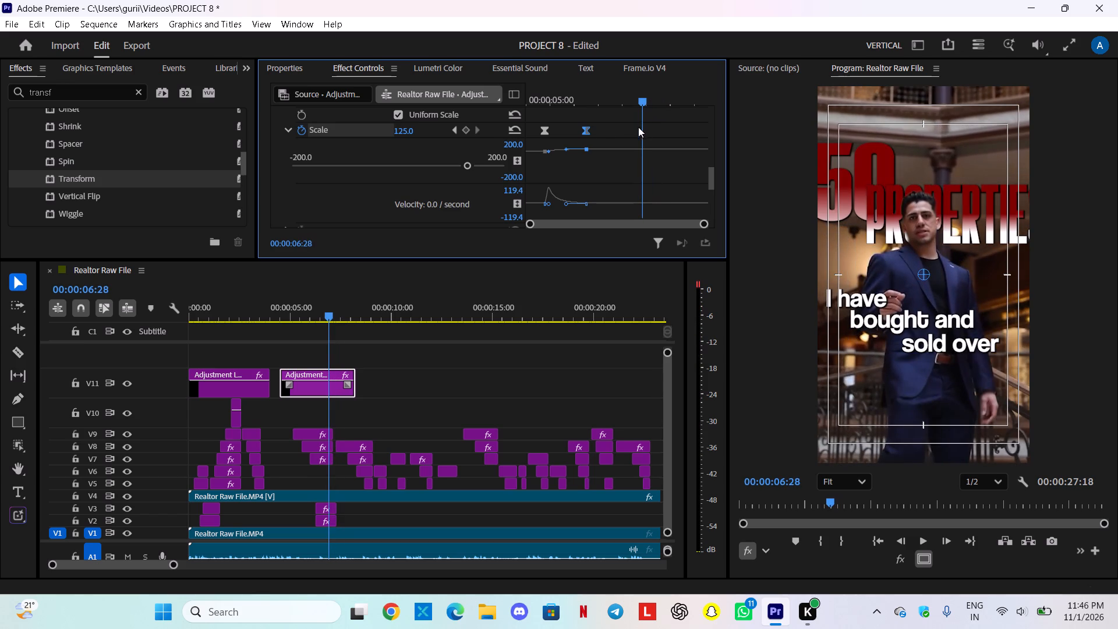
pyautogui.click(462, 131)
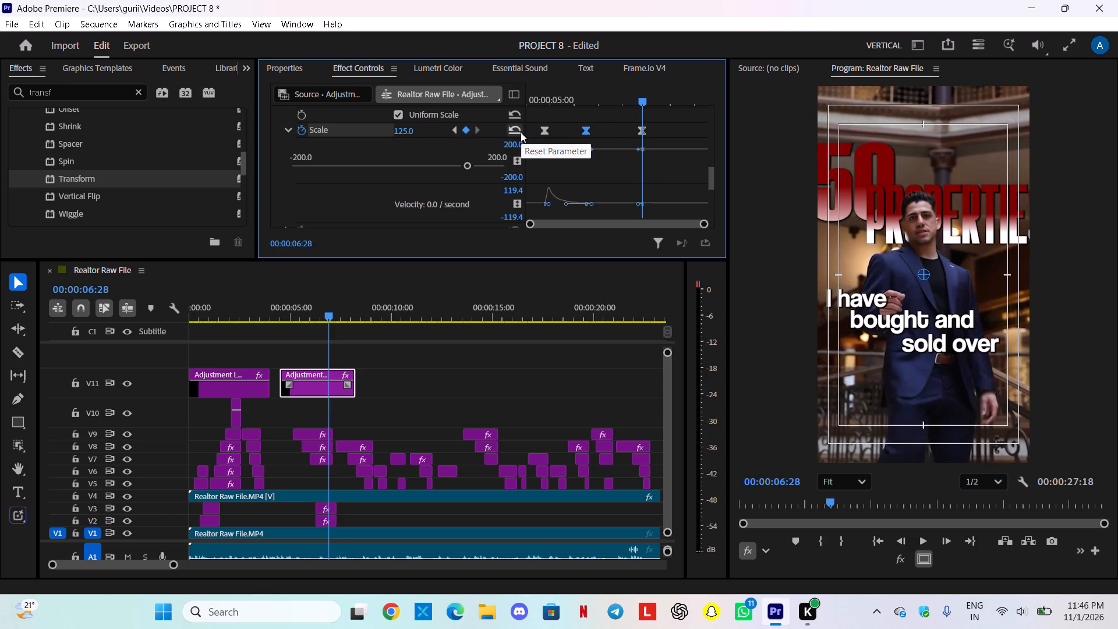
pyautogui.click(516, 133)
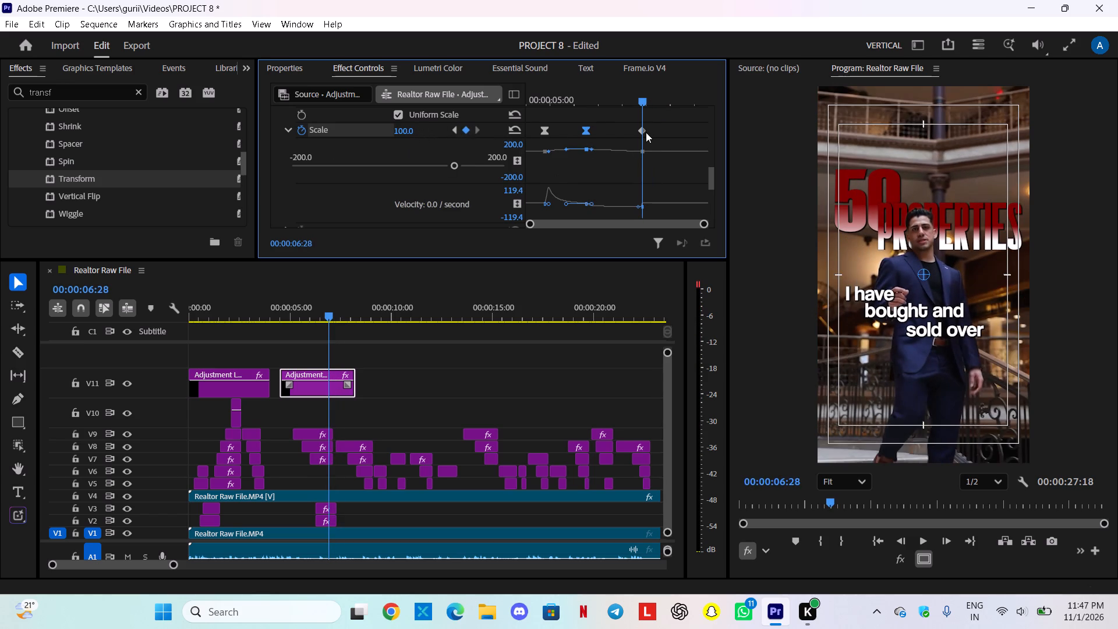
pyautogui.moveTo(642, 132); pyautogui.dragTo(636, 139, button='right')
pyautogui.click(666, 309)
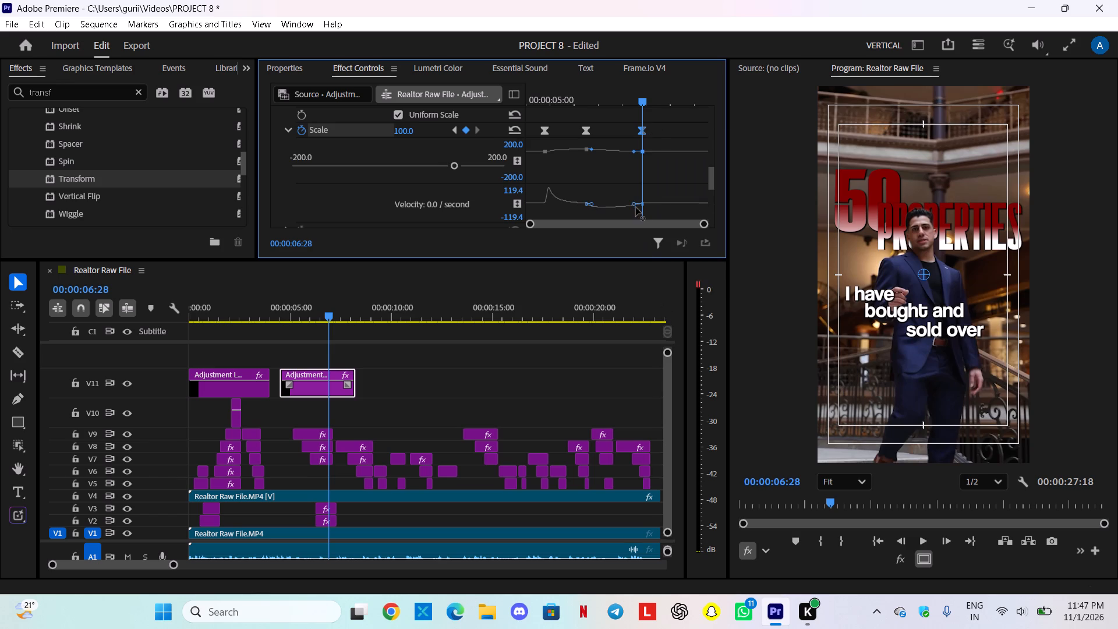
# Extend the third Scale keyframe's incoming velocity handle about halfway toward the second keyframe for a fast-start zoom-out.
pyautogui.moveTo(635, 204); pyautogui.dragTo(593, 201)
pyautogui.moveTo(593, 201); pyautogui.dragTo(588, 202)
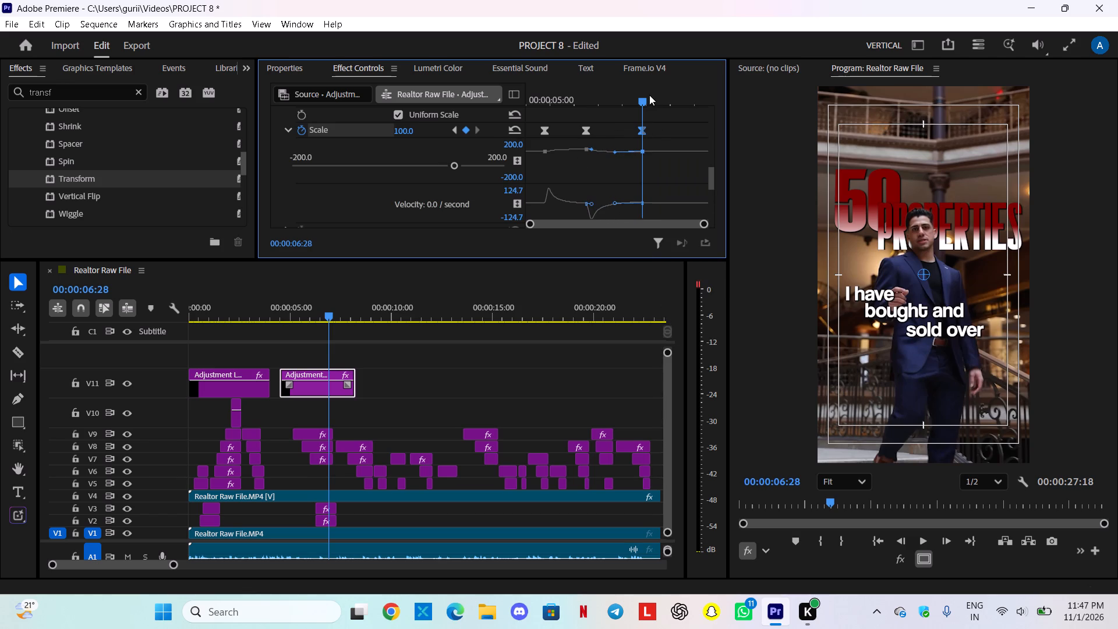
# Review the second adjustment layer's zoom-out and delete its third Transform Scale keyframe at 00:00:06:28.
pyautogui.moveTo(646, 97); pyautogui.dragTo(448, 142)
pyautogui.press('space')
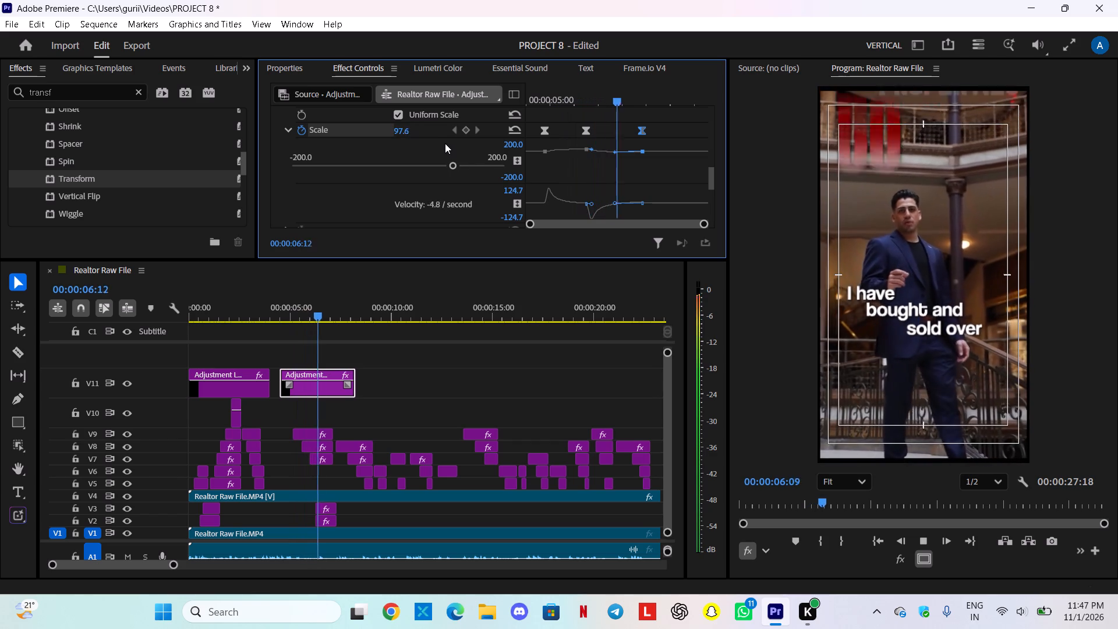
pyautogui.press('space')
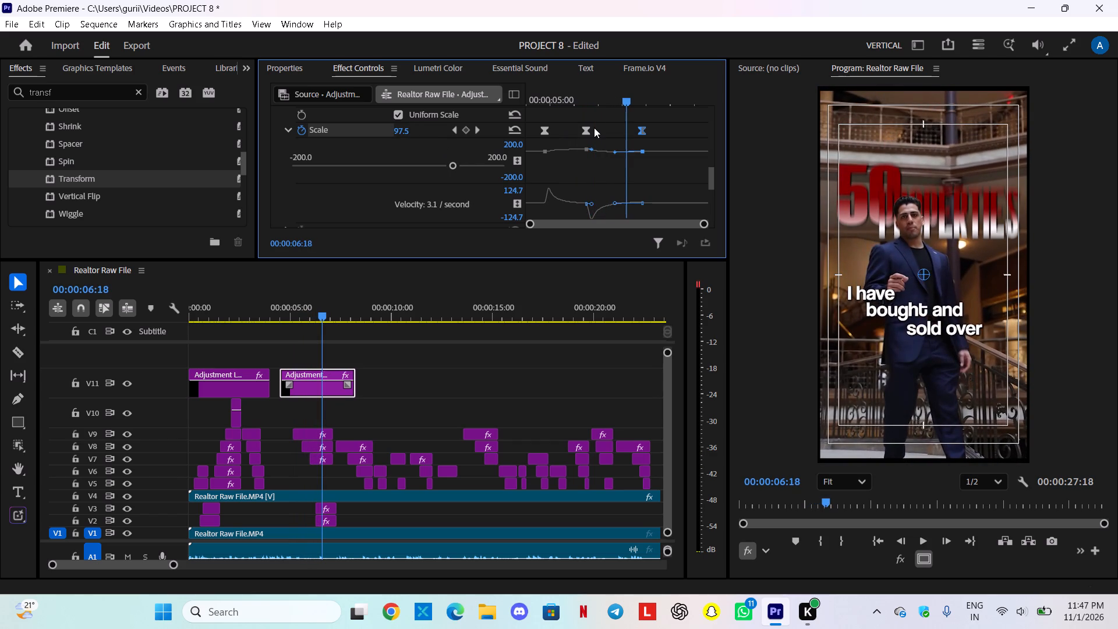
pyautogui.rightClick(641, 130)
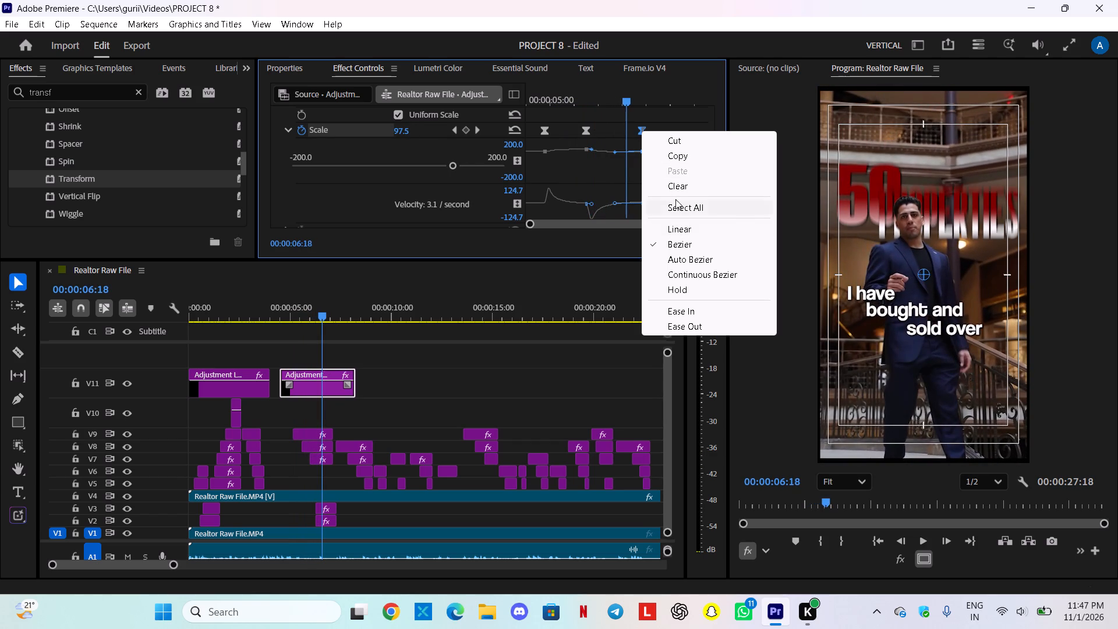
pyautogui.click(674, 187)
# Play on past the held zoom and extend the second adjustment layer's end to 00:00:12:02, for a duration of 00:00:07:18.
pyautogui.moveTo(625, 98); pyautogui.dragTo(515, 123)
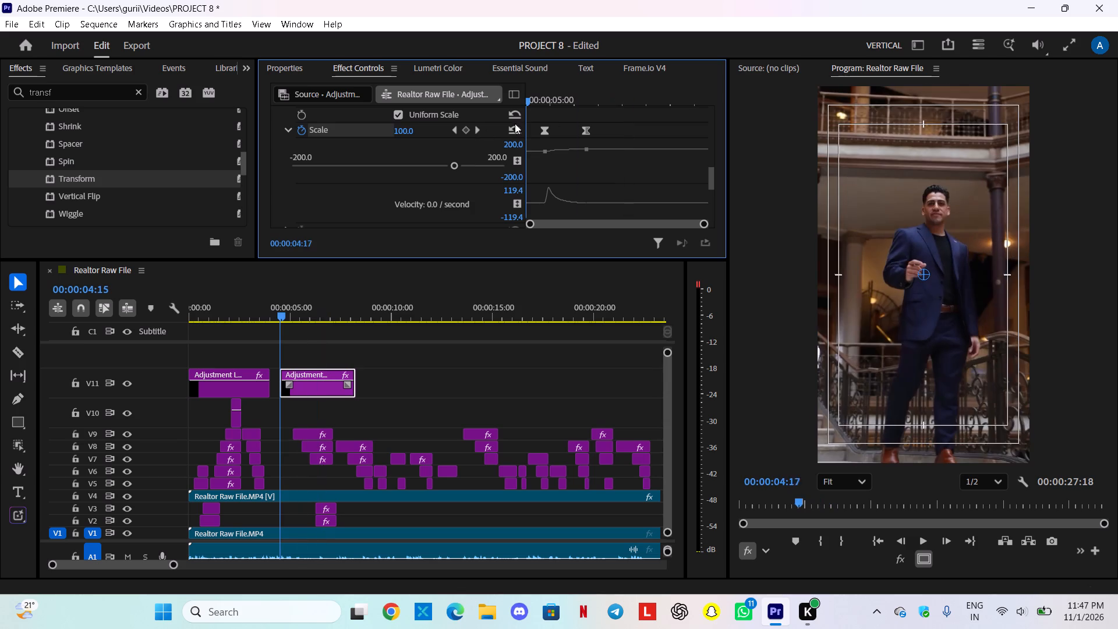
pyautogui.moveTo(515, 123); pyautogui.dragTo(478, 132)
pyautogui.press('space')
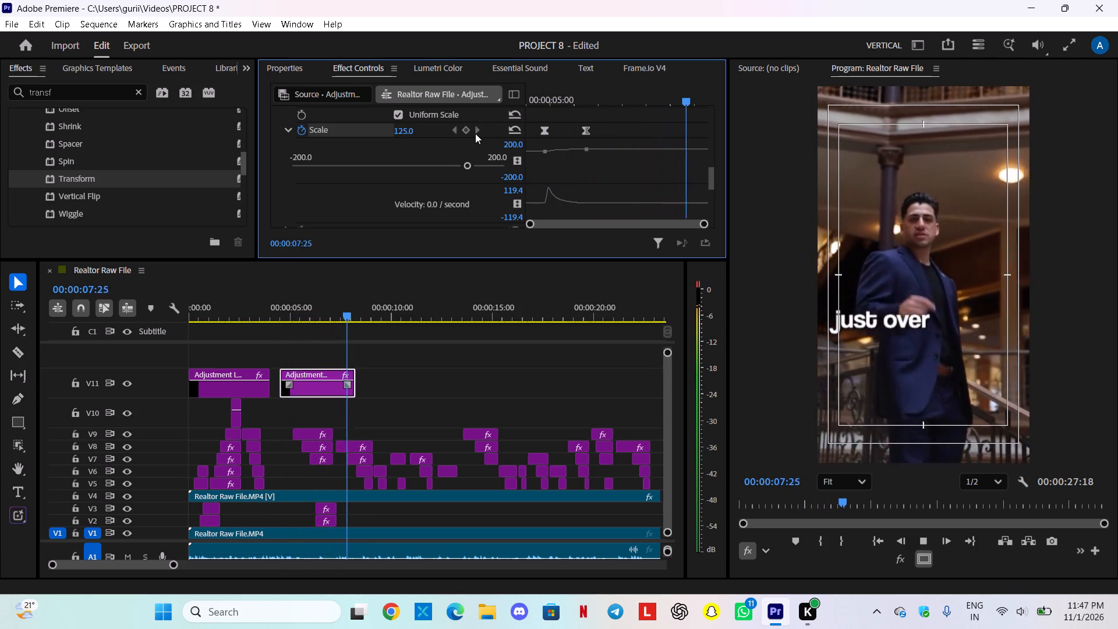
pyautogui.press('space')
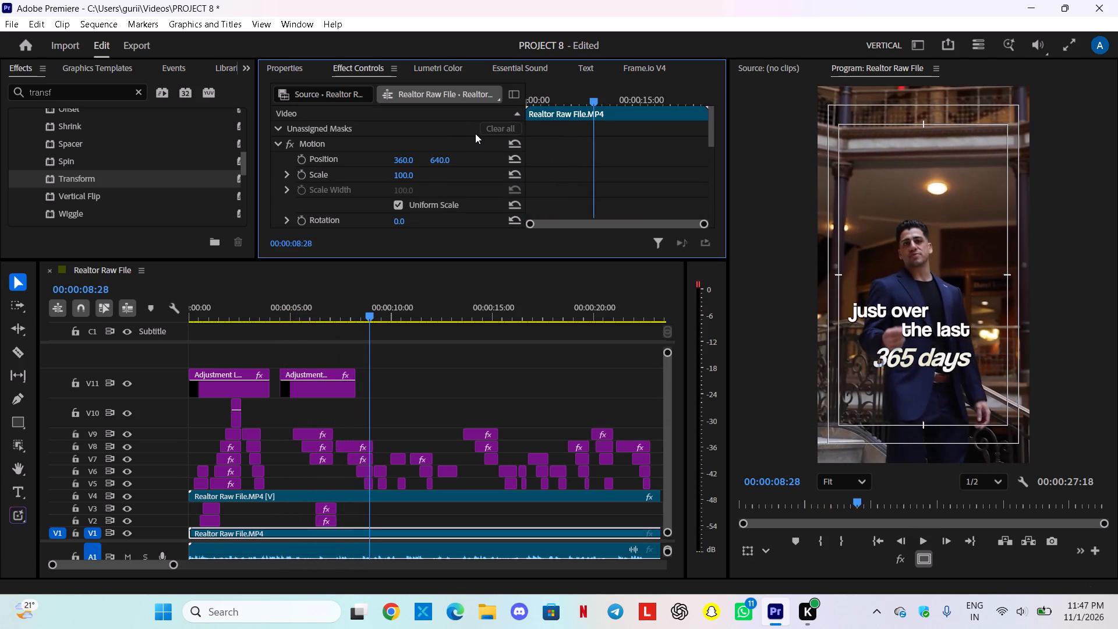
pyautogui.press('space')
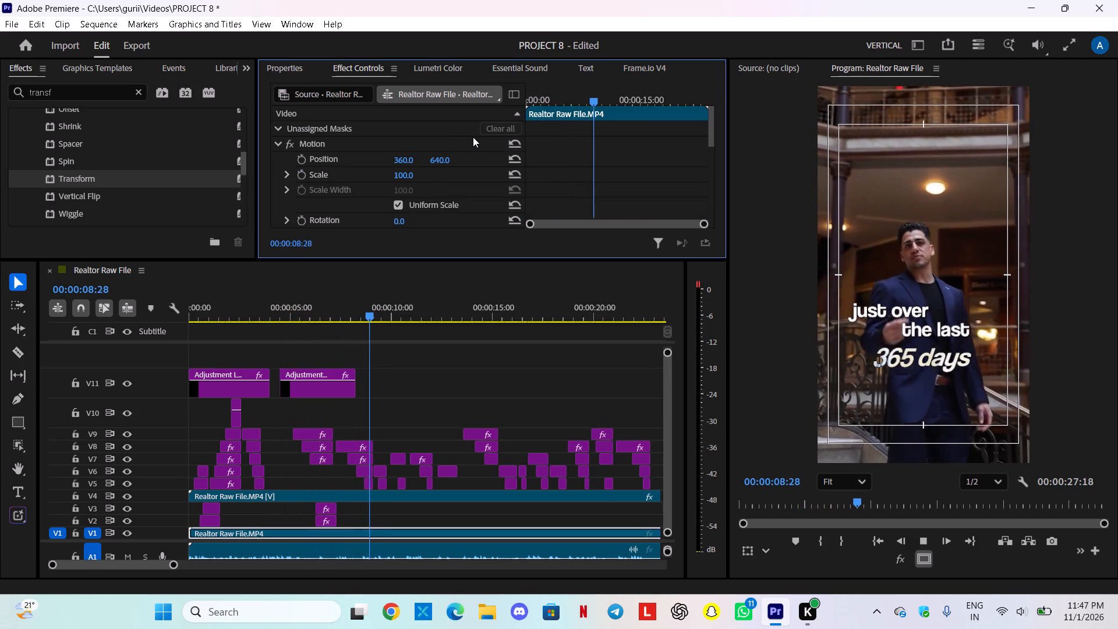
pyautogui.press('space')
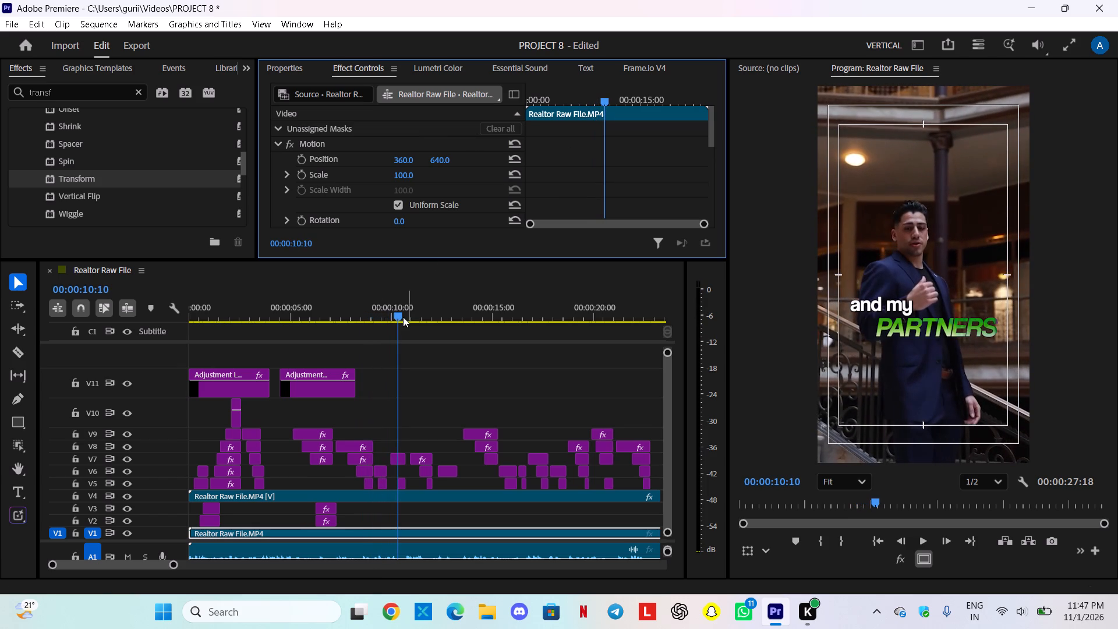
pyautogui.moveTo(396, 316); pyautogui.dragTo(341, 327)
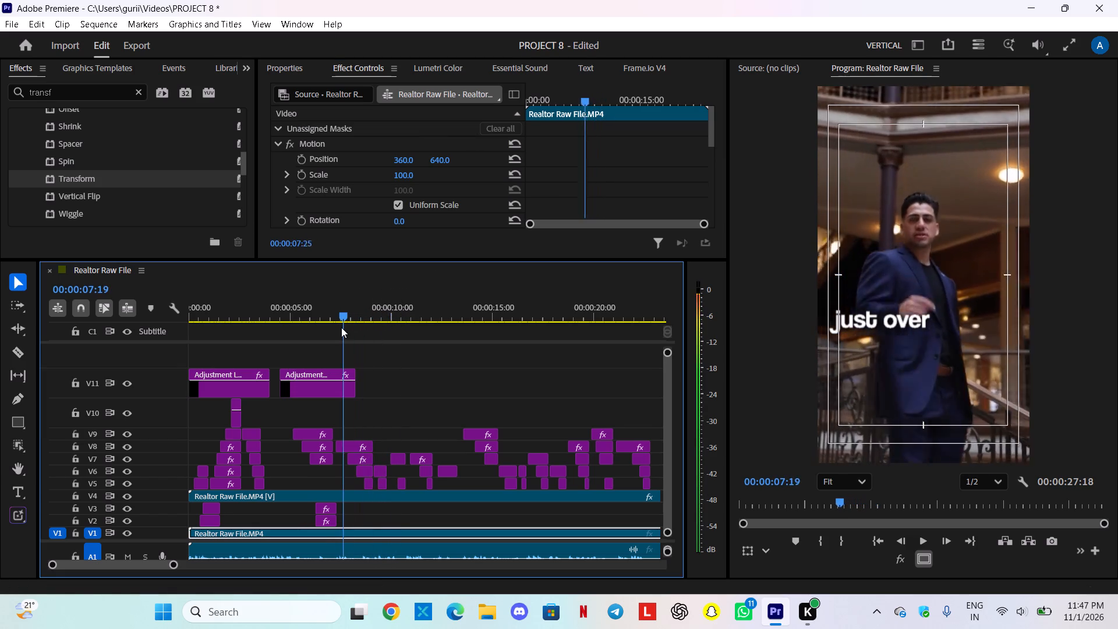
pyautogui.moveTo(341, 327); pyautogui.dragTo(345, 328)
pyautogui.press('space')
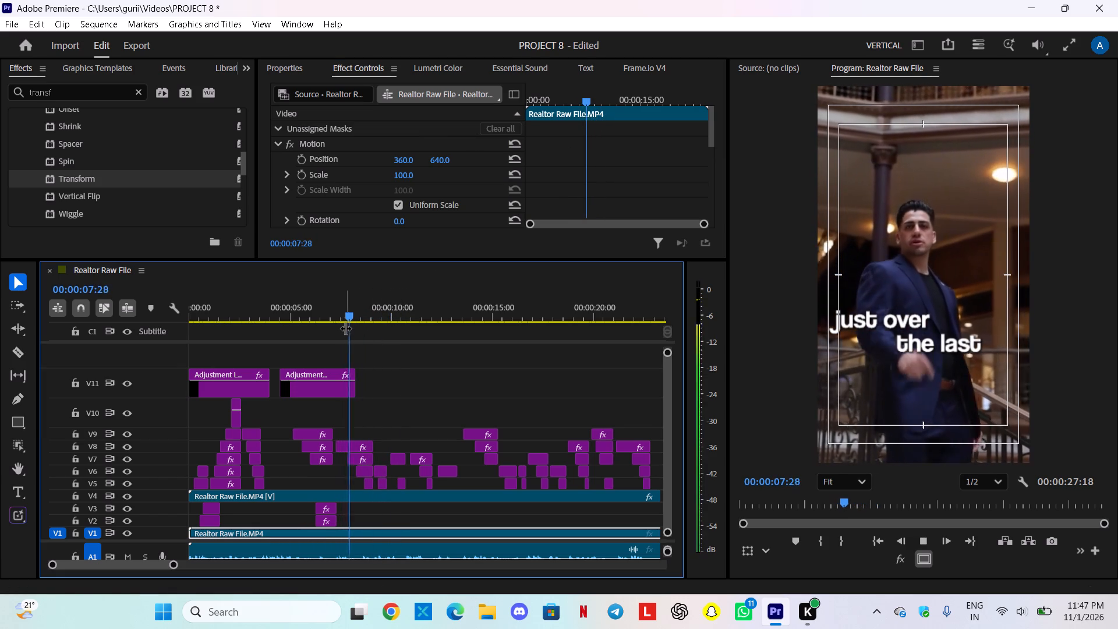
pyautogui.press('space')
pyautogui.moveTo(359, 376); pyautogui.dragTo(409, 384)
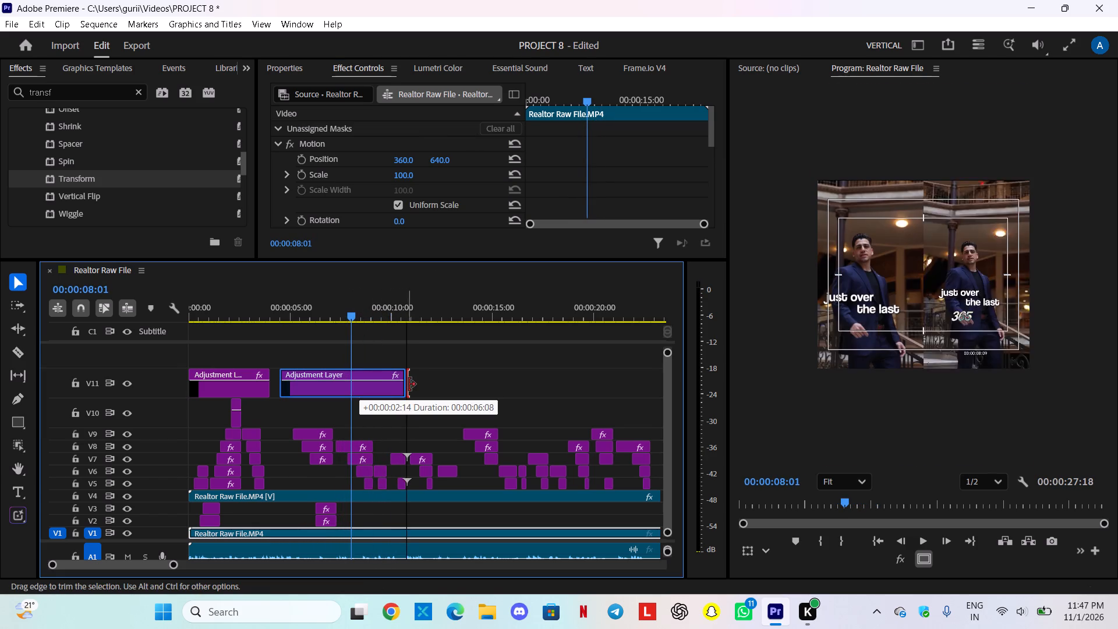
pyautogui.moveTo(409, 384); pyautogui.dragTo(435, 389)
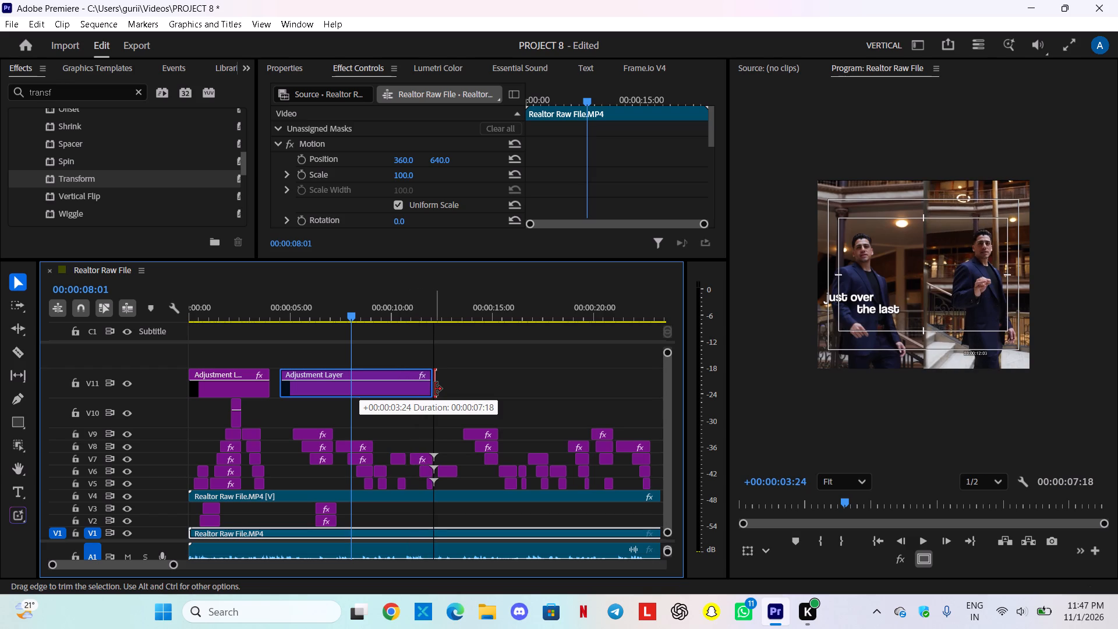
pyautogui.moveTo(435, 389); pyautogui.dragTo(436, 389)
# Add a Transform Scale keyframe at 00:00:10:04 on the second adjustment layer and reset its value to 100.
pyautogui.press('space')
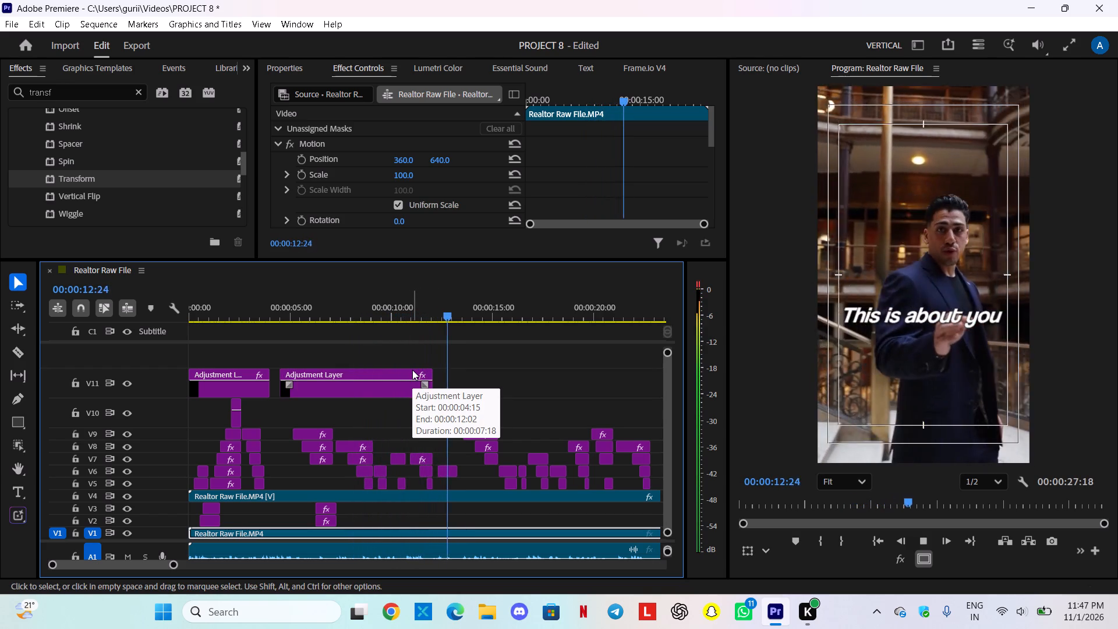
pyautogui.press('space')
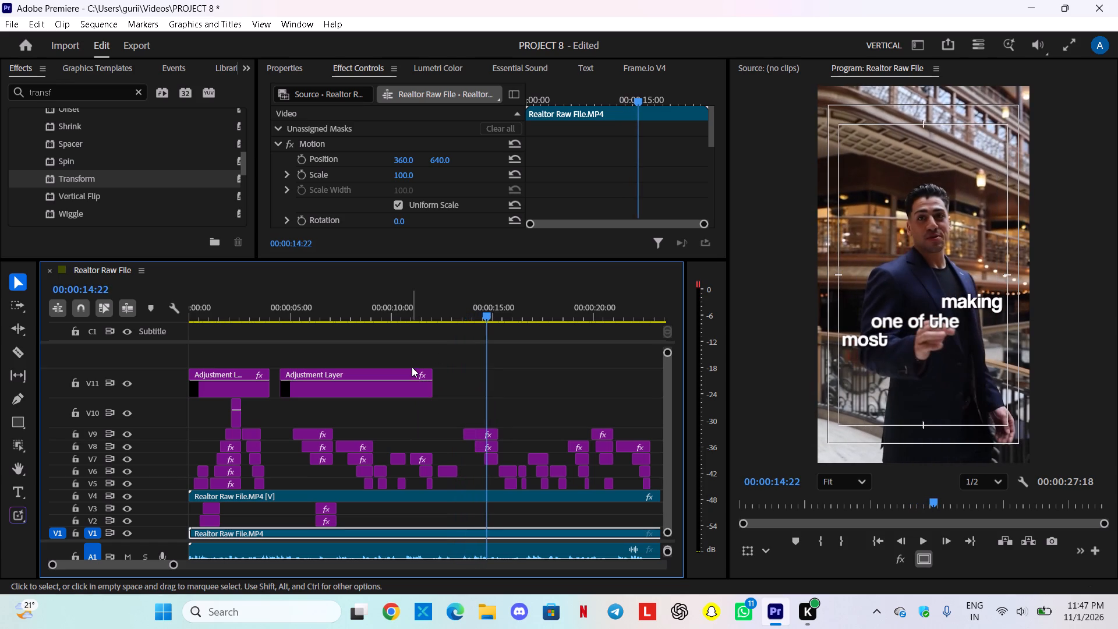
pyautogui.moveTo(486, 317); pyautogui.dragTo(432, 326)
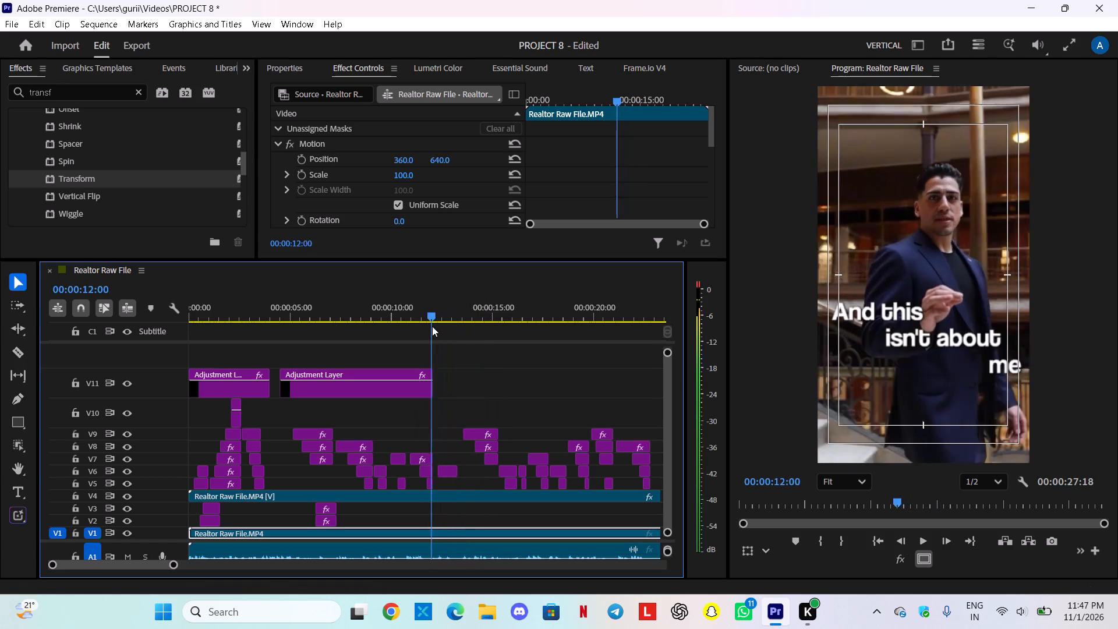
pyautogui.moveTo(432, 326); pyautogui.dragTo(418, 334)
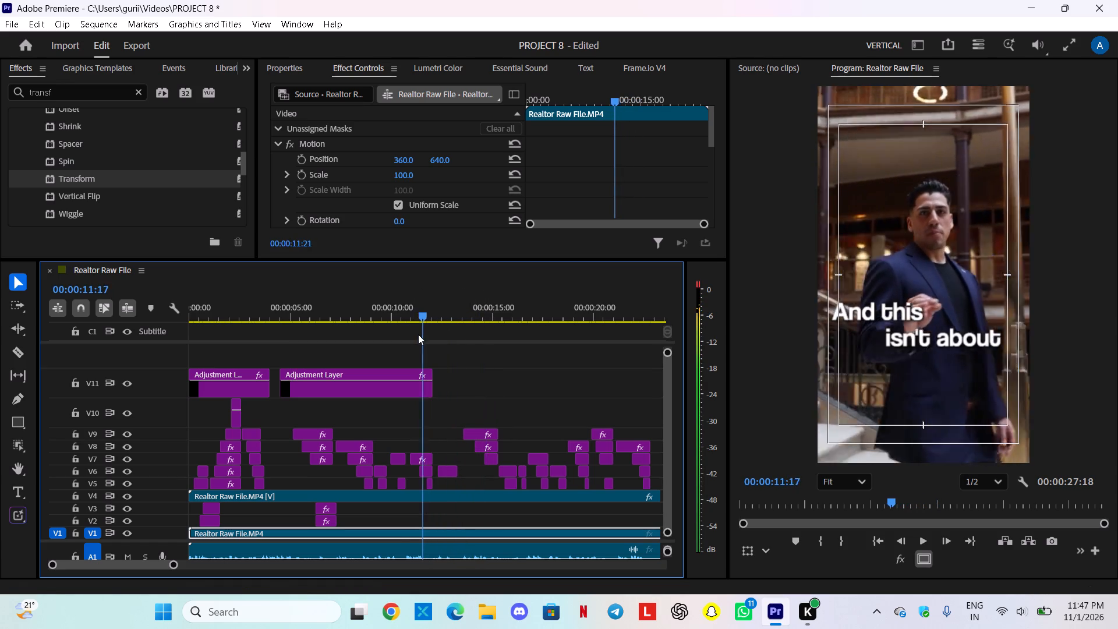
pyautogui.moveTo(418, 334); pyautogui.dragTo(394, 348)
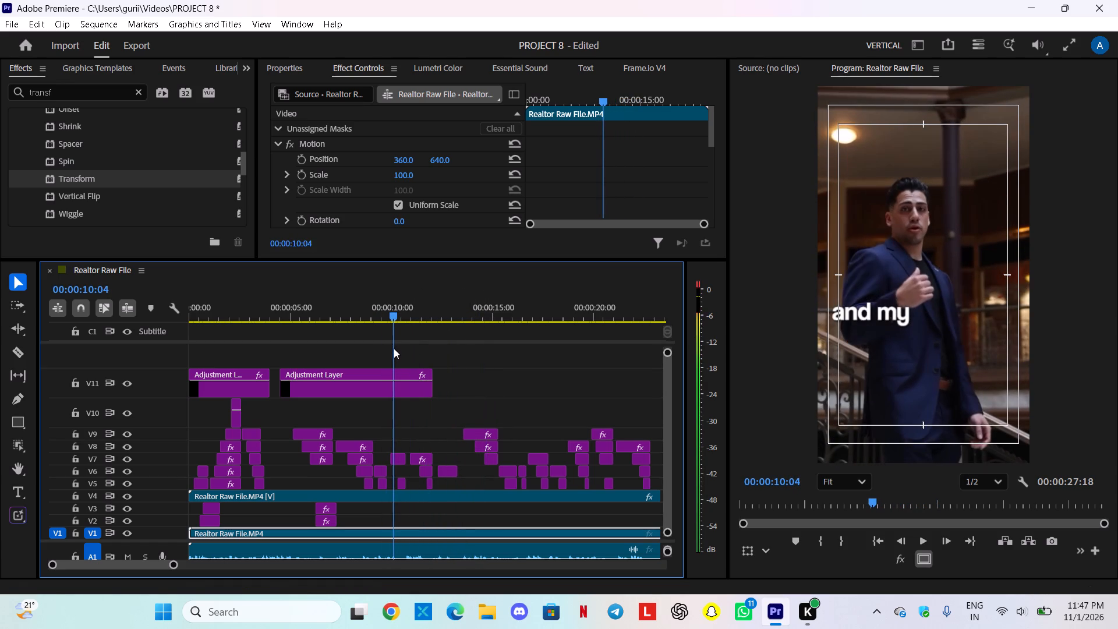
pyautogui.moveTo(394, 348); pyautogui.dragTo(394, 348)
pyautogui.scroll(-16, 444, 175)
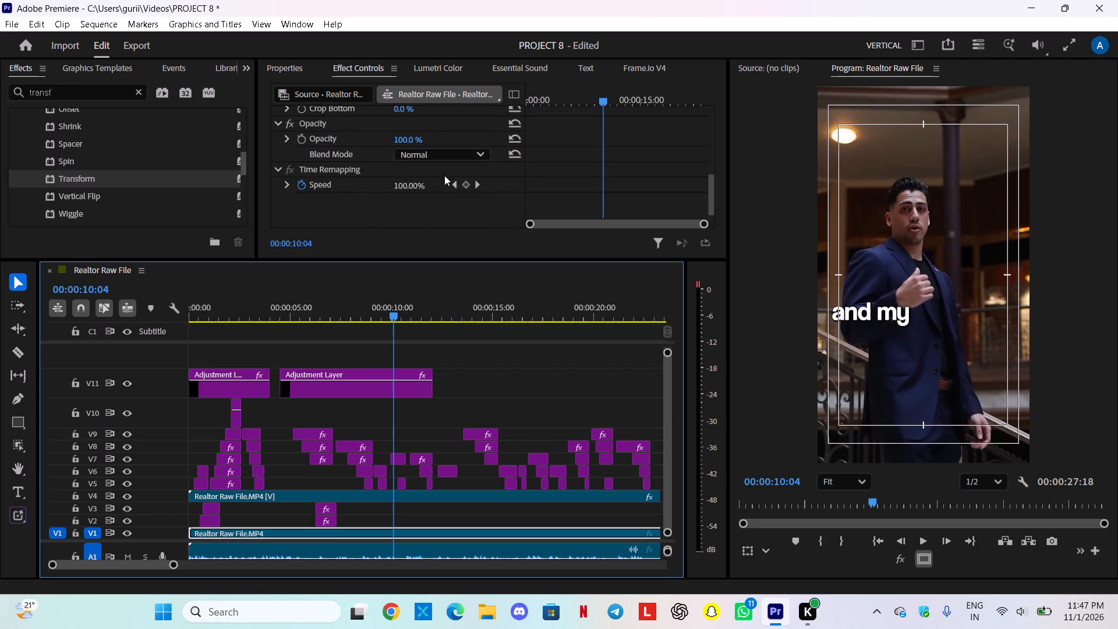
pyautogui.scroll(5, 372, 153)
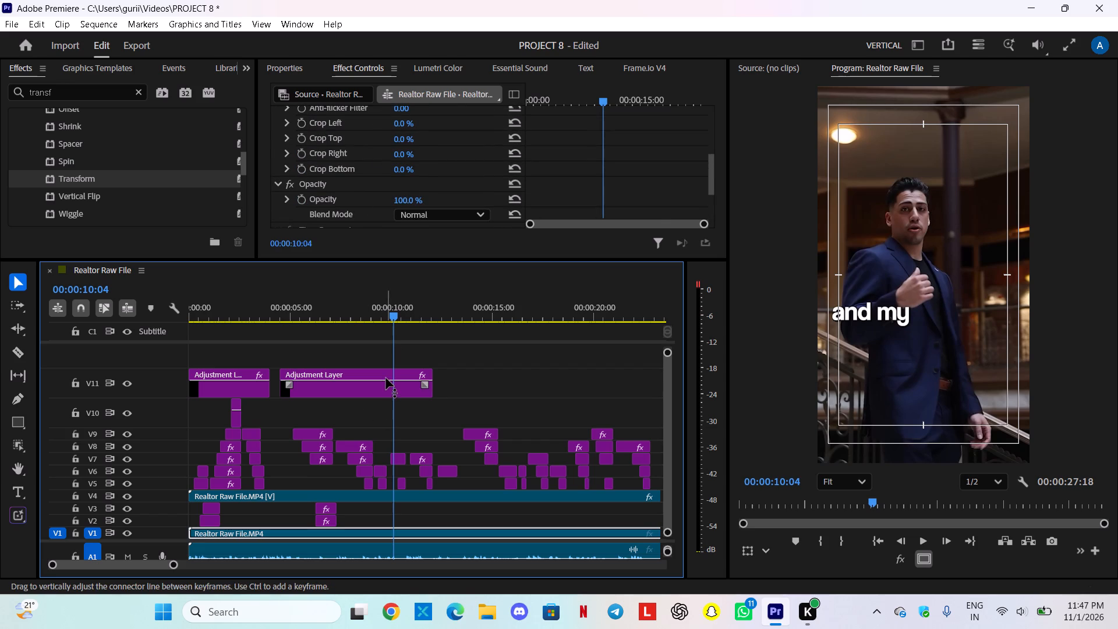
pyautogui.click(386, 378)
pyautogui.scroll(-18, 408, 221)
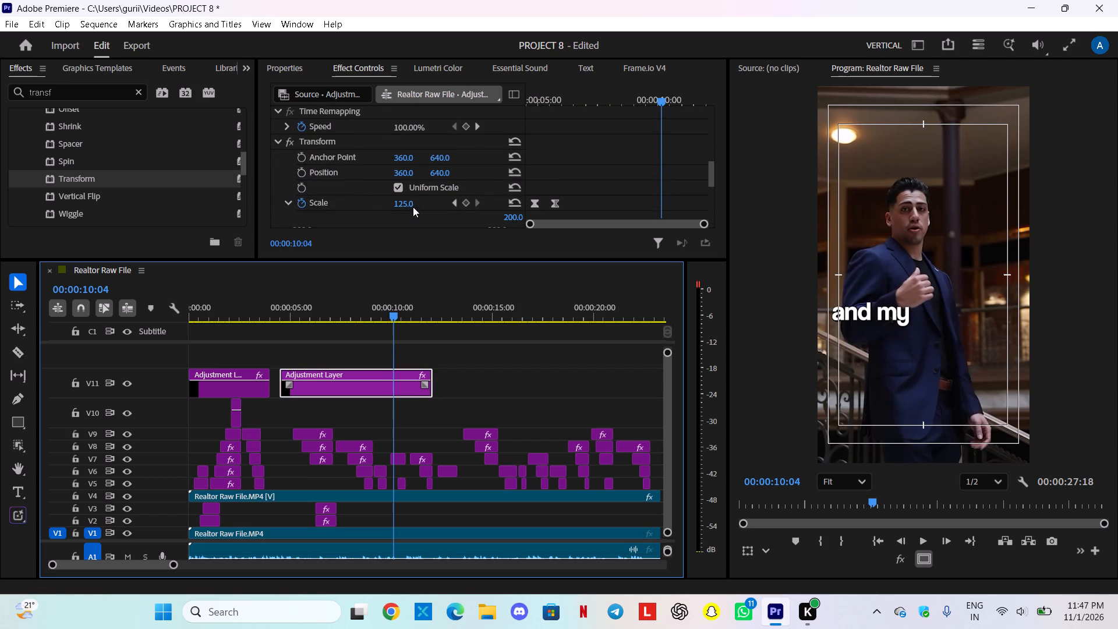
pyautogui.scroll(-2, 413, 207)
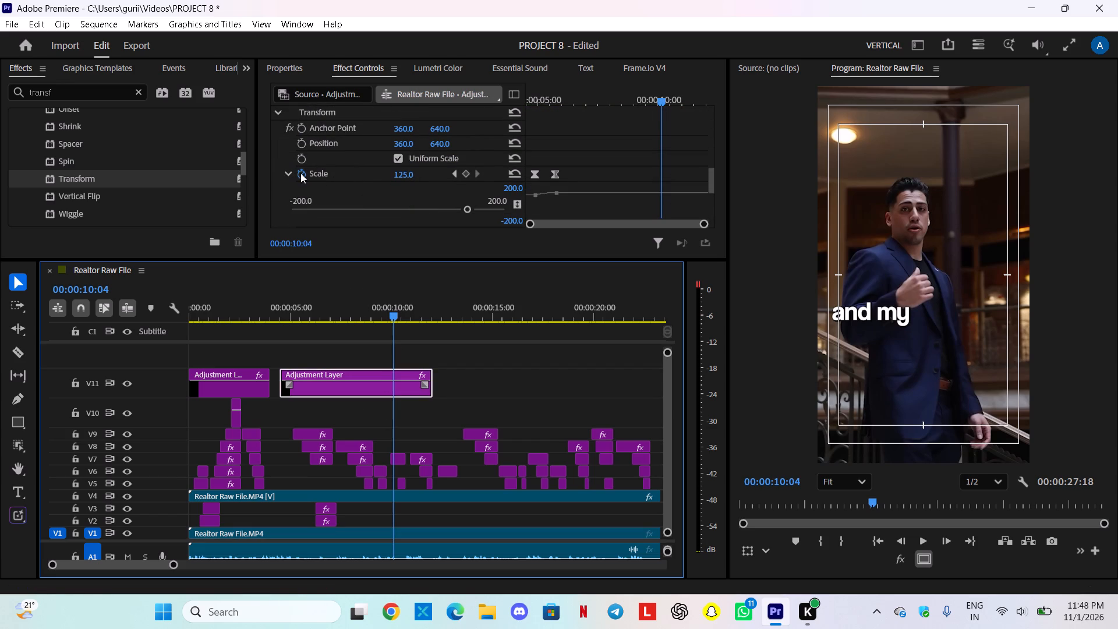
pyautogui.click(298, 174)
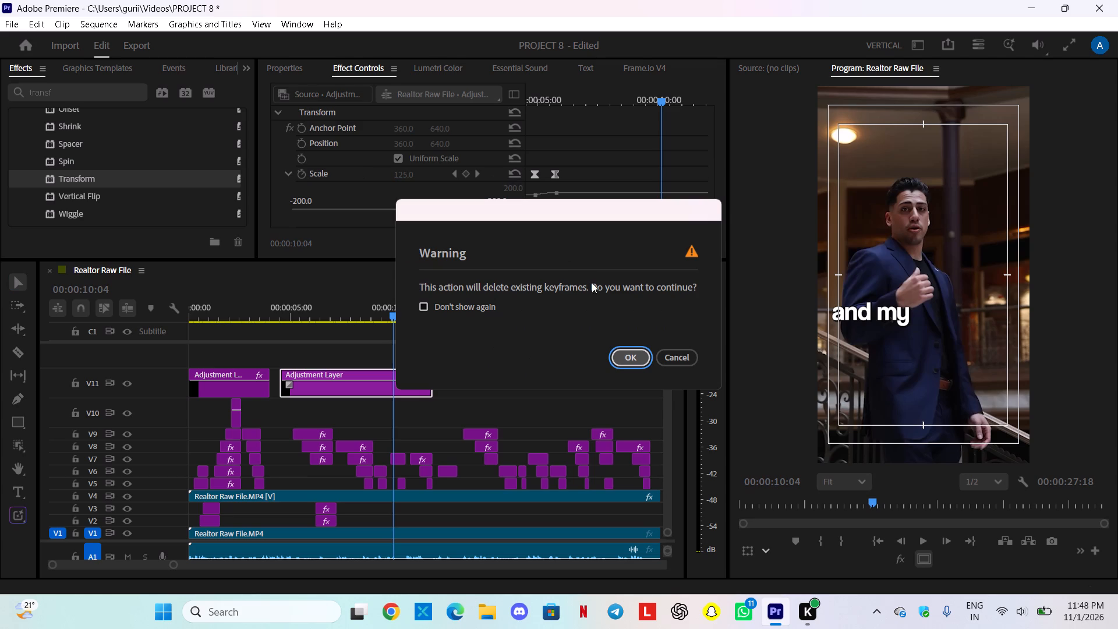
pyautogui.click(667, 356)
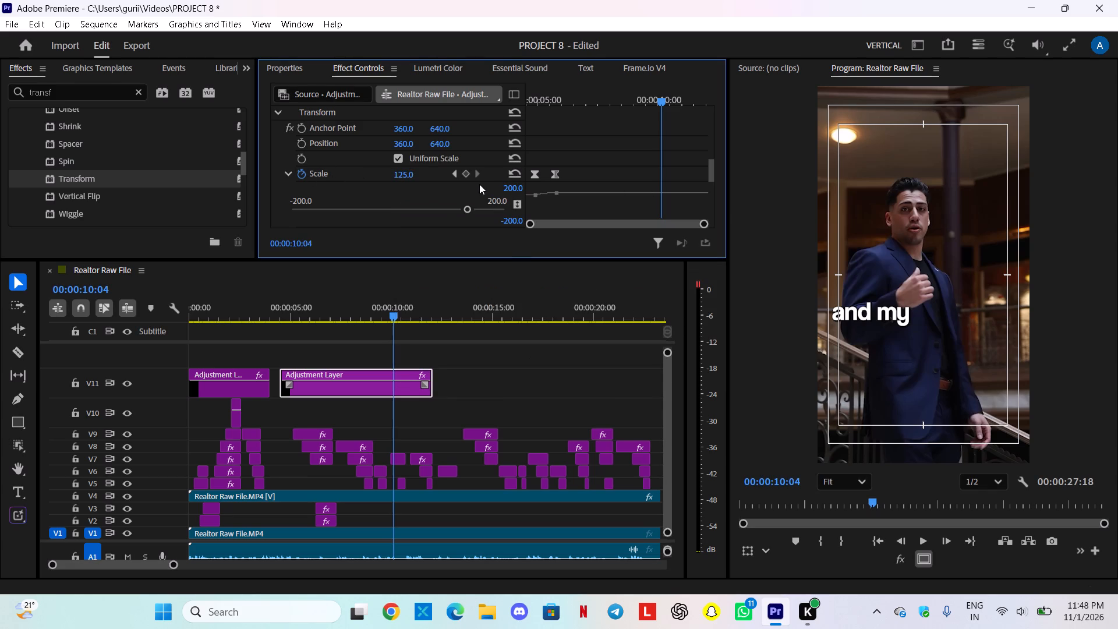
pyautogui.click(465, 176)
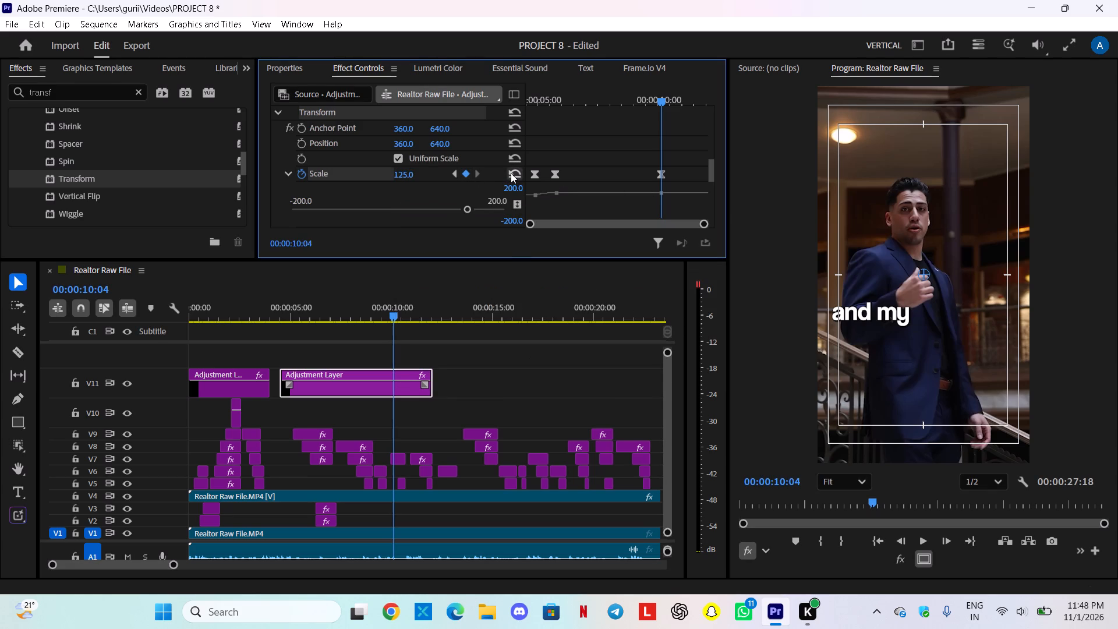
pyautogui.click(511, 173)
# Play back the second adjustment layer's gradual zoom-out and continue just past the layer's end to check its timing.
pyautogui.moveTo(660, 104); pyautogui.dragTo(615, 107)
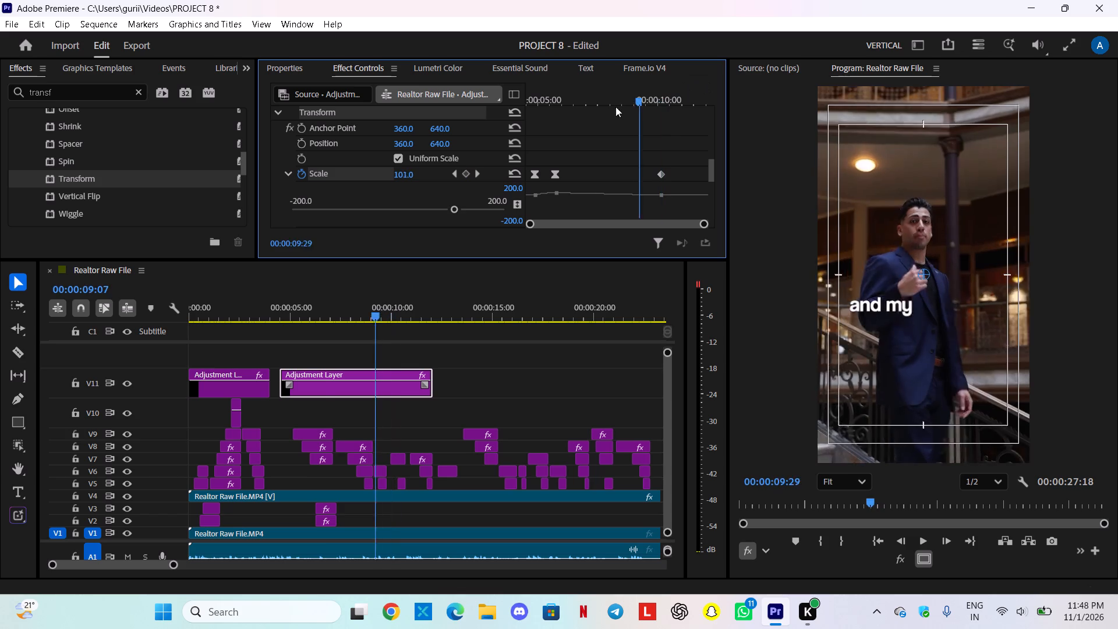
pyautogui.moveTo(615, 107); pyautogui.dragTo(568, 112)
pyautogui.press('space')
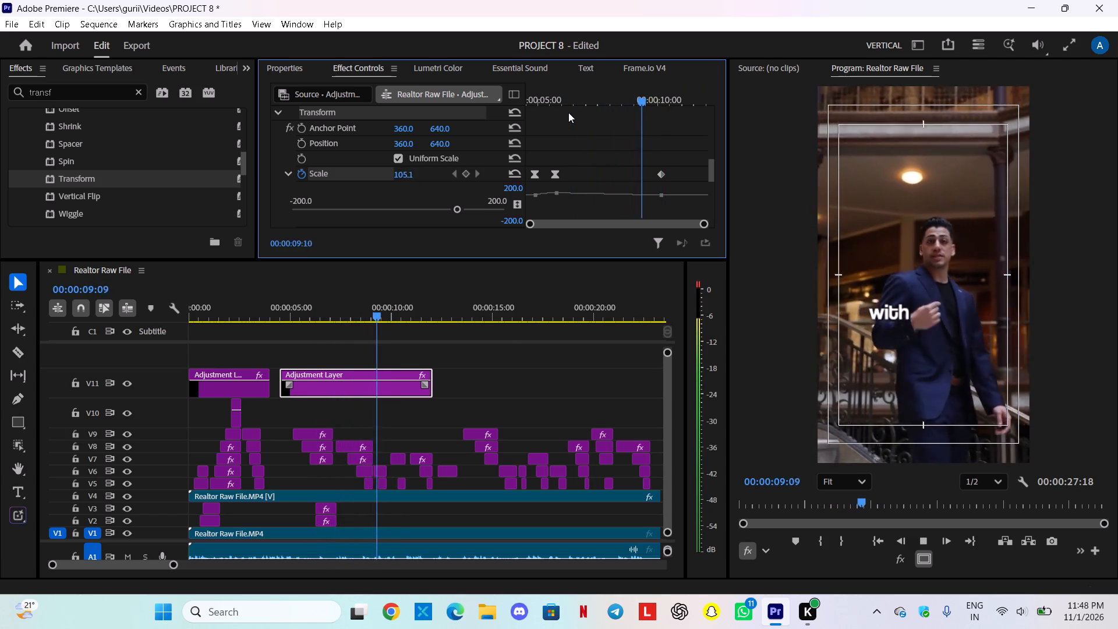
pyautogui.press('space')
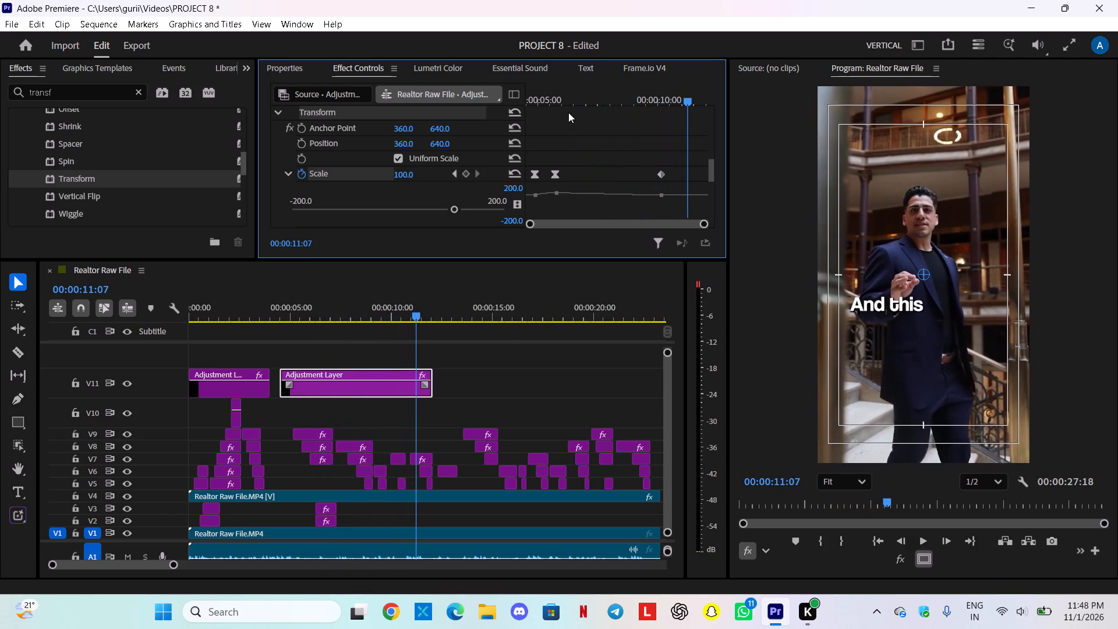
pyautogui.press('space')
pyautogui.press('space')
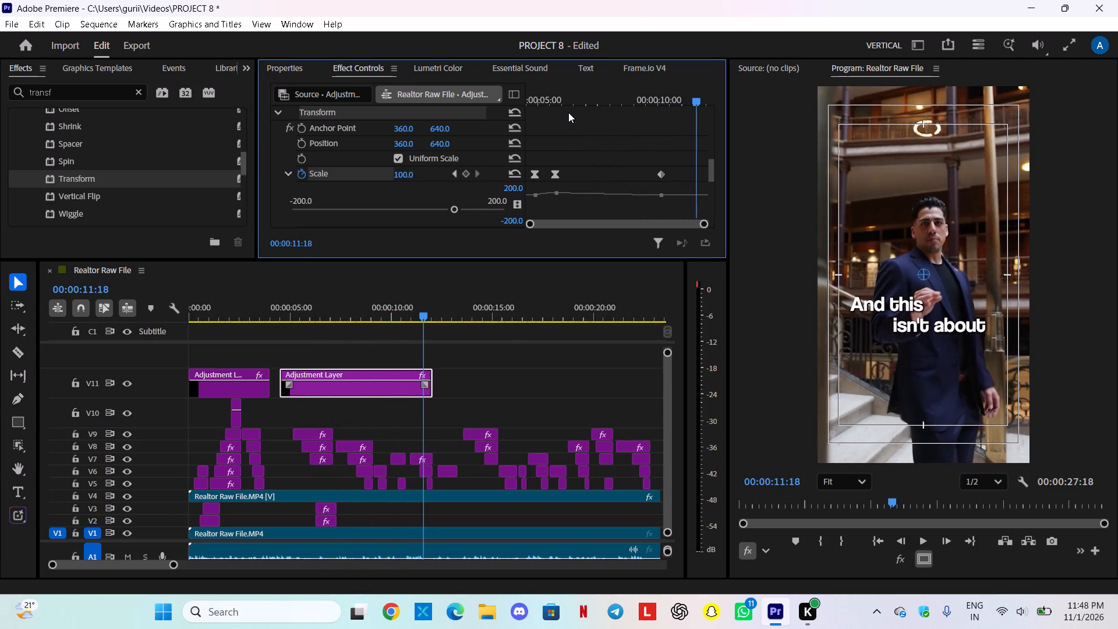
pyautogui.press('space')
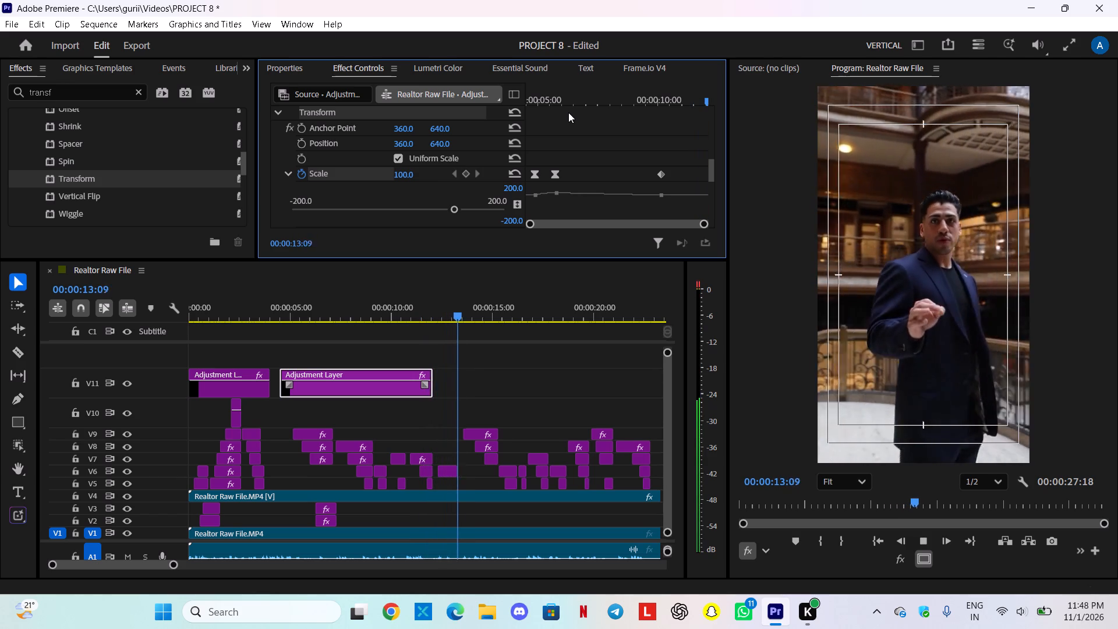
pyautogui.press('space')
# Play the rest of the video in short bursts from 00:00:13:09 to 00:00:22:23, checking the captions and shots that have no zoom.
pyautogui.press('space')
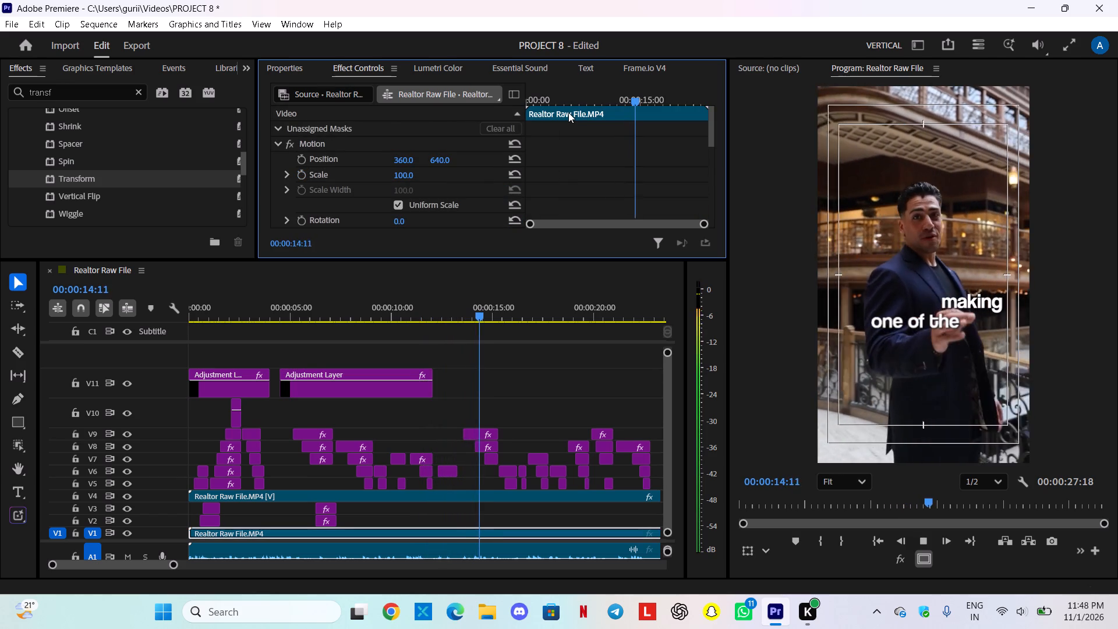
pyautogui.press('space')
pyautogui.press('space')
pyautogui.press('space')
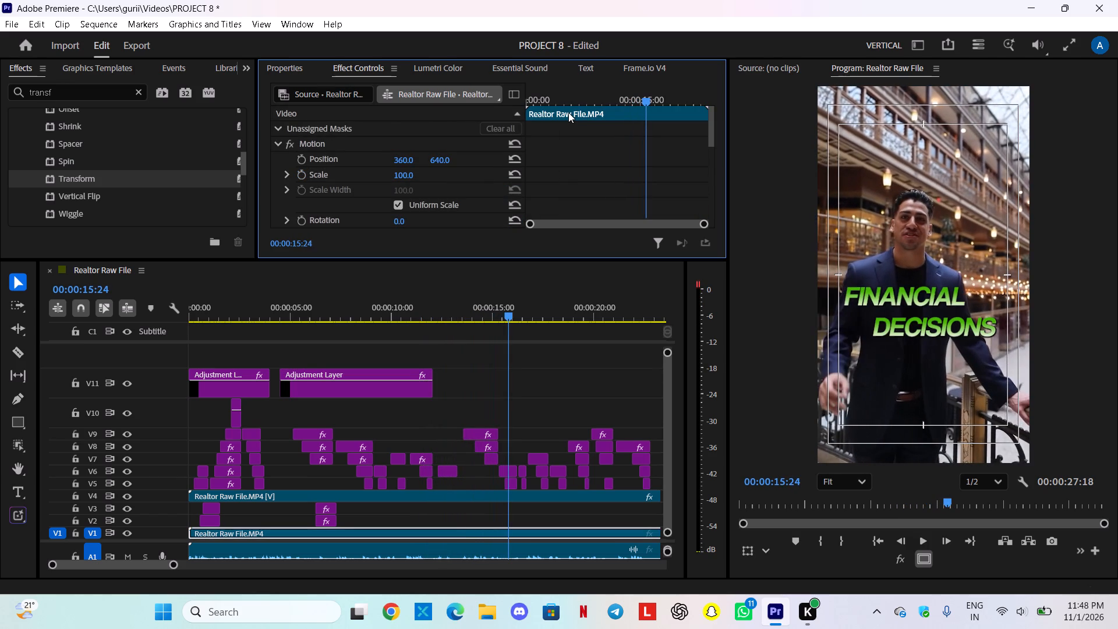
pyautogui.press('space')
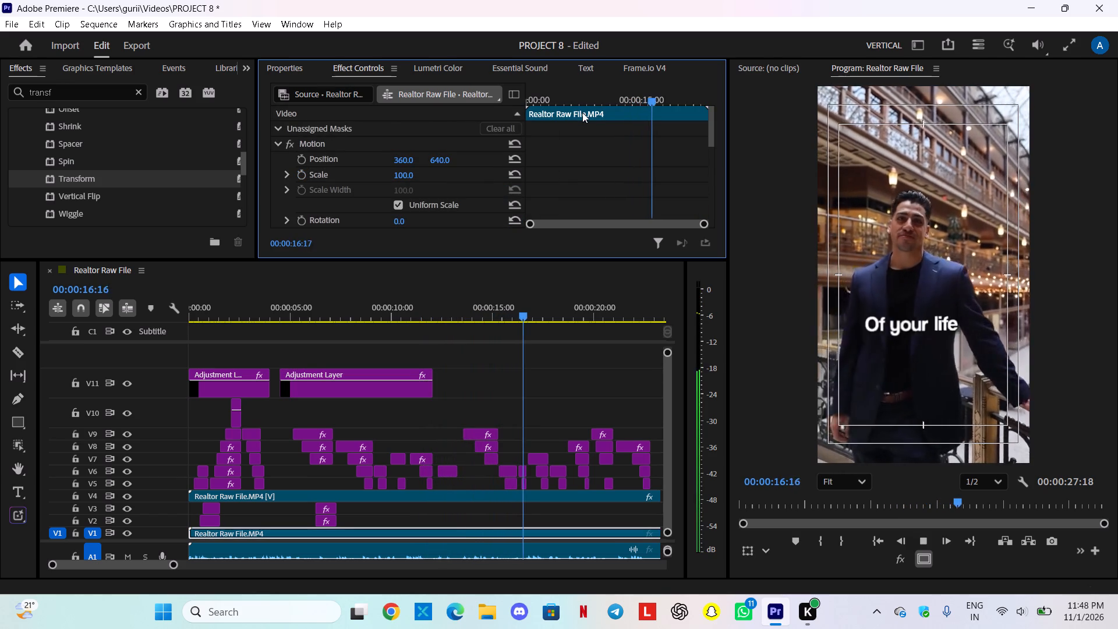
pyautogui.press('space')
pyautogui.press('space')
pyautogui.press('space')
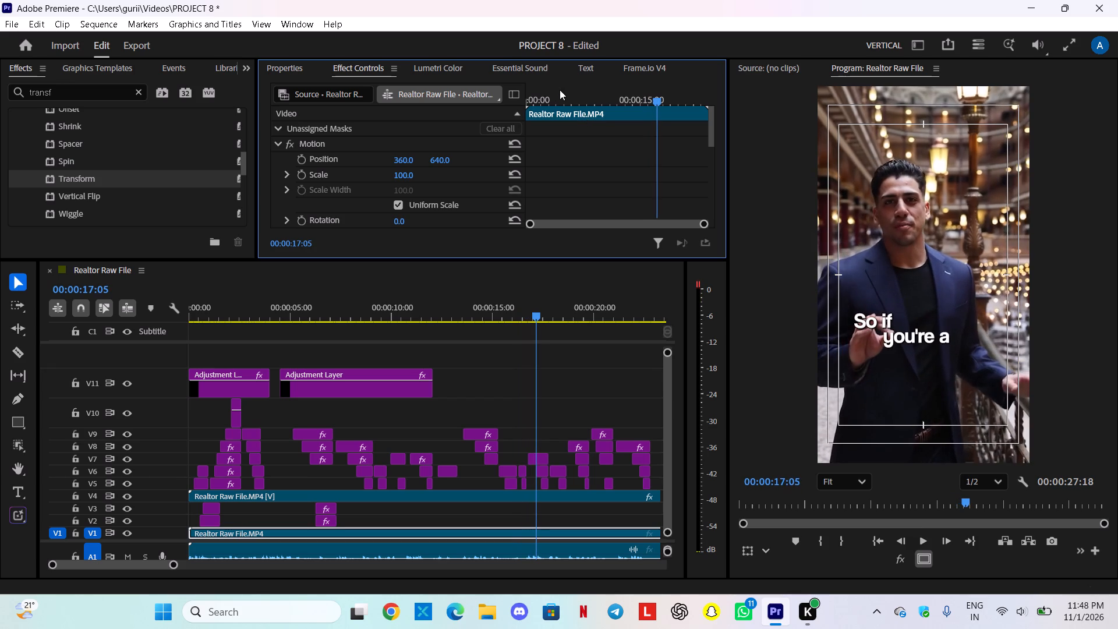
pyautogui.press('space')
pyautogui.press('space')
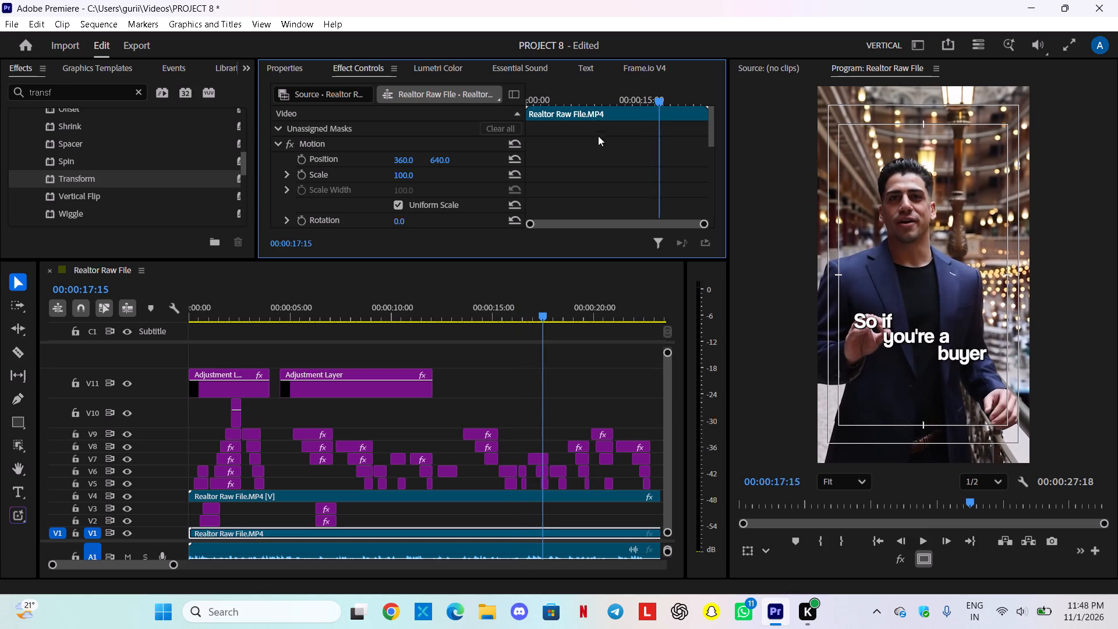
pyautogui.press('space')
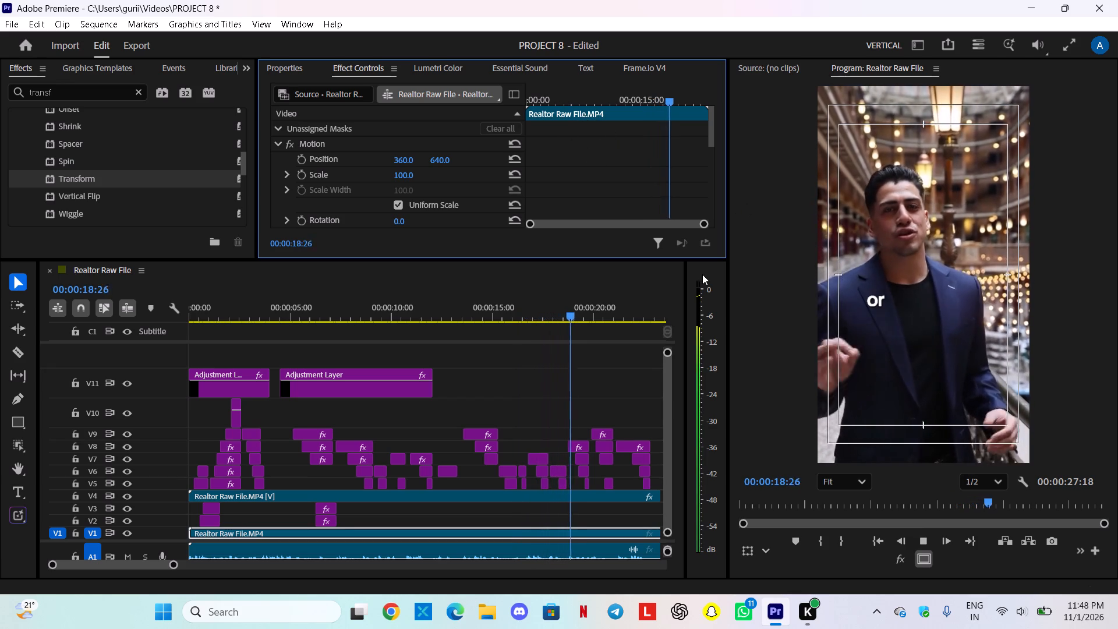
pyautogui.press('space')
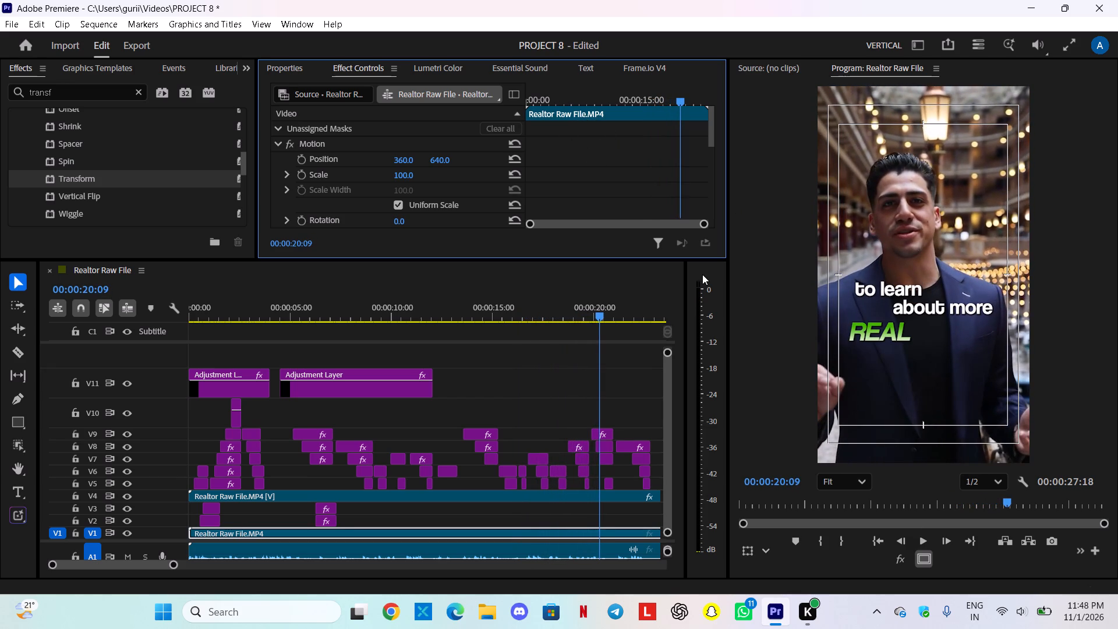
pyautogui.press('space')
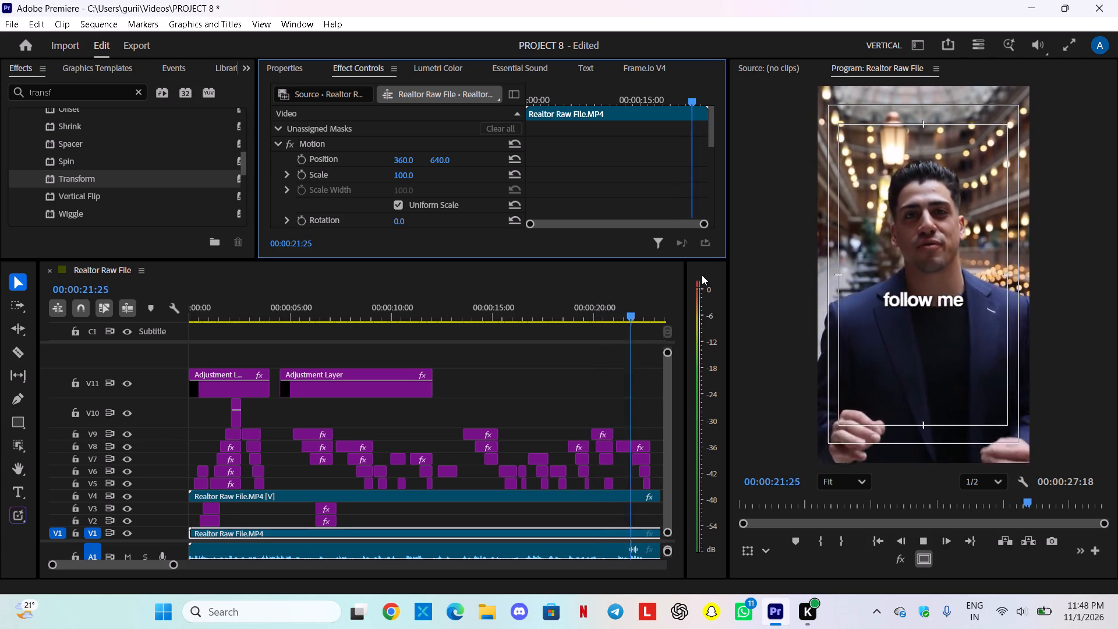
pyautogui.press('space')
pyautogui.press('space')
pyautogui.press('space')
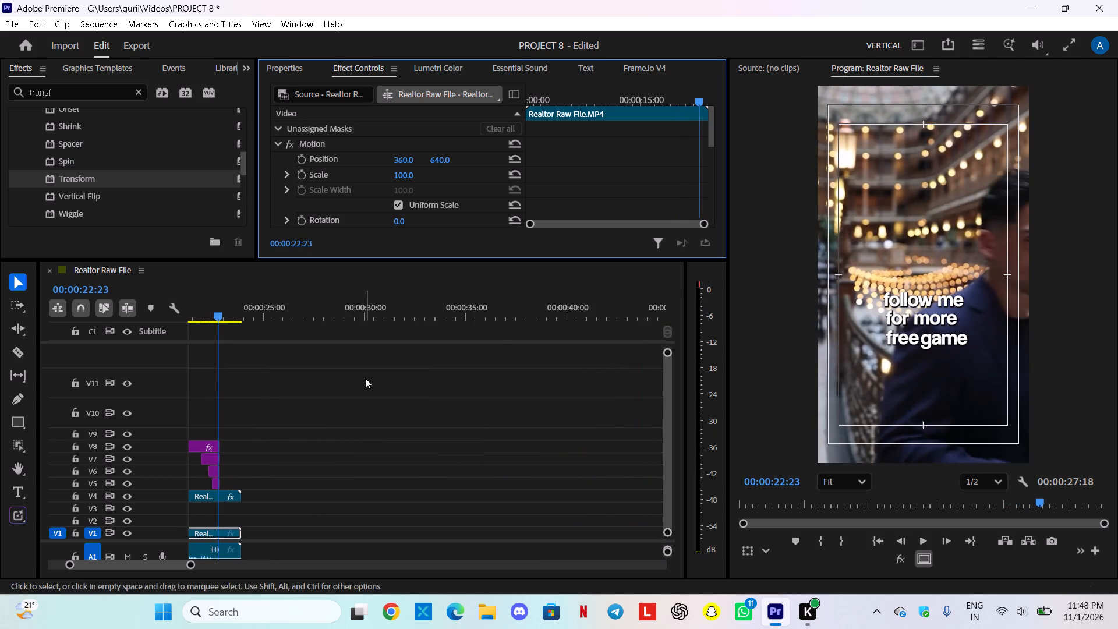
# Fit the whole edit in the timeline view, replay the opening title from the sequence start, and return to 00:00:00:00.
pyautogui.moveTo(190, 564); pyautogui.dragTo(176, 566)
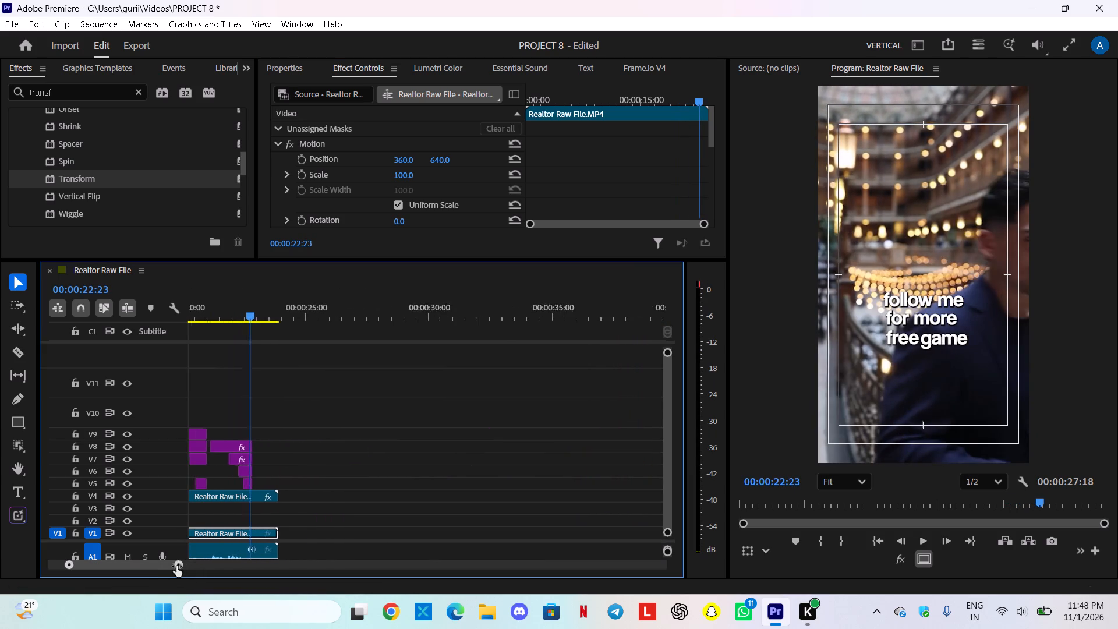
pyautogui.moveTo(176, 566); pyautogui.dragTo(155, 573)
pyautogui.moveTo(157, 564); pyautogui.dragTo(160, 564)
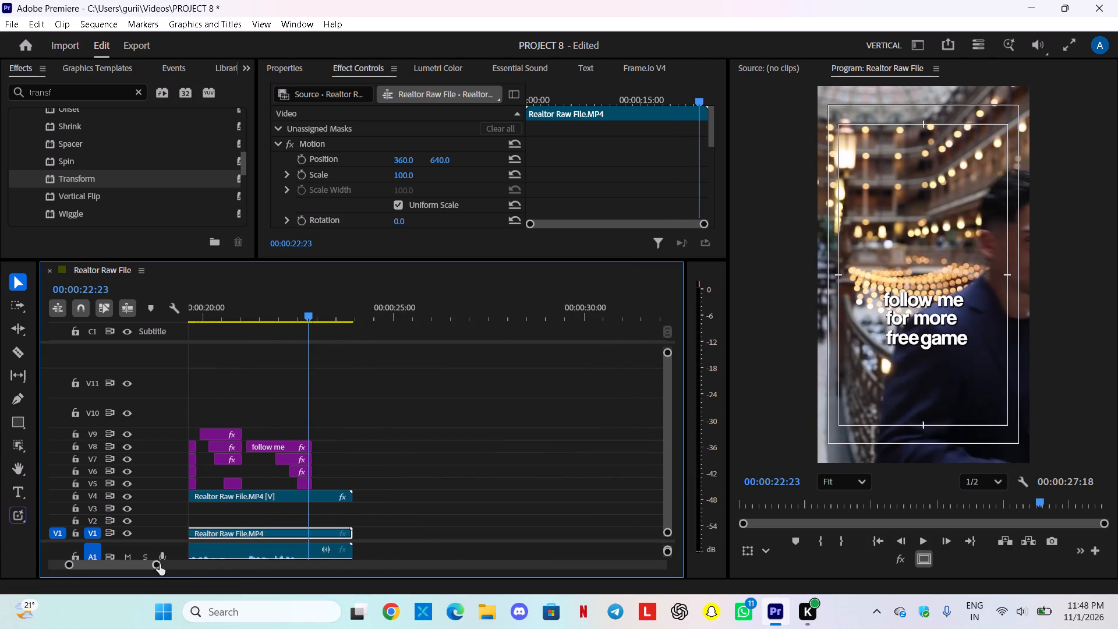
pyautogui.moveTo(160, 564); pyautogui.dragTo(237, 563)
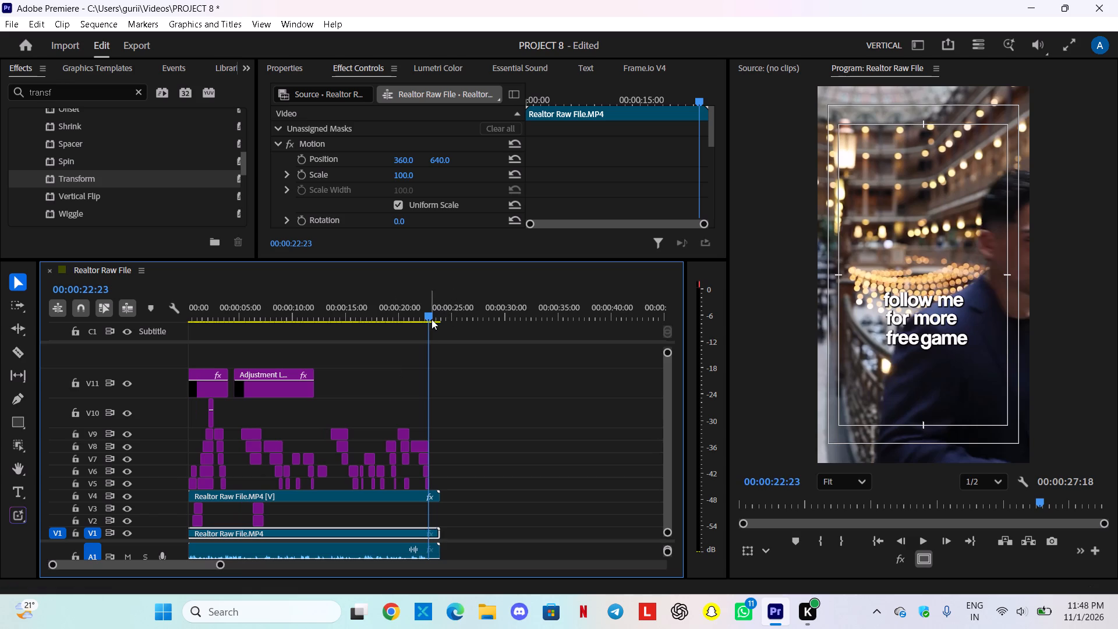
pyautogui.moveTo(429, 318); pyautogui.dragTo(146, 370)
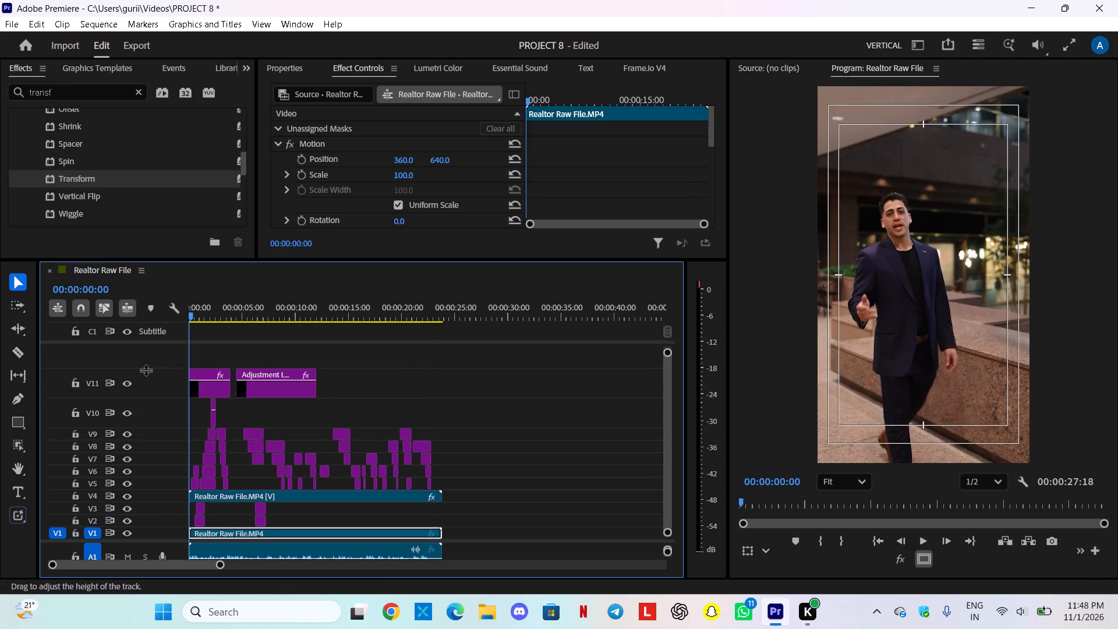
pyautogui.press('space')
pyautogui.press('space')
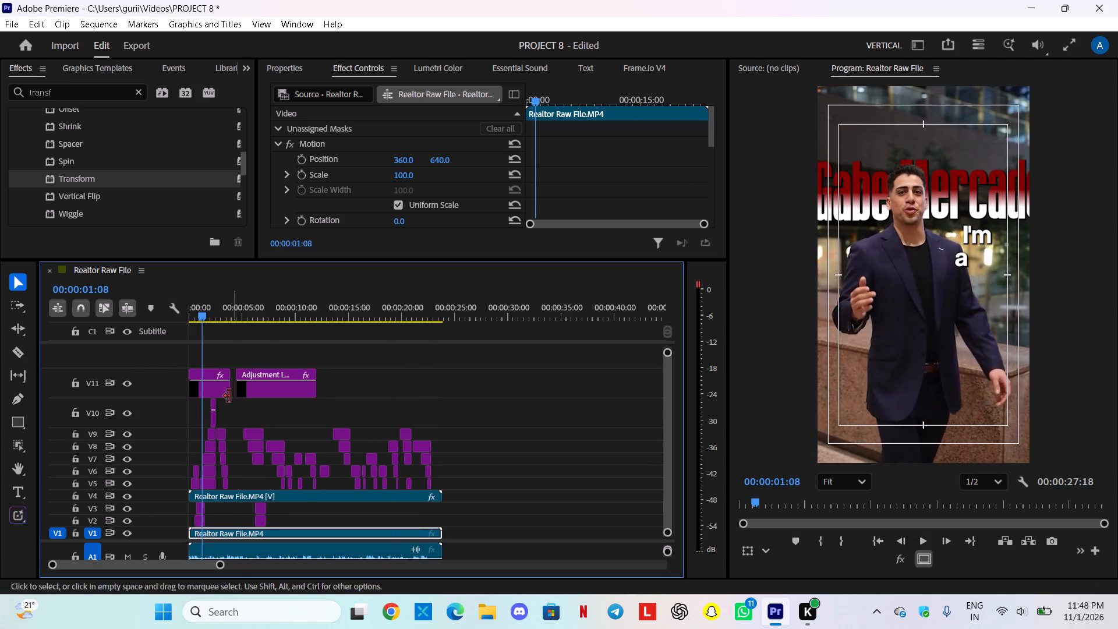
pyautogui.moveTo(204, 314); pyautogui.dragTo(160, 333)
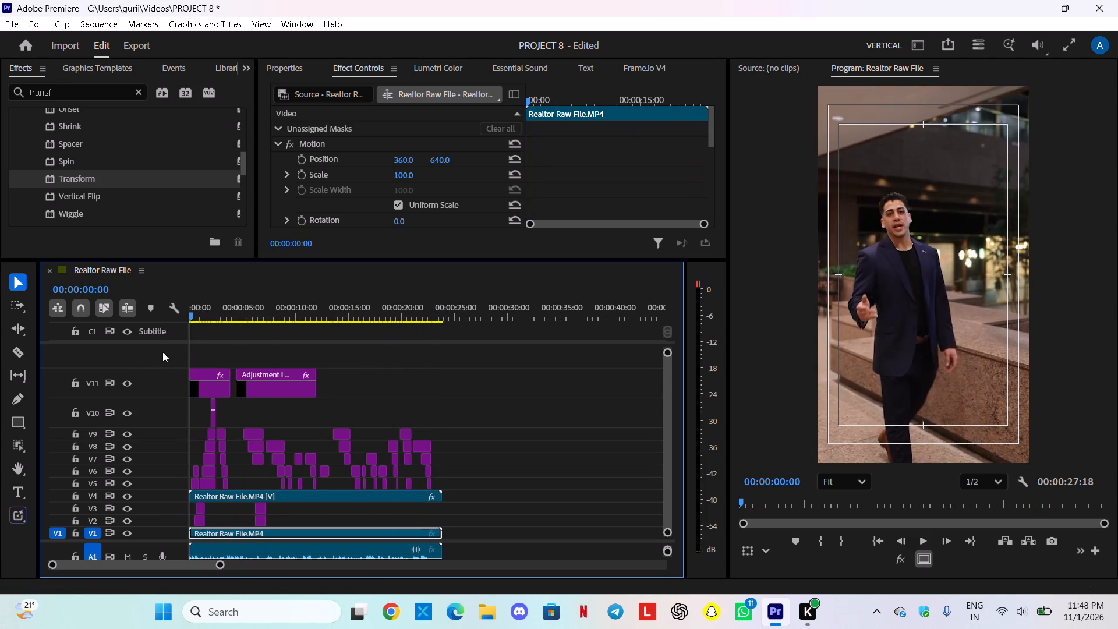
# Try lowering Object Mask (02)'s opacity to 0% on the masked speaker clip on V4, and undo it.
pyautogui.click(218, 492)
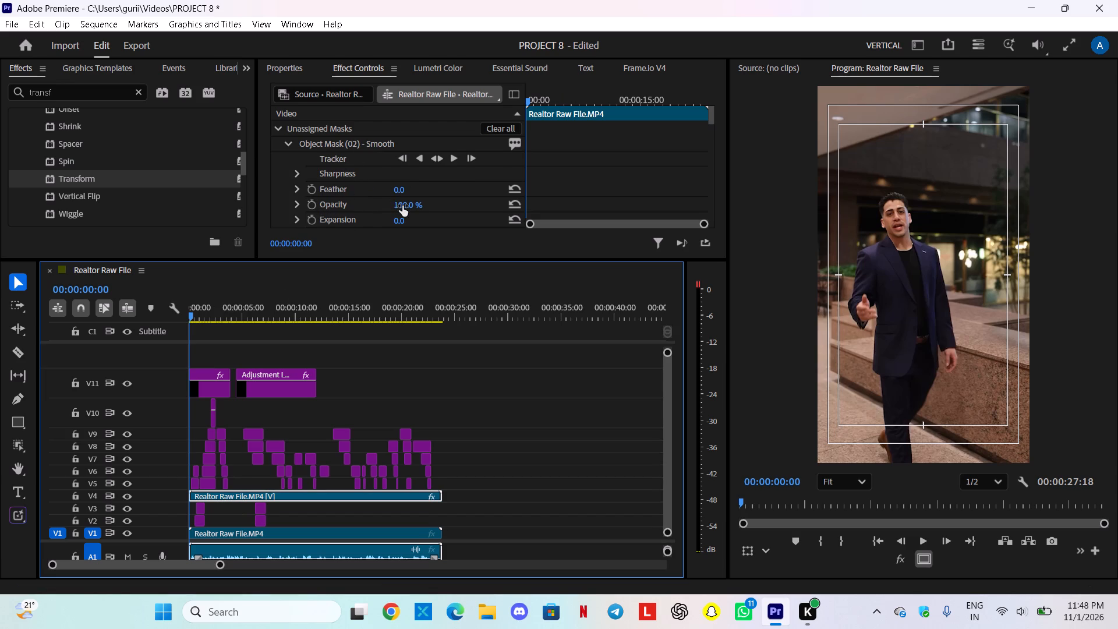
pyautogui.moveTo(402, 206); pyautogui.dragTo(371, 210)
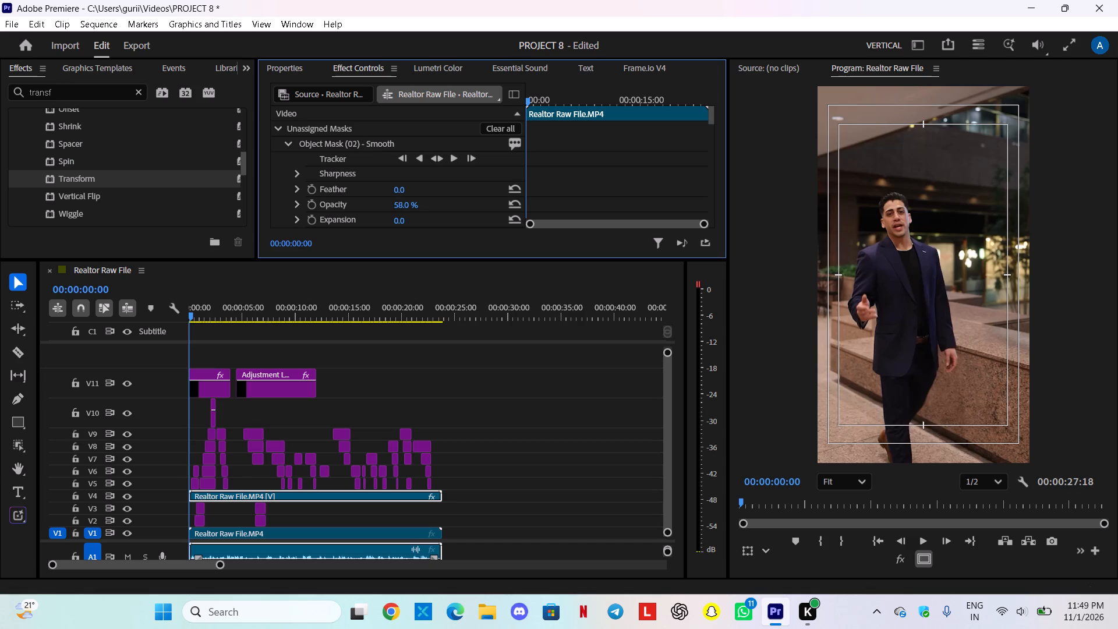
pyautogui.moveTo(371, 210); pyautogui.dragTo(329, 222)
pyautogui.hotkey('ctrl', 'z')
# Select the base clip on V1 and hide the V1 track's video output to isolate the masked speaker.
pyautogui.click(242, 531)
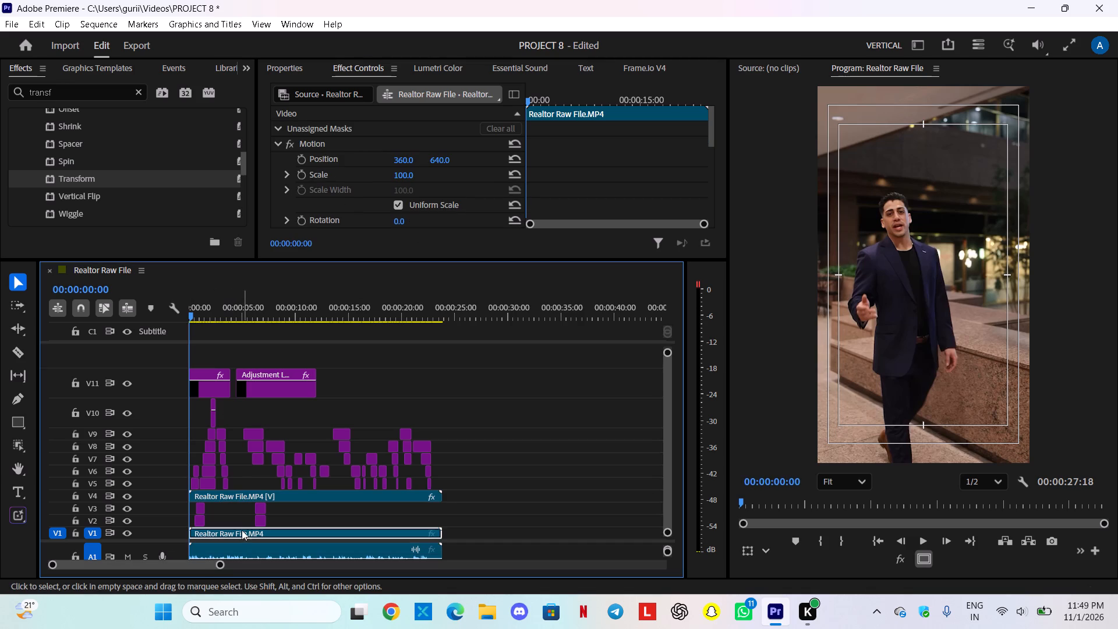
pyautogui.click(123, 533)
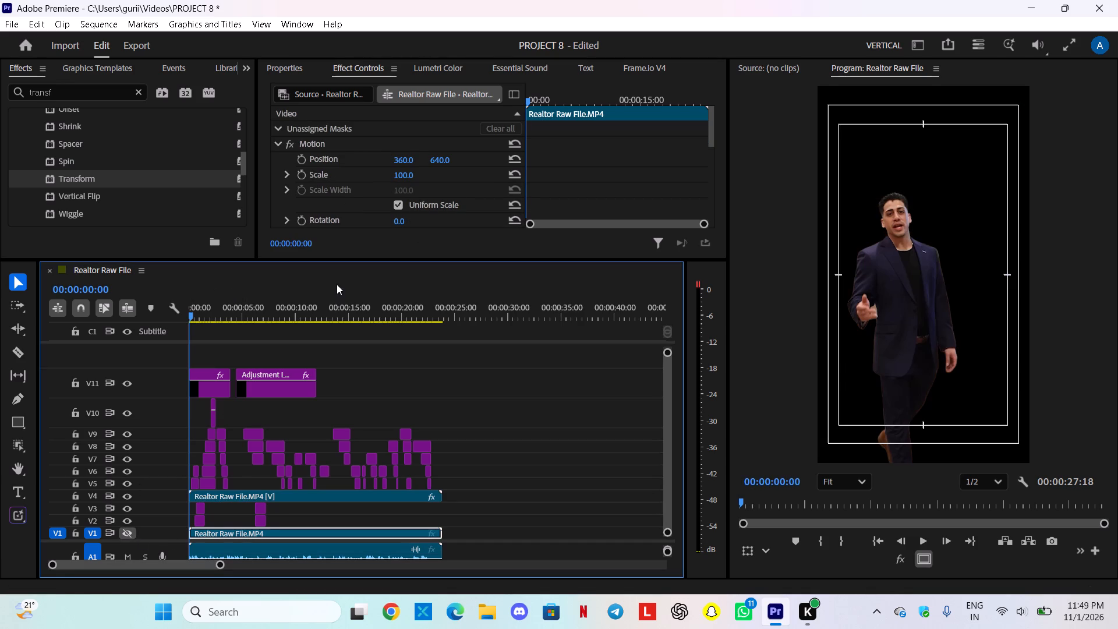
pyautogui.click(402, 174)
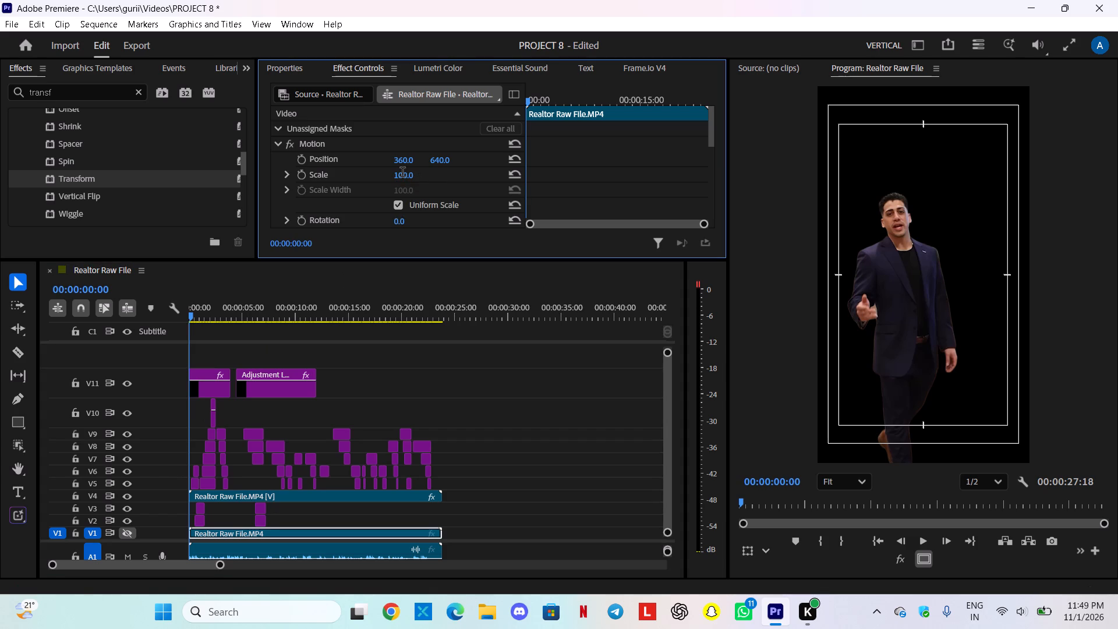
pyautogui.click(348, 210)
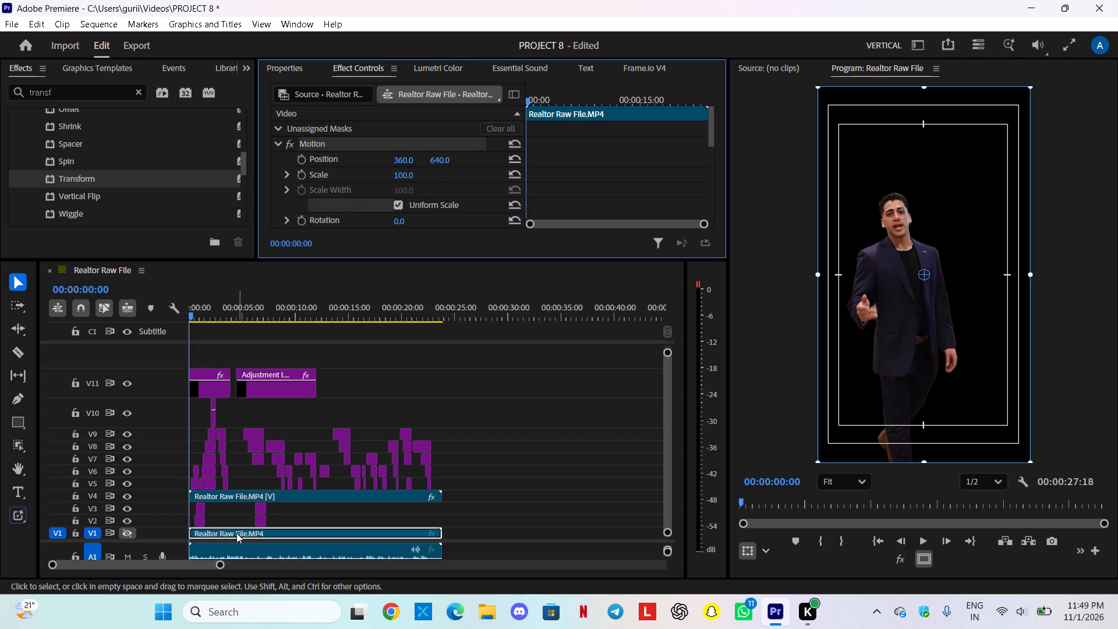
# On the V4 masked clip, test Object Mask (02)'s feather and opacity, undoing the last opacity drop to leave it at 99%.
pyautogui.click(229, 494)
pyautogui.scroll(-3, 387, 165)
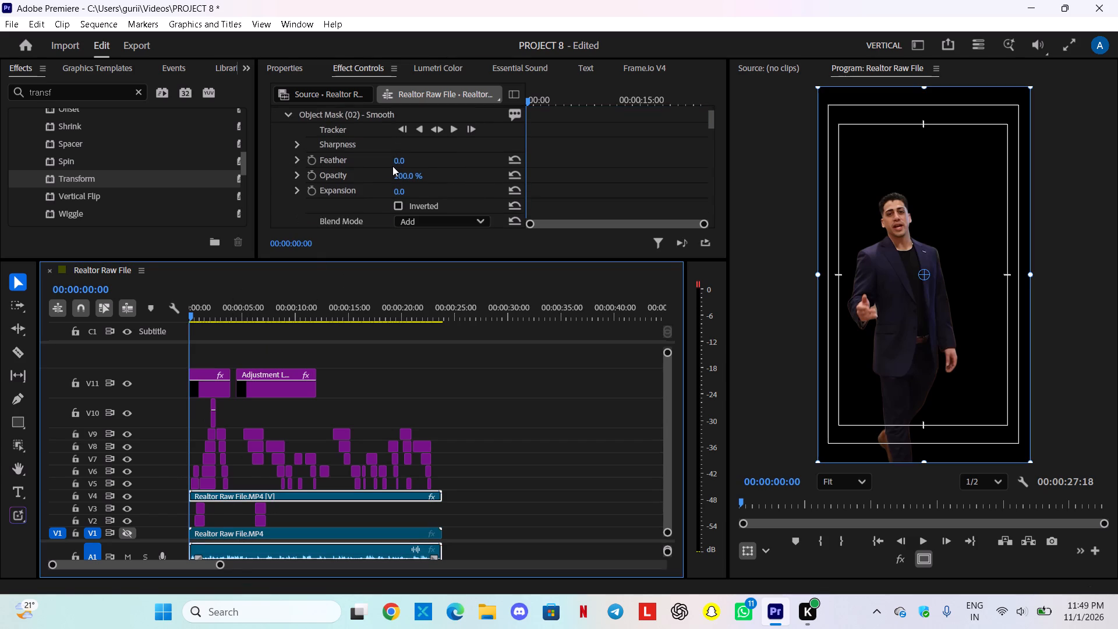
pyautogui.moveTo(395, 160); pyautogui.dragTo(438, 156)
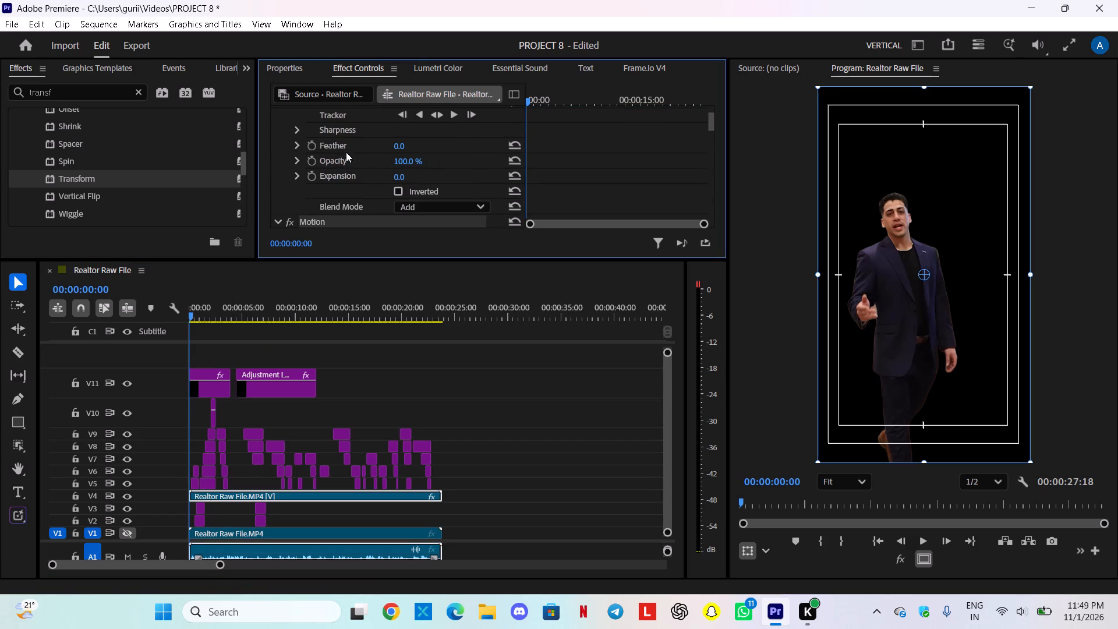
pyautogui.moveTo(409, 163); pyautogui.dragTo(498, 158)
pyautogui.moveTo(402, 160); pyautogui.dragTo(270, 193)
pyautogui.hotkey('ctrl', 'z')
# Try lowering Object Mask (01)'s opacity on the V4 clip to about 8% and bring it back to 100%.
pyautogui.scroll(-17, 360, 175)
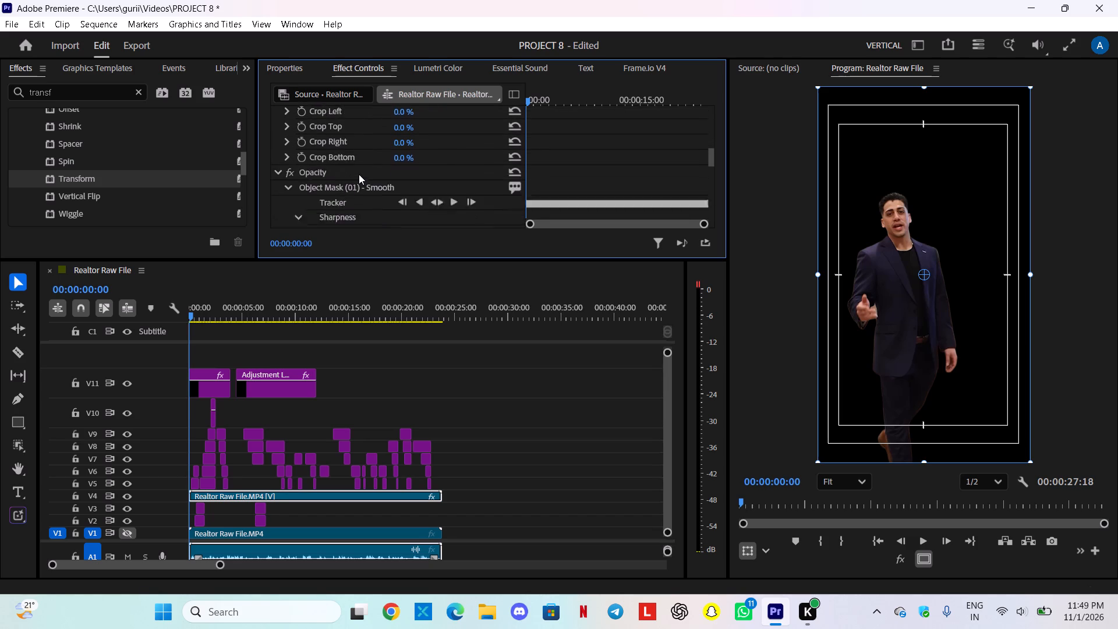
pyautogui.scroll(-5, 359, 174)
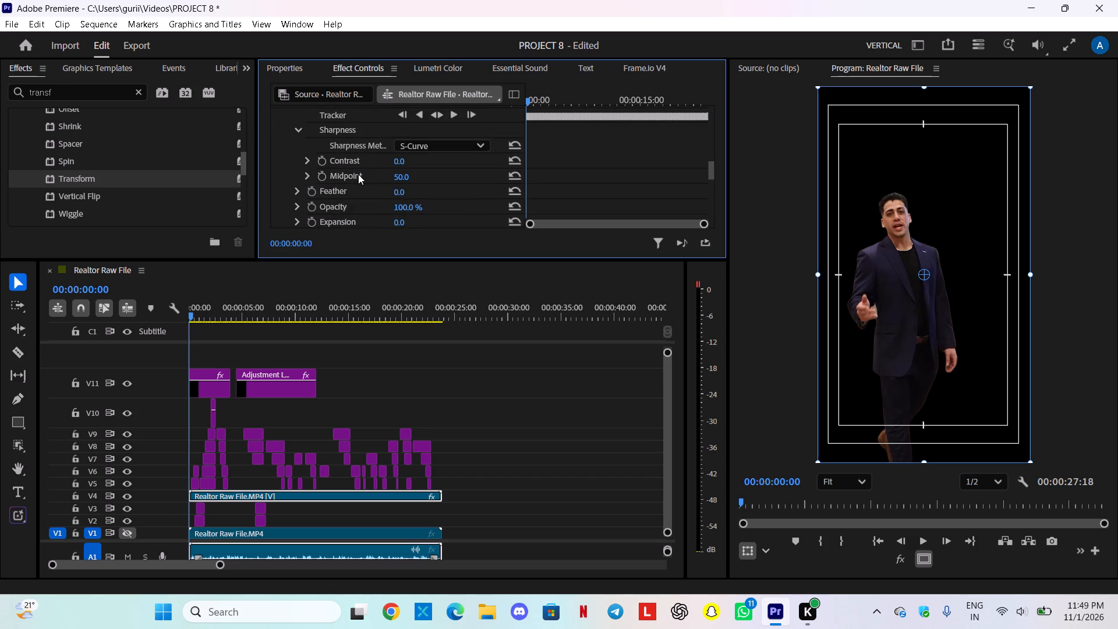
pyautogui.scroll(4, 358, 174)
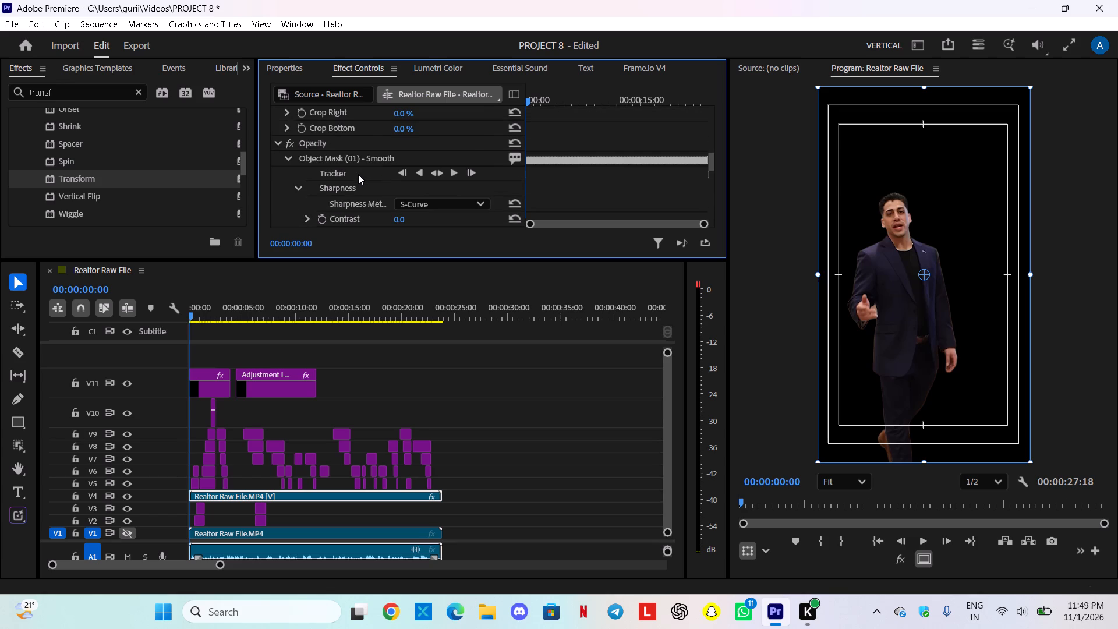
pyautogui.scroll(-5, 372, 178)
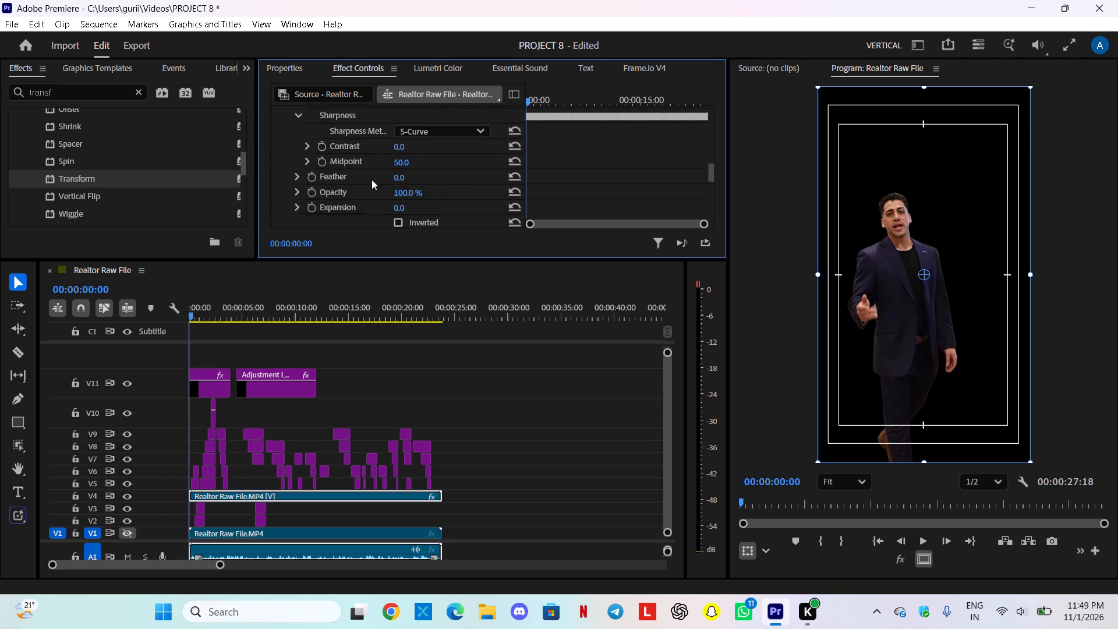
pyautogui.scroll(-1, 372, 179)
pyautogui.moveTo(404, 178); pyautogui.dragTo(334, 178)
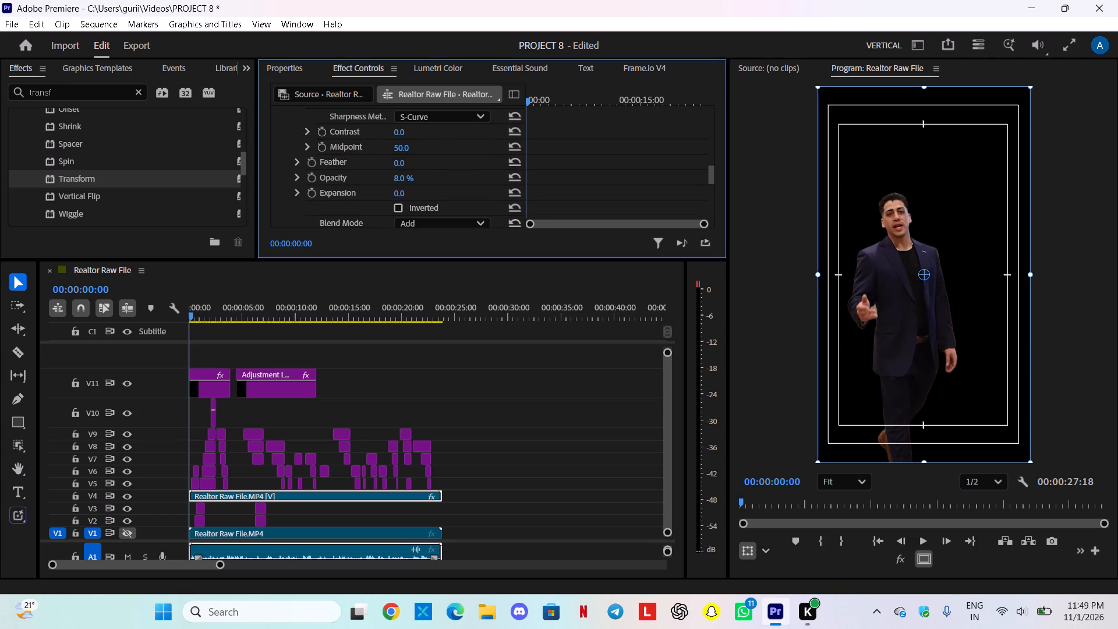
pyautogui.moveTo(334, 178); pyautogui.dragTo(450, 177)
# Look through the masked V4 clip's Object Mask (02), Motion, Opacity, Time Remapping and audio settings.
pyautogui.scroll(-5, 372, 174)
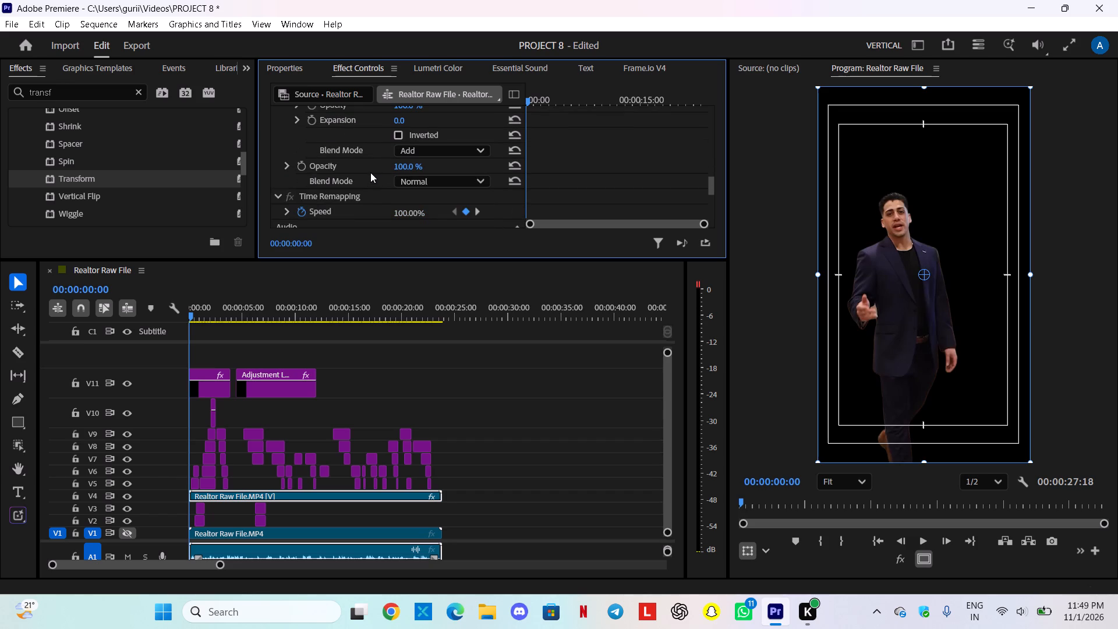
pyautogui.scroll(-13, 385, 167)
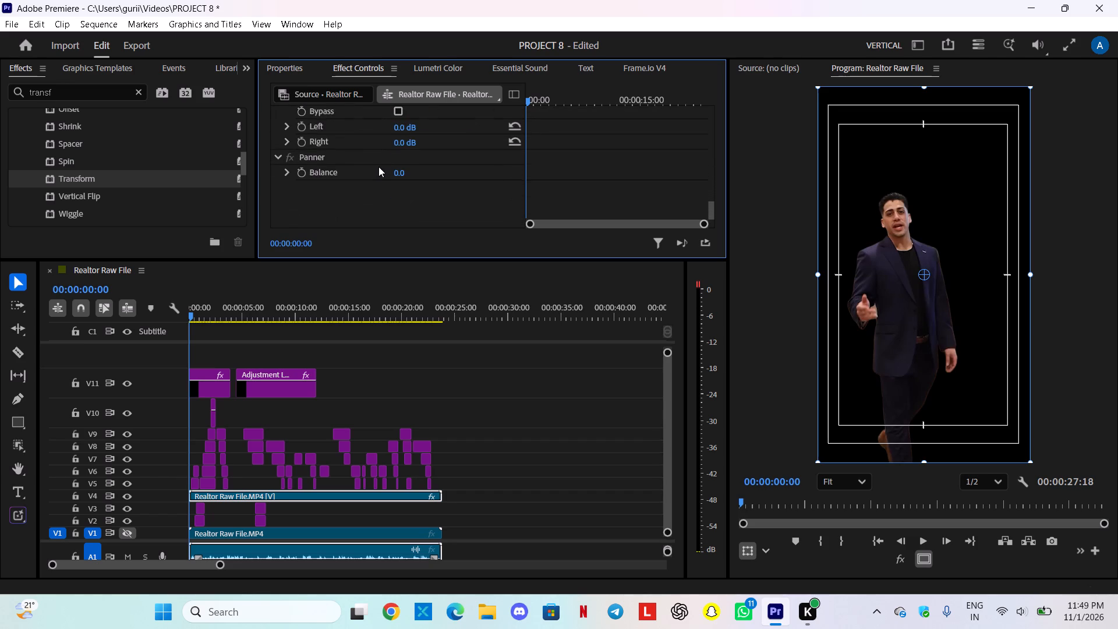
pyautogui.scroll(20, 378, 167)
pyautogui.scroll(20, 378, 167)
pyautogui.scroll(2, 378, 167)
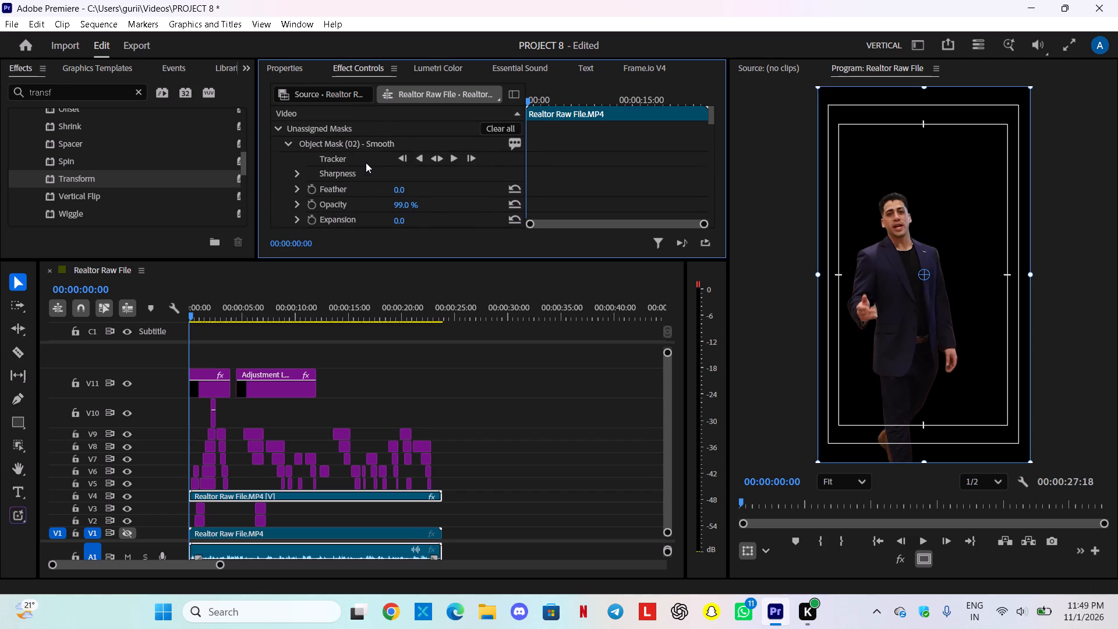
pyautogui.scroll(10, 366, 162)
pyautogui.scroll(-2, 385, 189)
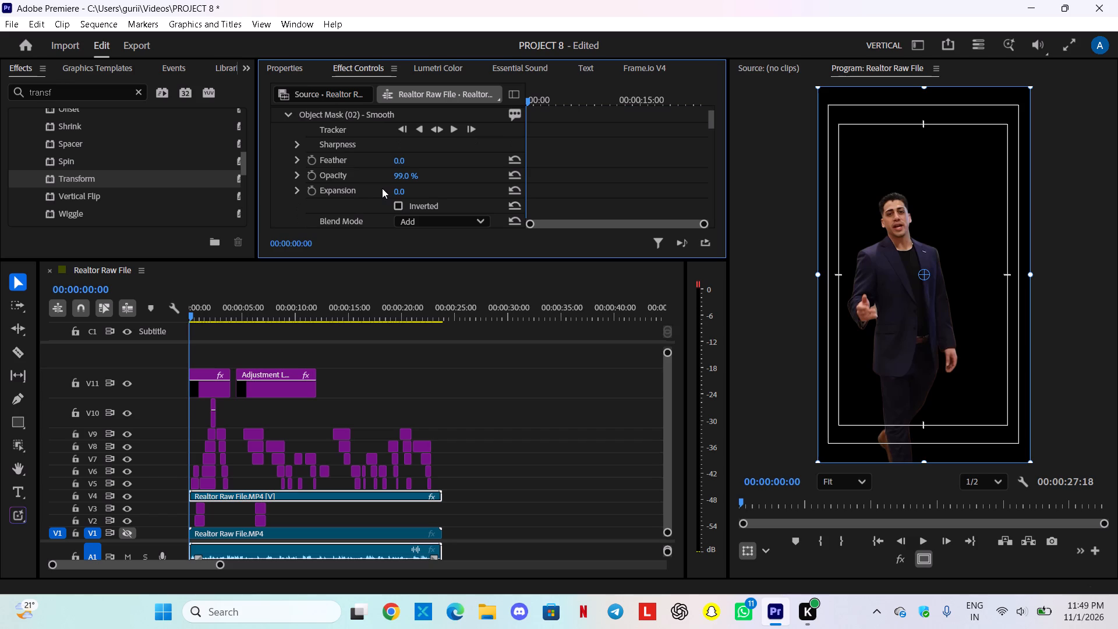
pyautogui.scroll(-8, 382, 188)
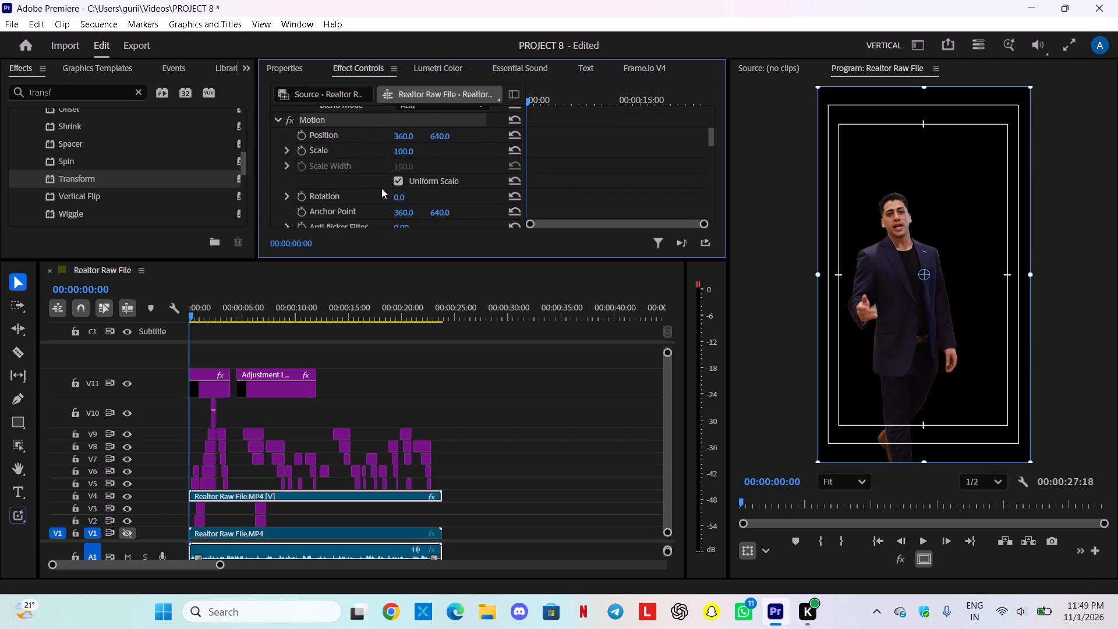
pyautogui.scroll(-10, 381, 188)
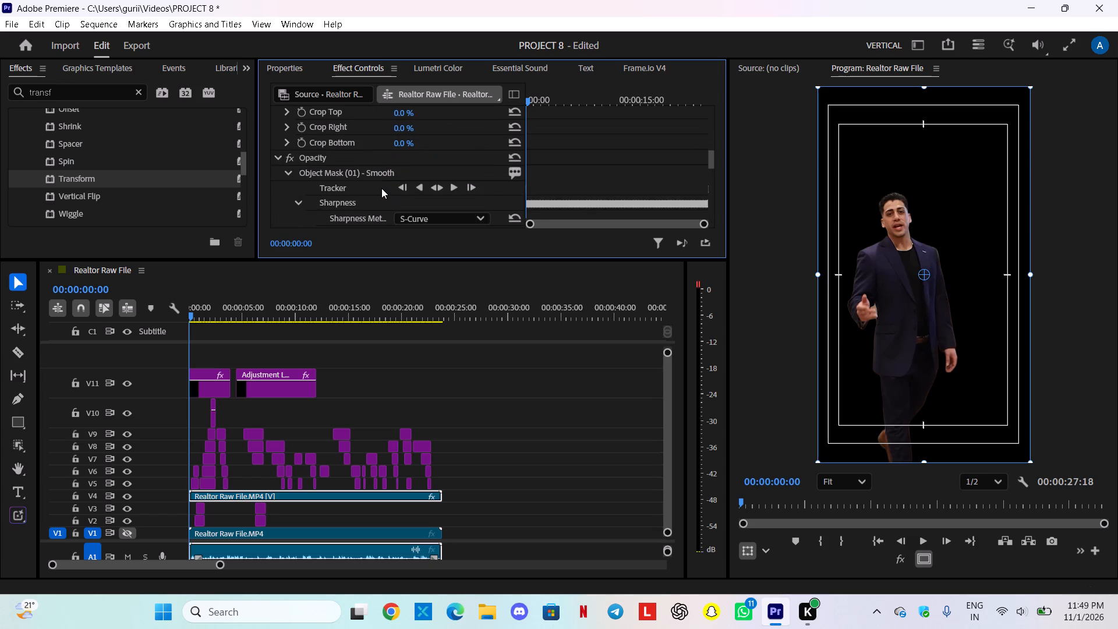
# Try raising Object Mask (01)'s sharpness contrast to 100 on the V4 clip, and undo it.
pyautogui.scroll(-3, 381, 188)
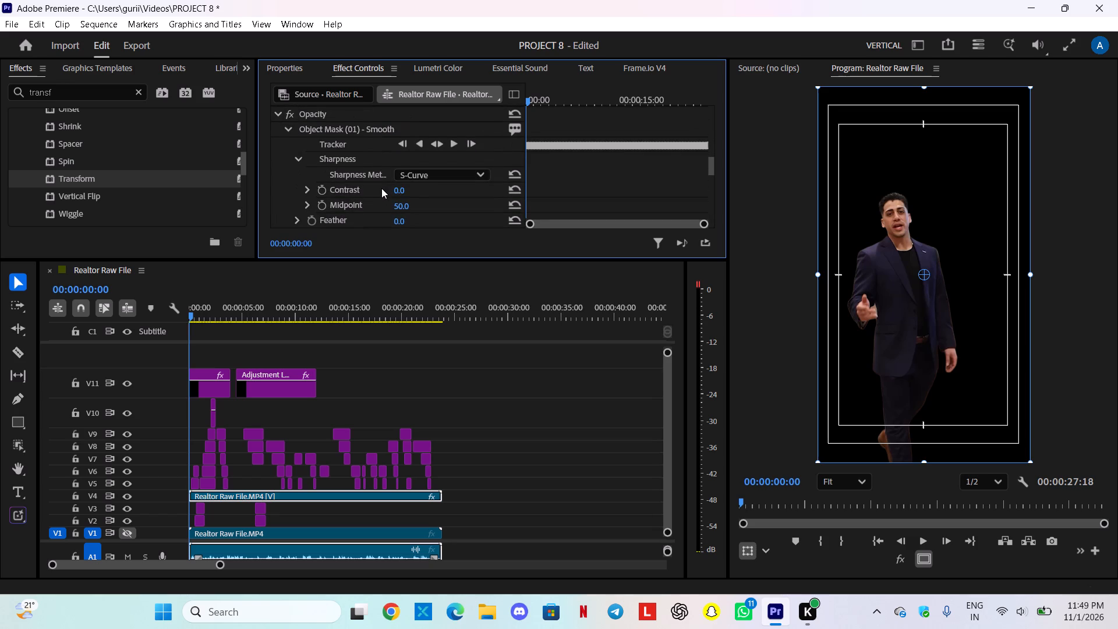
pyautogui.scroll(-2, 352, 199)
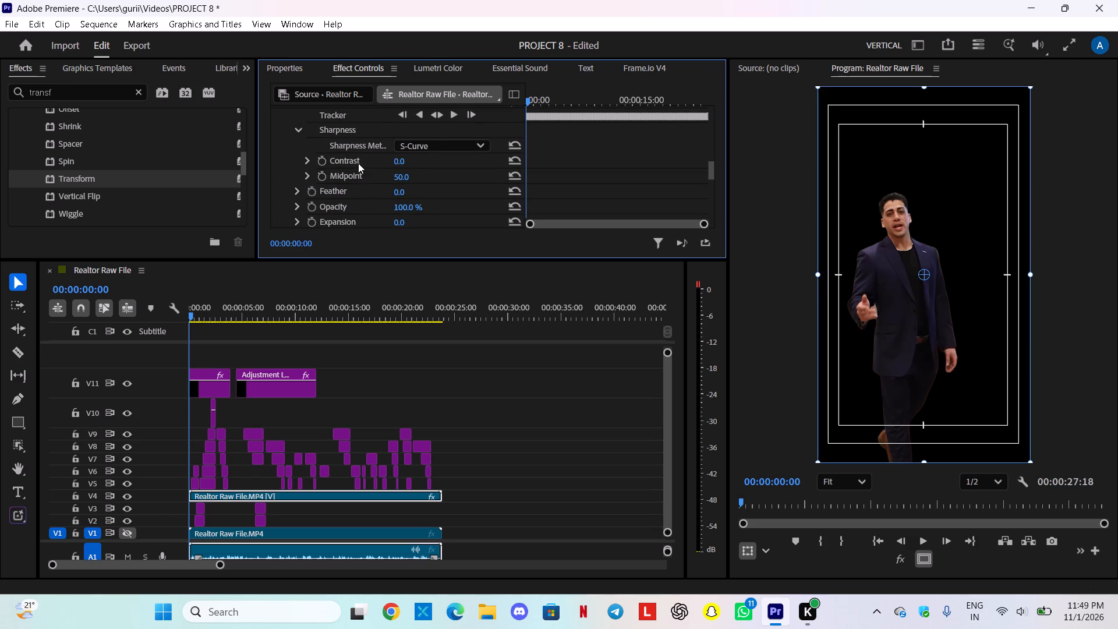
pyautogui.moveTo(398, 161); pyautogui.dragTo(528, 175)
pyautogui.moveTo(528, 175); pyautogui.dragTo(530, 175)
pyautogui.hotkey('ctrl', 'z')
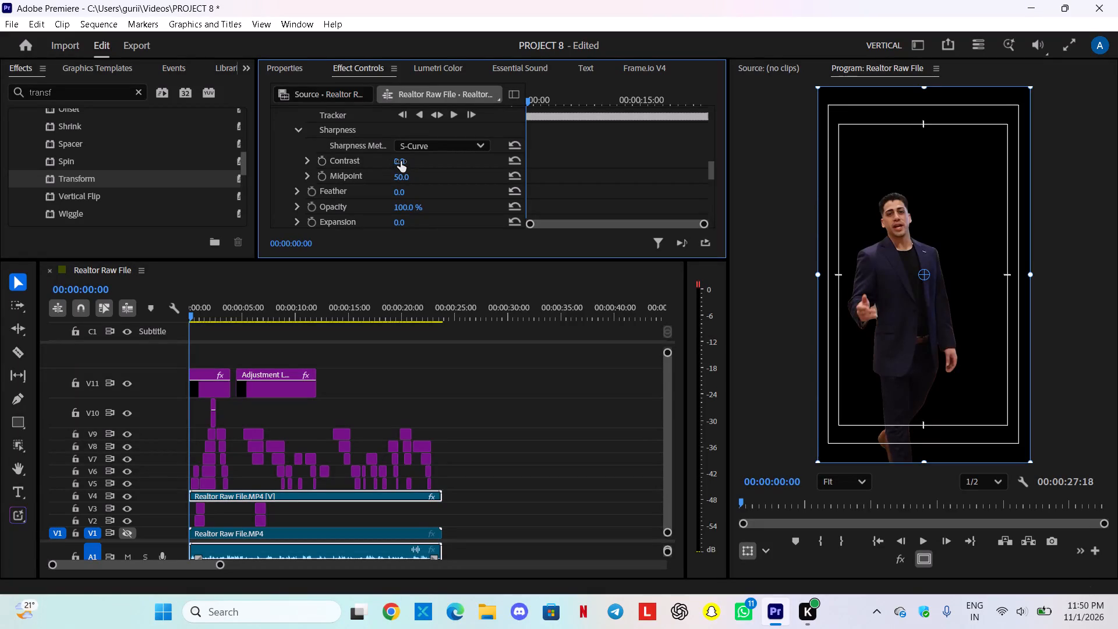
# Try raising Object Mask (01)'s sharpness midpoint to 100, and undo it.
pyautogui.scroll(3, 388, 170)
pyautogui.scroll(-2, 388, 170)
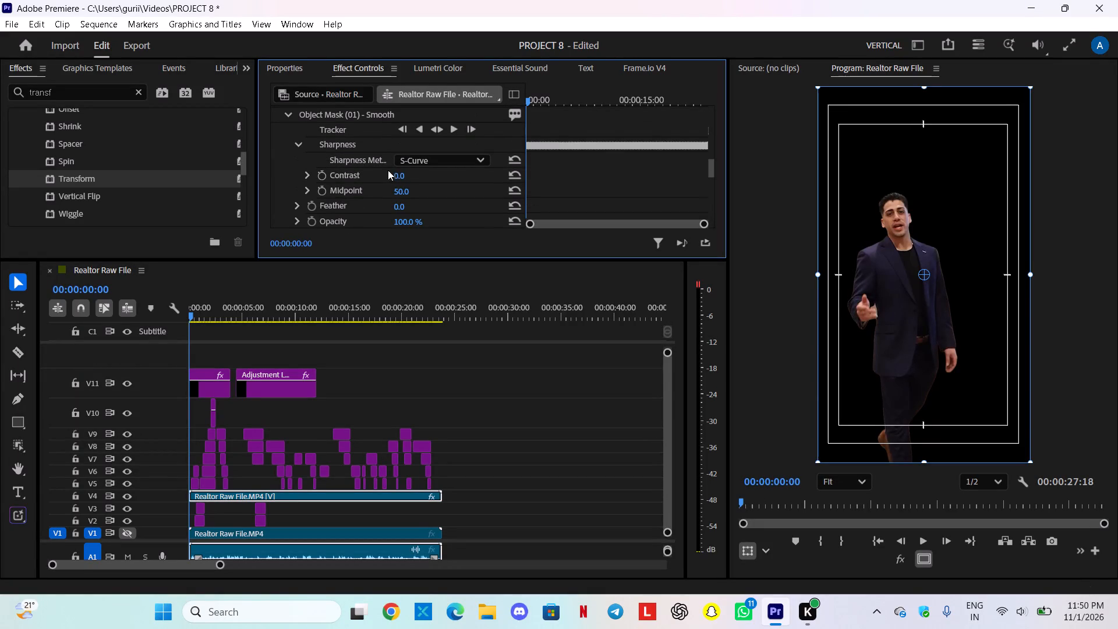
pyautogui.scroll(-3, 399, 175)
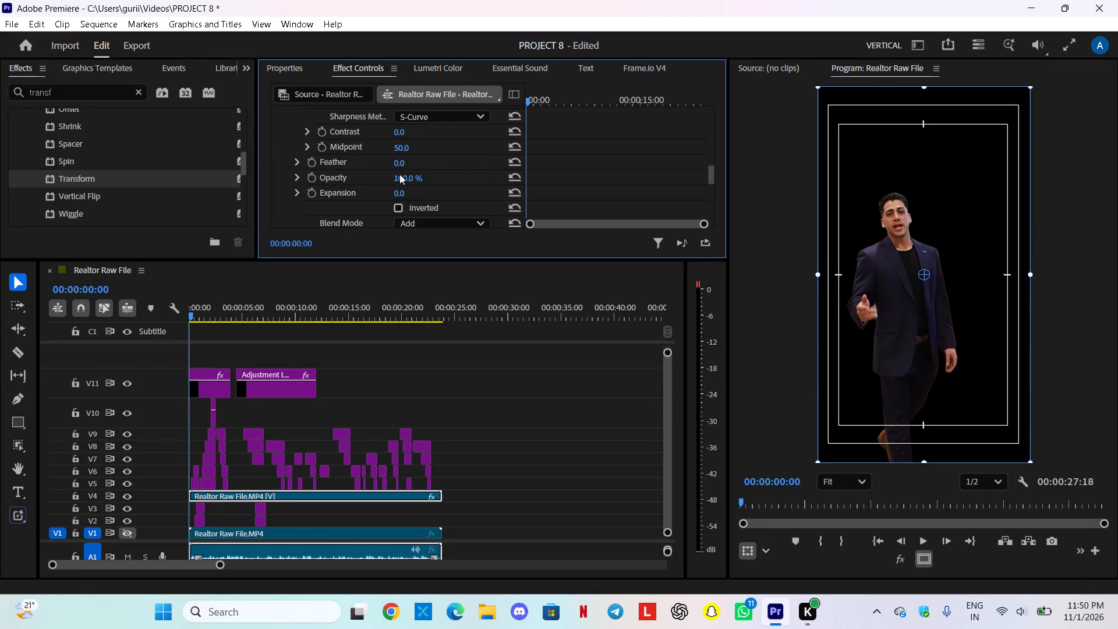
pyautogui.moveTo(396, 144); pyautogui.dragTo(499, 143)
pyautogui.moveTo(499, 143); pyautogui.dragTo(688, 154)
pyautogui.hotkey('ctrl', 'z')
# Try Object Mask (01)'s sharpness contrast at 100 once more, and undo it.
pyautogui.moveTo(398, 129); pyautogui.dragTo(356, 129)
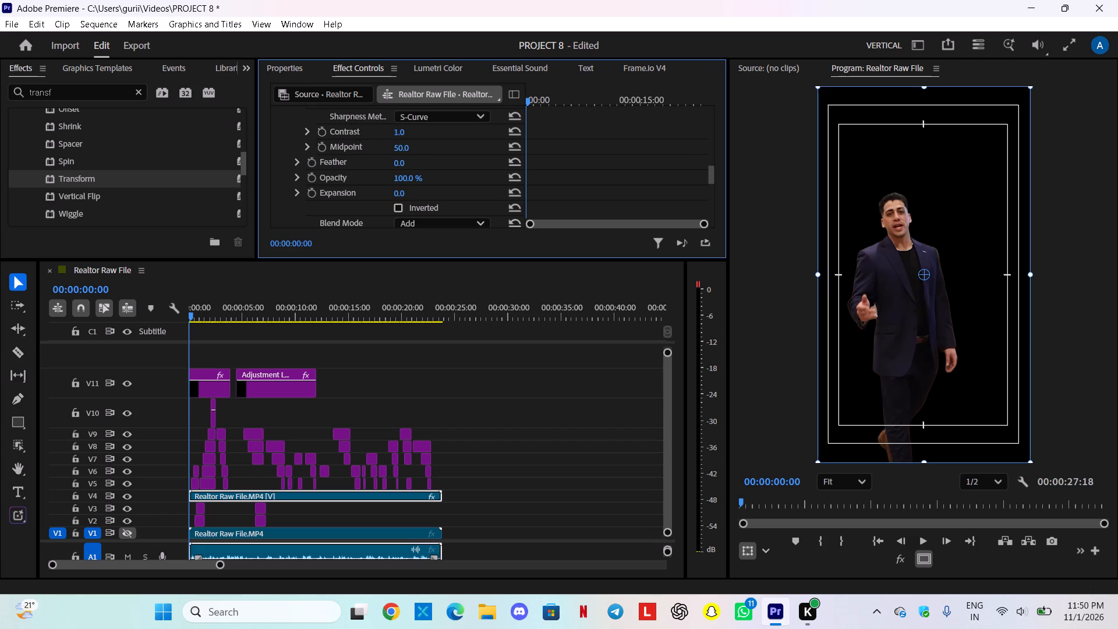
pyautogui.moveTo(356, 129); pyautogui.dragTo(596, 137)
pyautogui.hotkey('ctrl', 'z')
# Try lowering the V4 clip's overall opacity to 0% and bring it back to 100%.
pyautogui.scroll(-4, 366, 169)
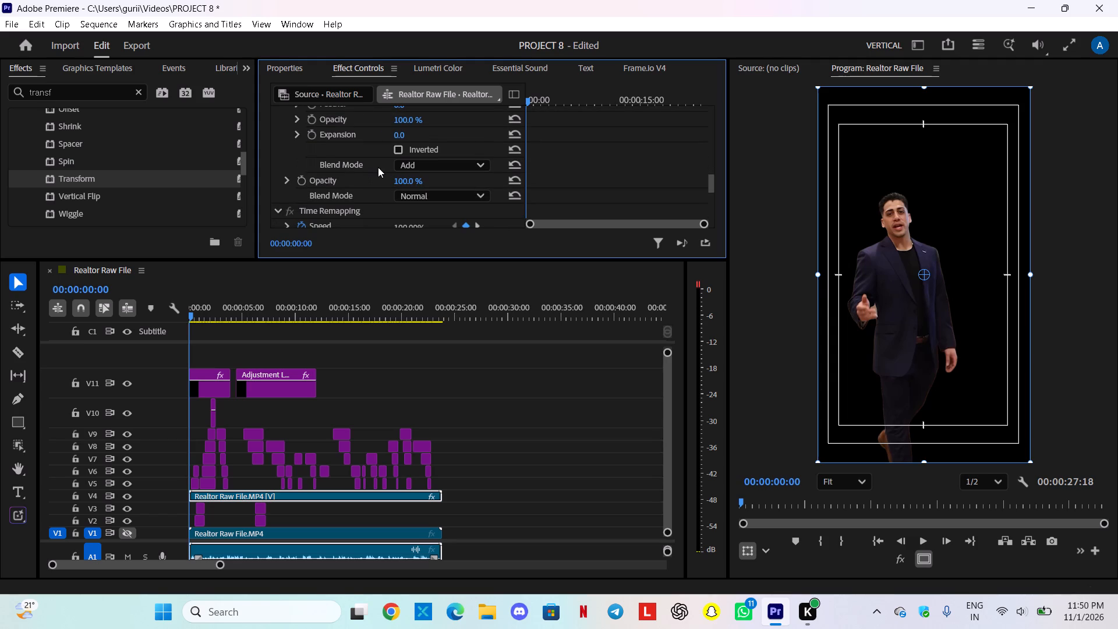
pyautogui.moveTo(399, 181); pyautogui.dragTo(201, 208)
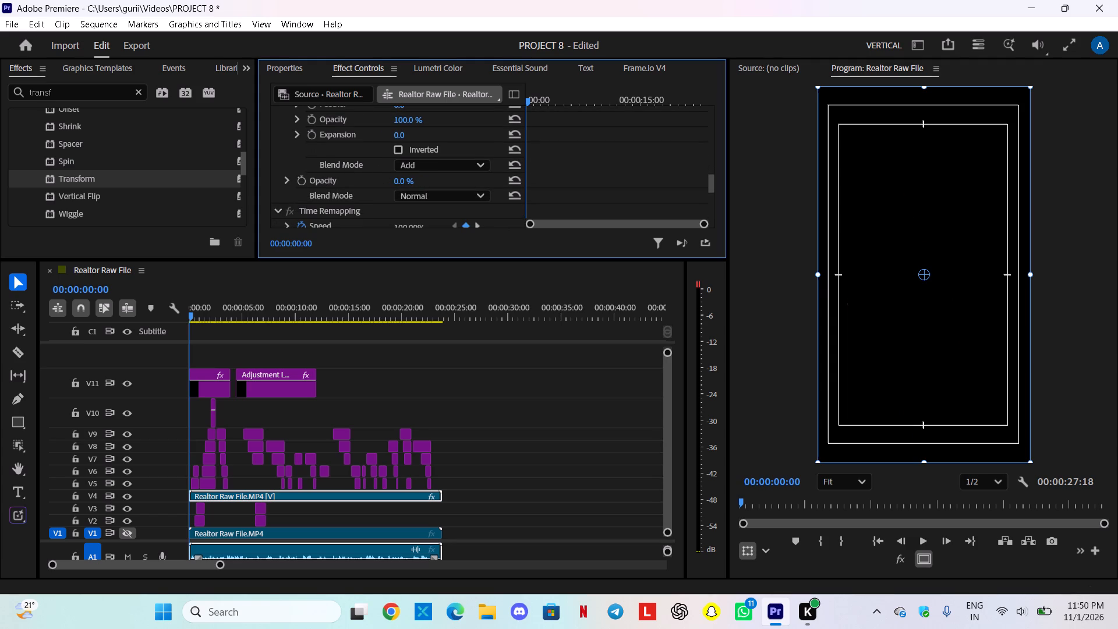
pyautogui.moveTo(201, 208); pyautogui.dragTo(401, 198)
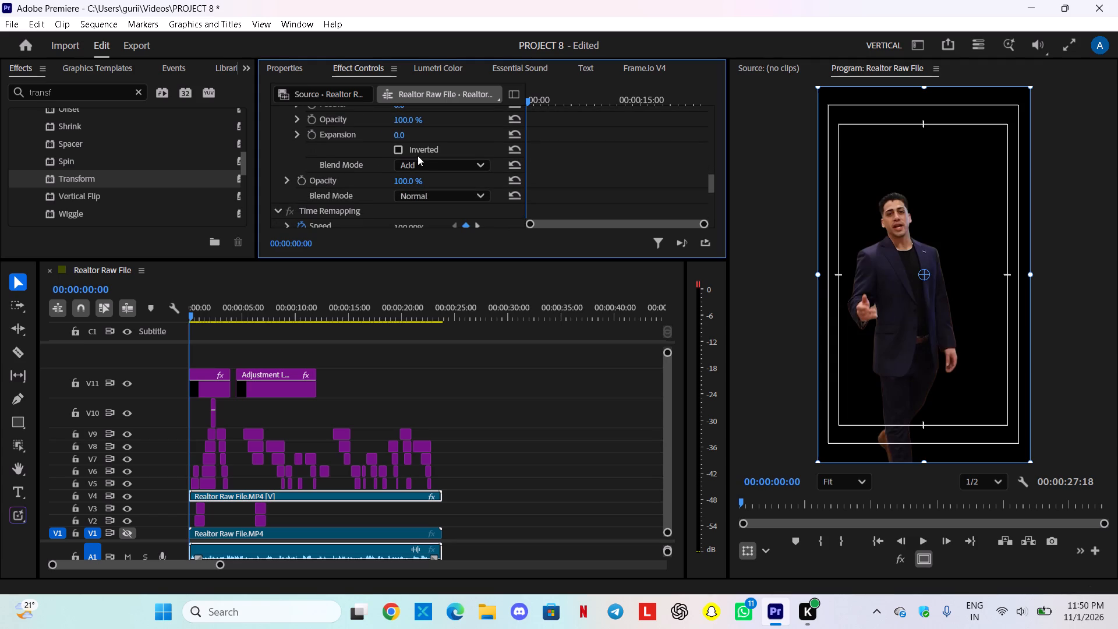
# Set the clip's audio Panner balance to 100, and try undoing and redoing the recent changes.
pyautogui.scroll(-3, 363, 158)
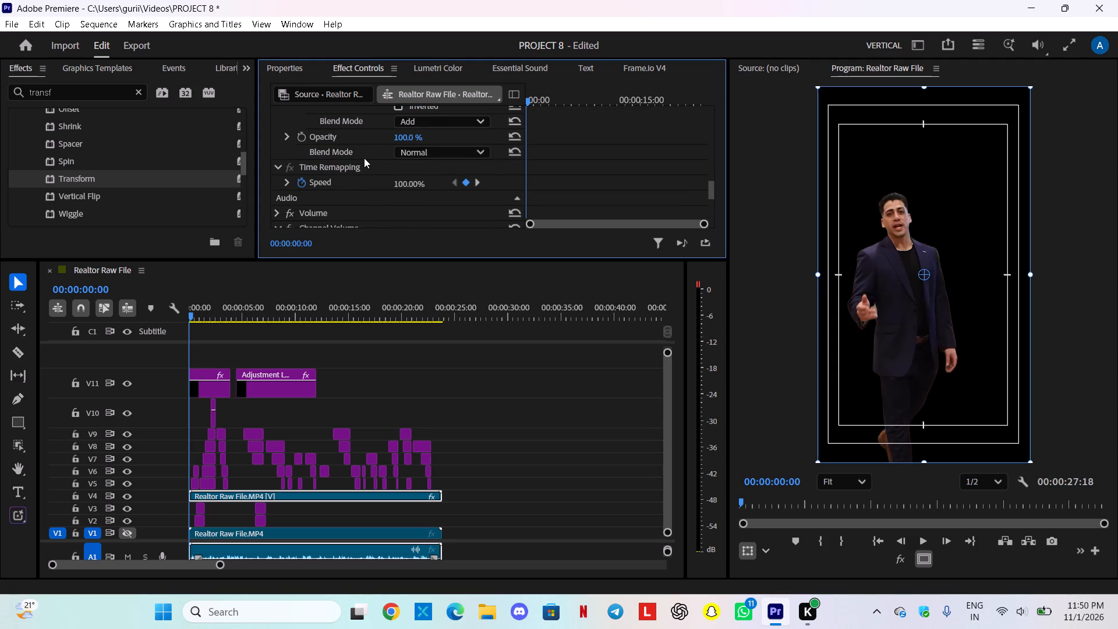
pyautogui.scroll(-5, 364, 158)
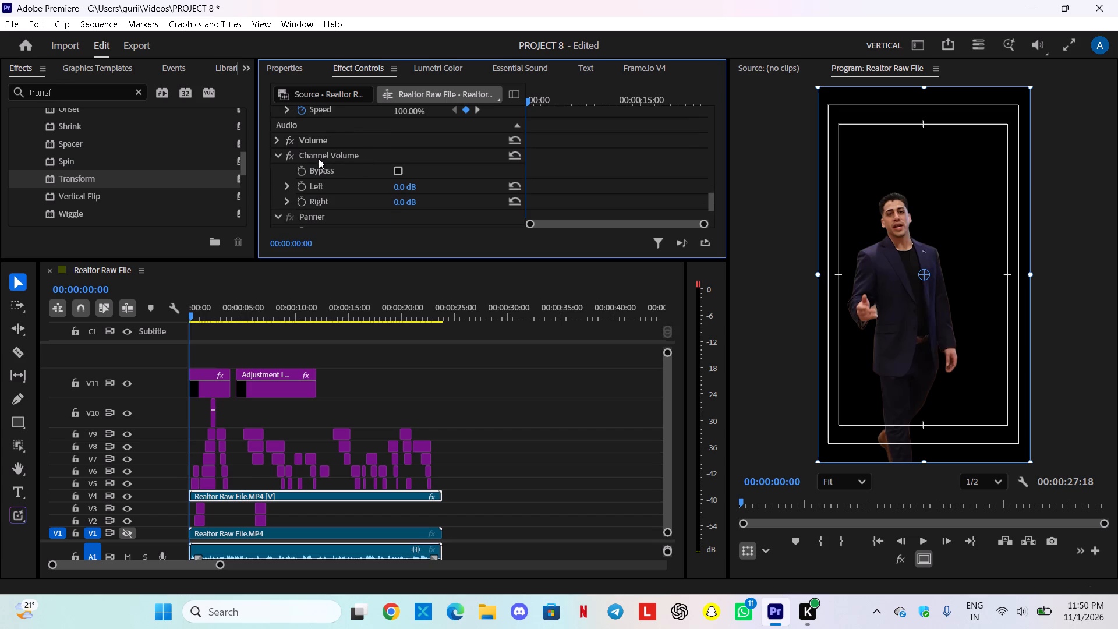
pyautogui.scroll(-5, 318, 158)
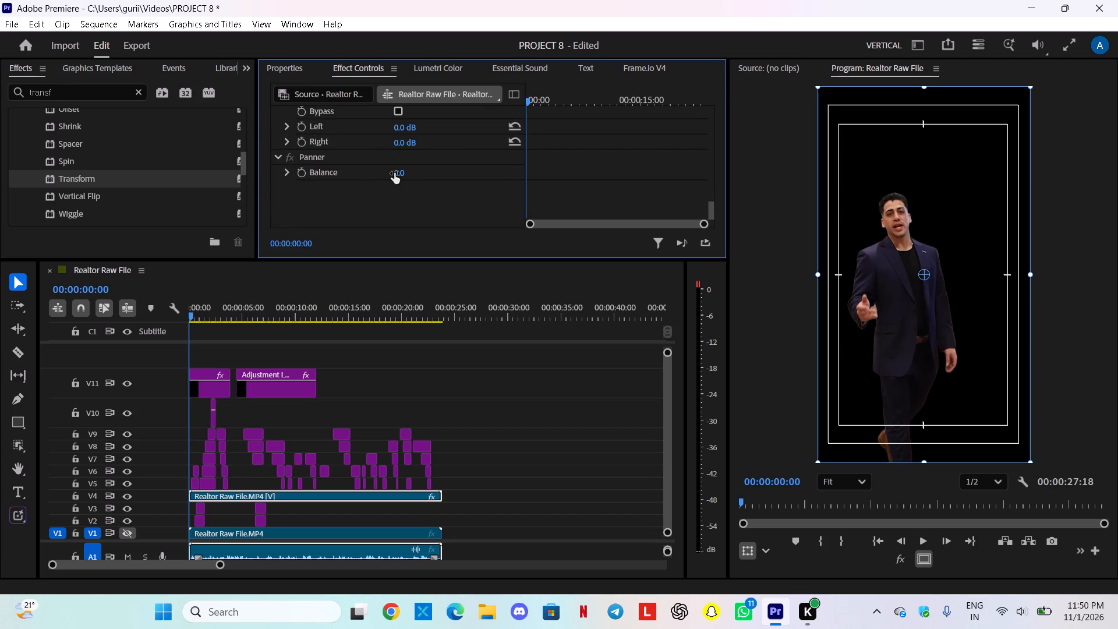
pyautogui.moveTo(397, 172); pyautogui.dragTo(611, 171)
pyautogui.hotkey('ctrl', 'z')
pyautogui.hotkey('ctrl', 'z')
pyautogui.hotkey('ctrl', 'z')
pyautogui.hotkey('ctrl', 'shift', 'z')
# Play the opening seconds of the sequence to check the isolated speaker and audio, and return the playhead to the start.
pyautogui.press('space')
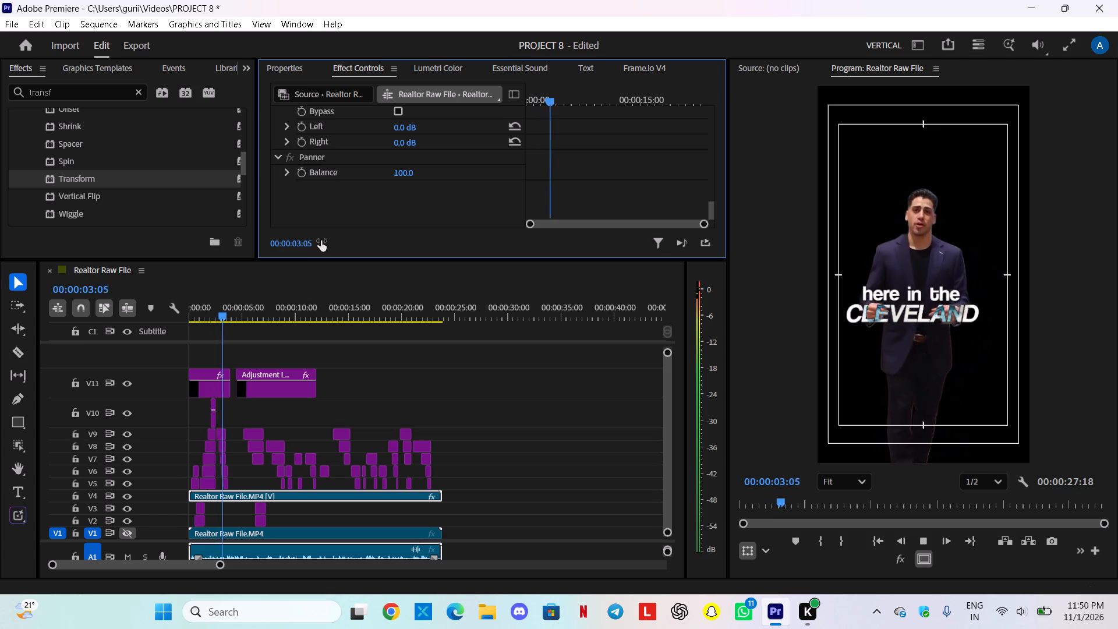
pyautogui.press('space')
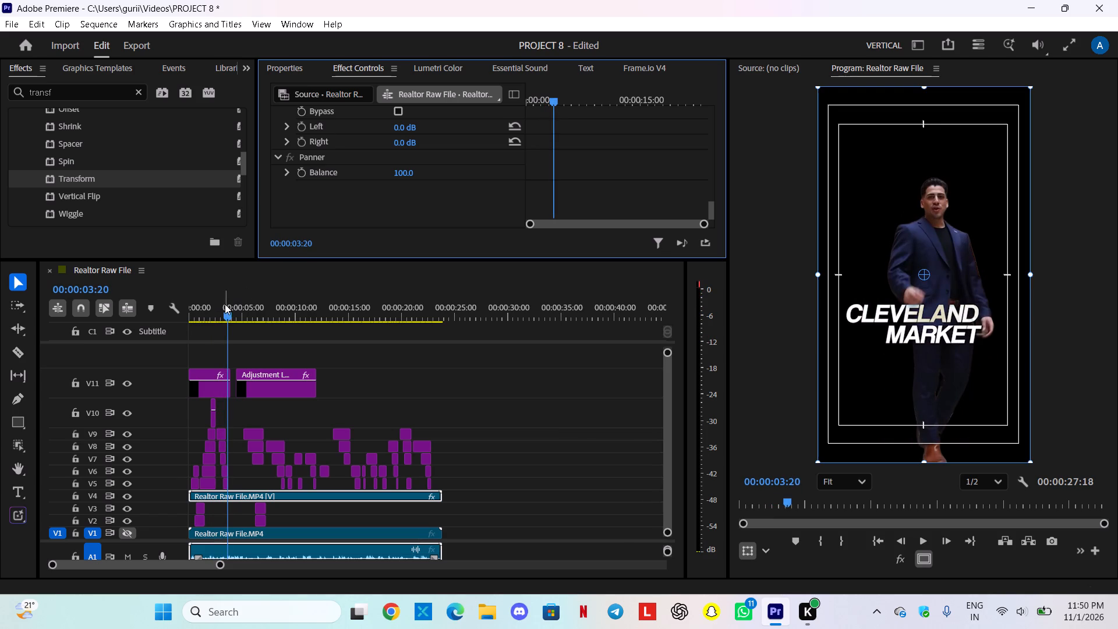
pyautogui.moveTo(224, 312); pyautogui.dragTo(117, 334)
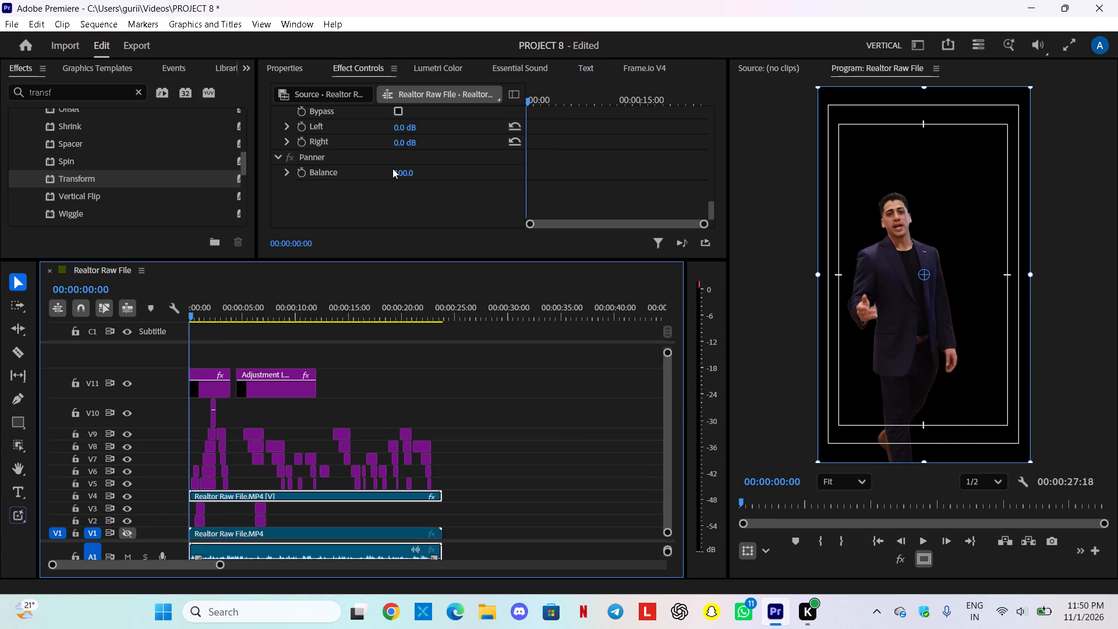
# Look through the V4 clip's audio volume, opacity and Object Mask (01) settings.
pyautogui.scroll(7, 420, 156)
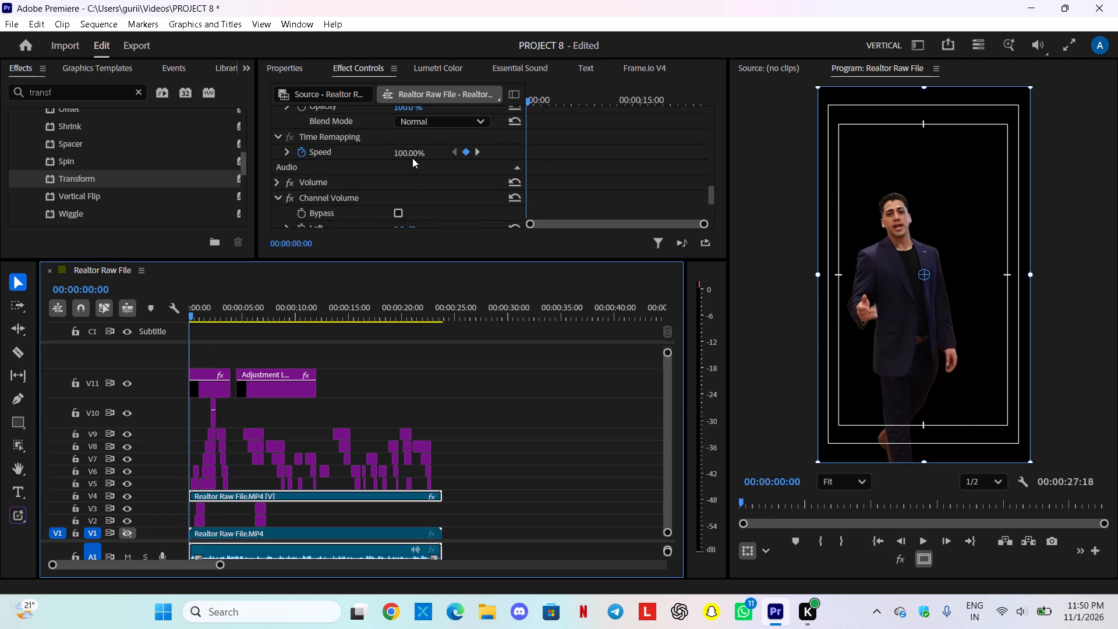
pyautogui.click(274, 182)
pyautogui.scroll(-2, 335, 182)
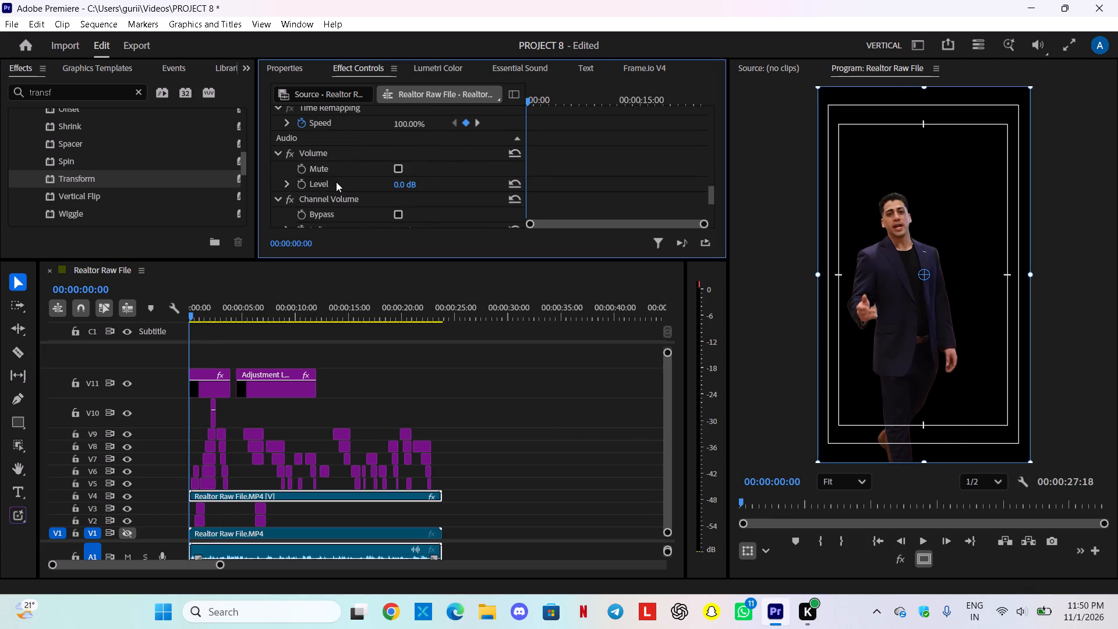
pyautogui.scroll(2, 319, 166)
pyautogui.scroll(2, 269, 164)
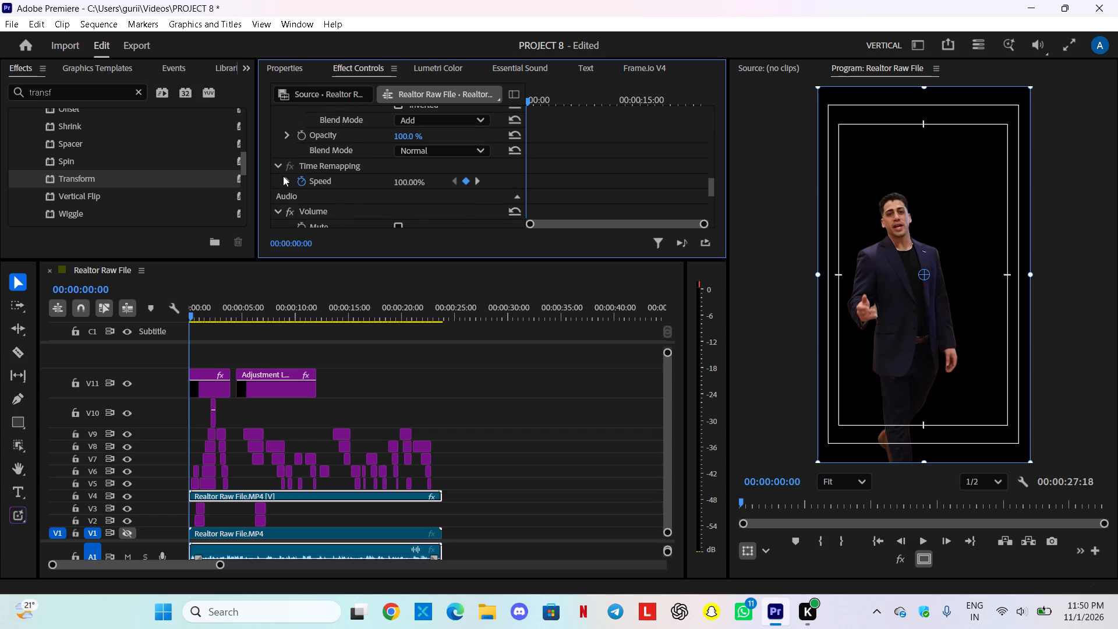
pyautogui.scroll(4, 292, 151)
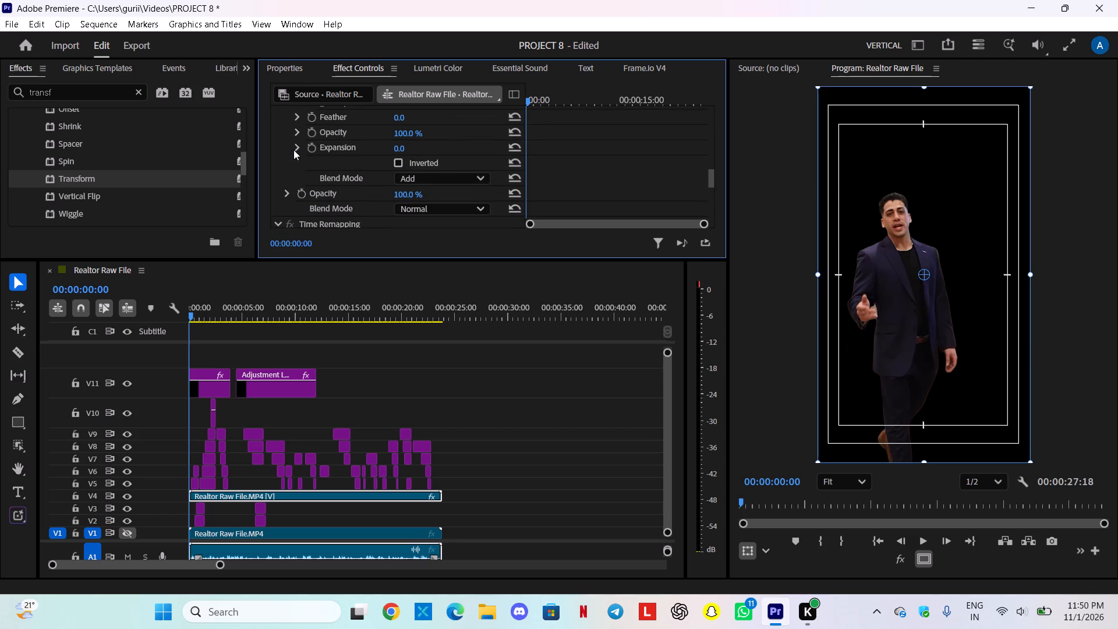
pyautogui.click(288, 192)
pyautogui.scroll(-4, 467, 119)
pyautogui.scroll(8, 335, 139)
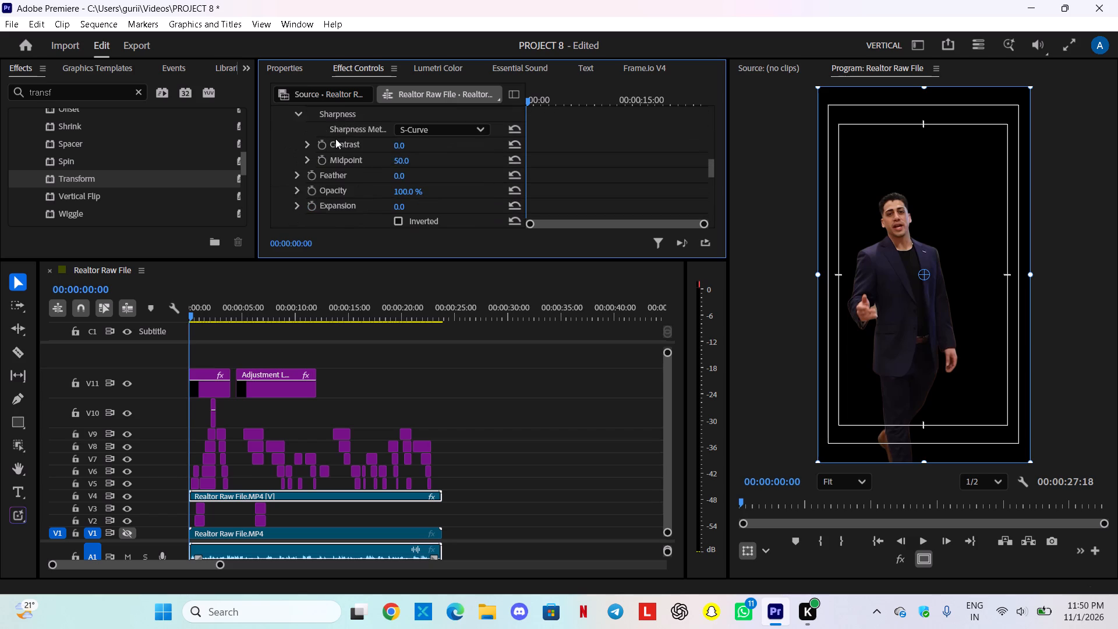
pyautogui.scroll(2, 336, 139)
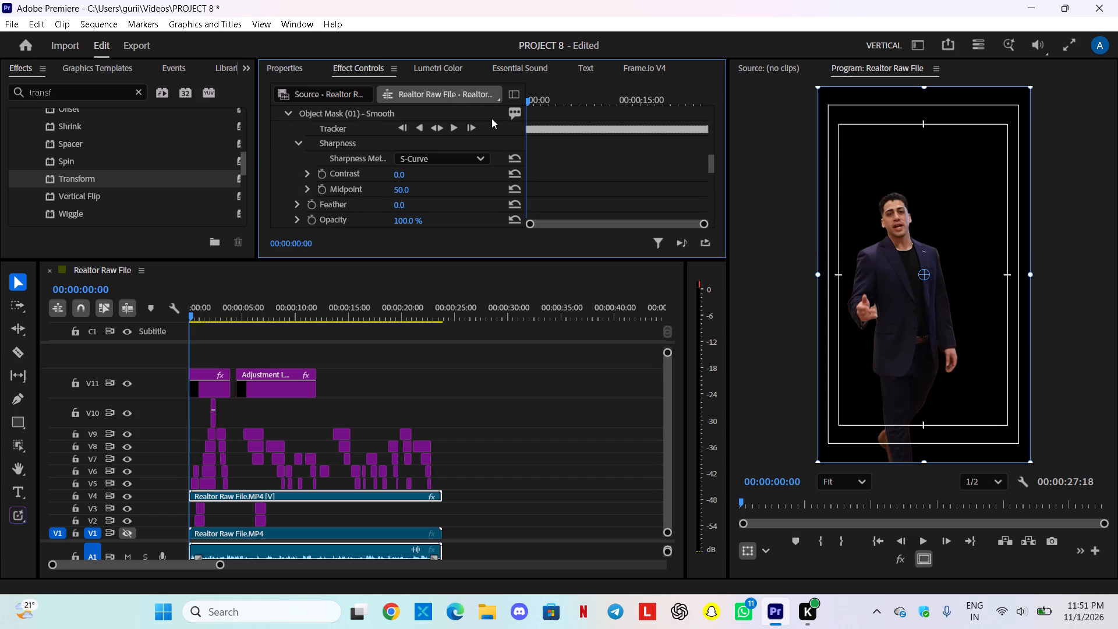
# Play the opening frames, show the V1 track again, and return the playhead to the start.
pyautogui.press('space')
pyautogui.press('space')
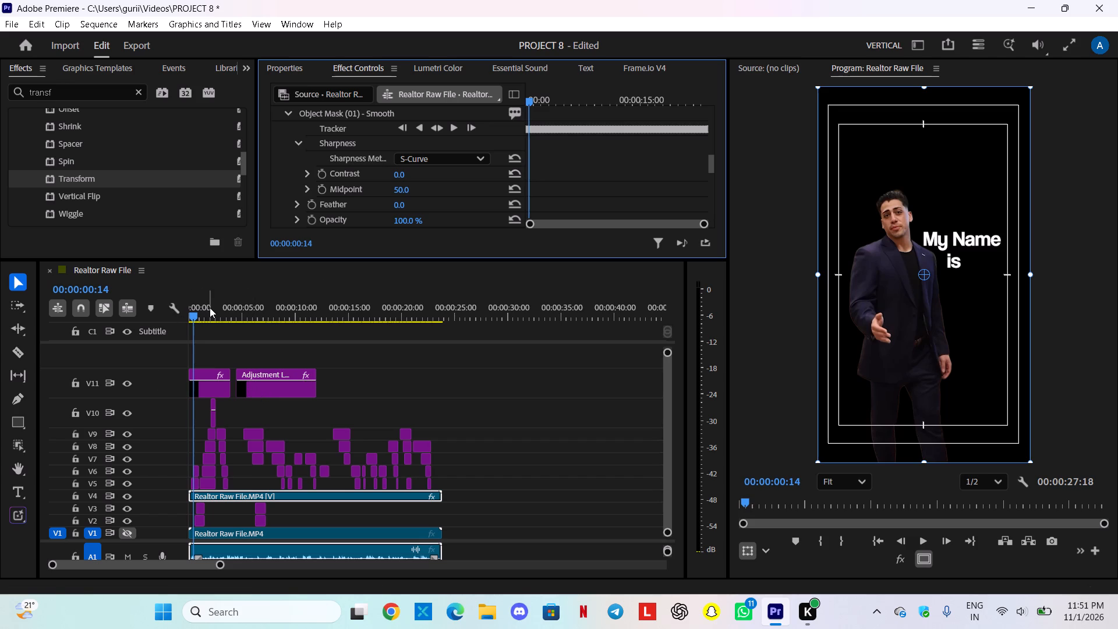
pyautogui.click(126, 536)
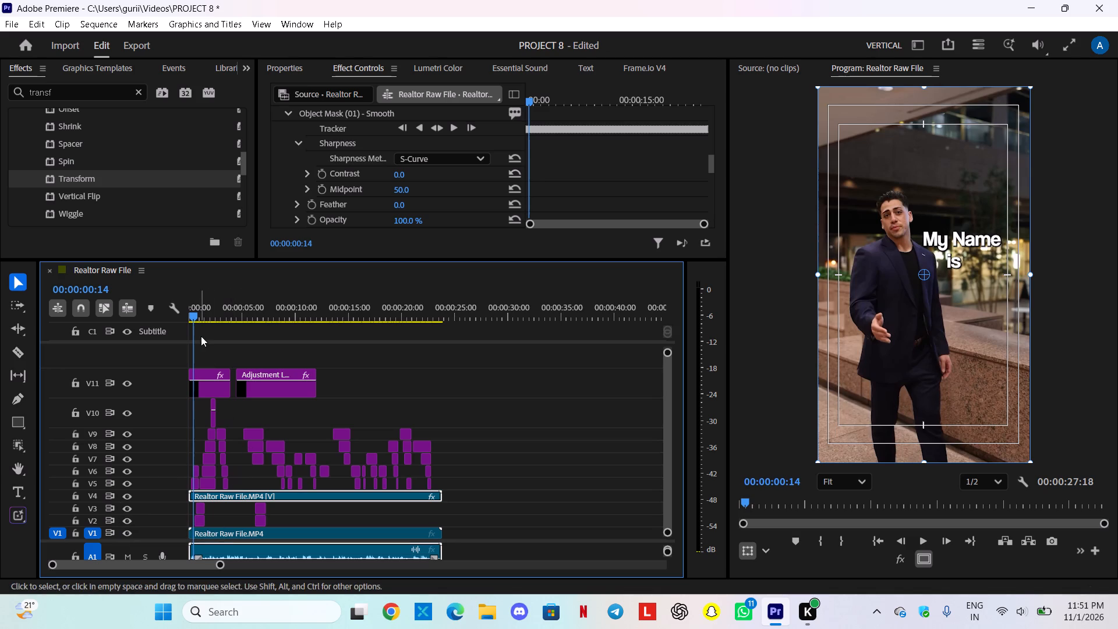
pyautogui.moveTo(192, 317); pyautogui.dragTo(168, 315)
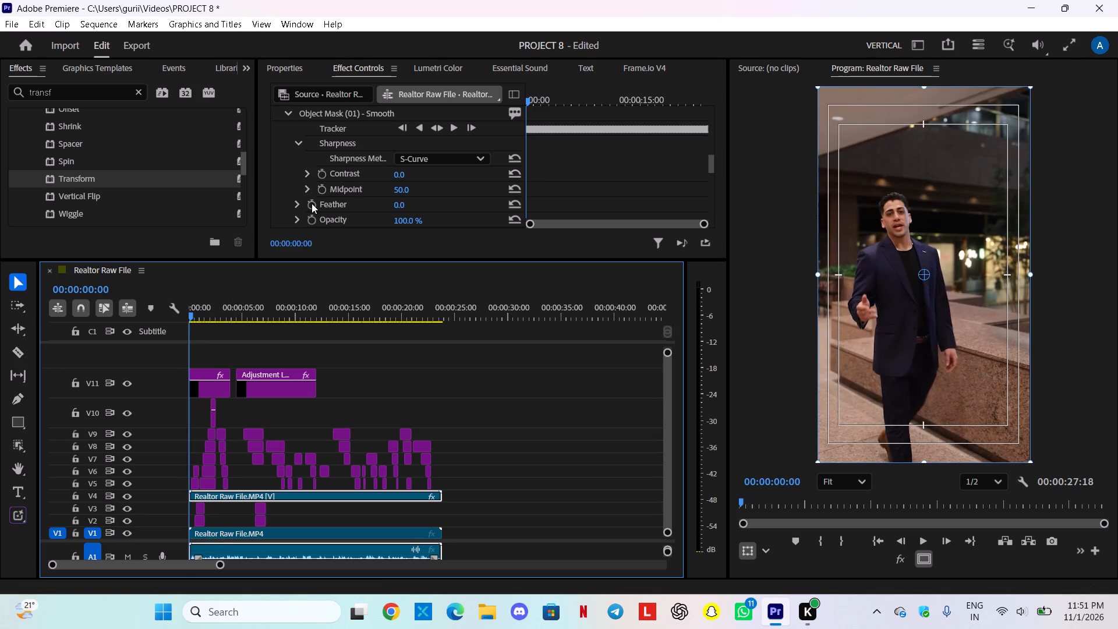
# Review the V4 mask settings and scrub the first few seconds, parking the playhead at 00:00:01:03 on the red title behind the speaker.
pyautogui.scroll(-6, 312, 203)
pyautogui.scroll(7, 314, 202)
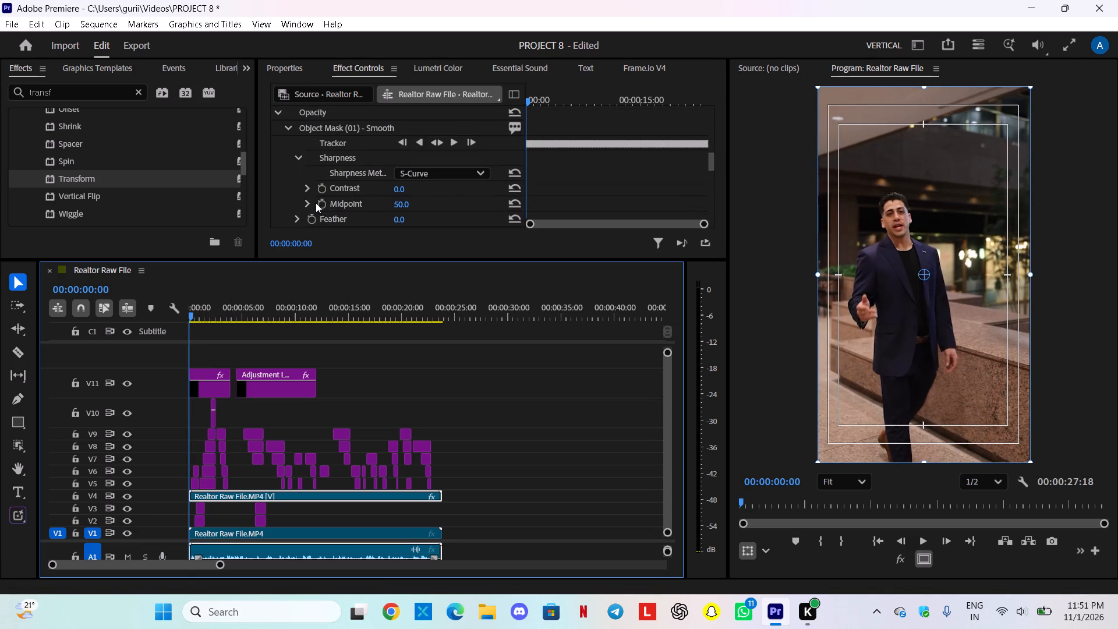
pyautogui.scroll(-3, 319, 220)
pyautogui.scroll(2, 319, 231)
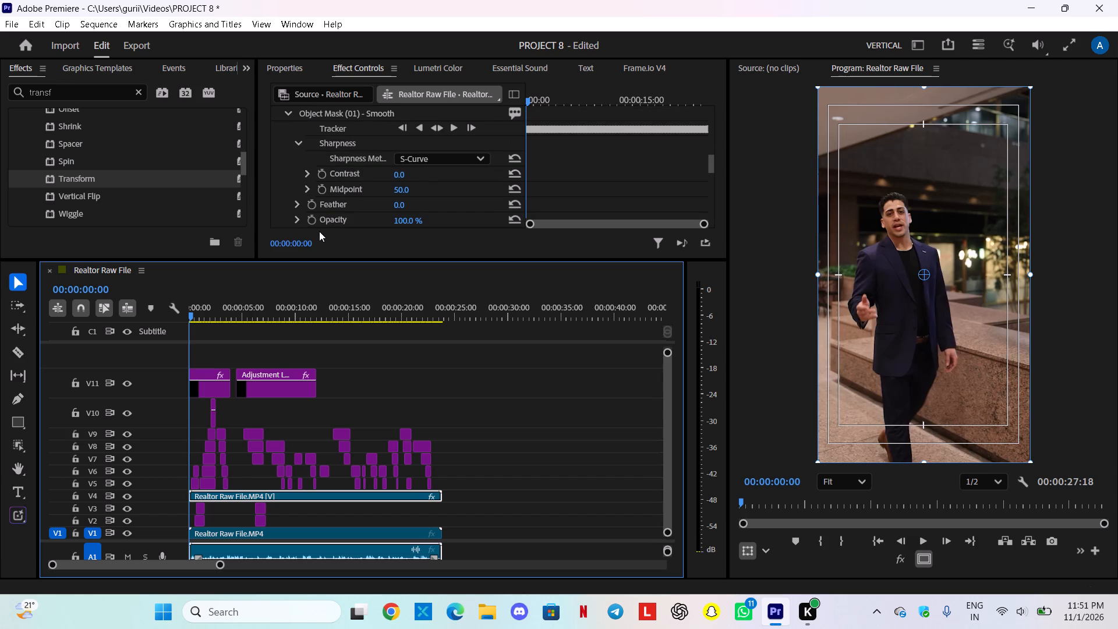
pyautogui.scroll(-1, 319, 232)
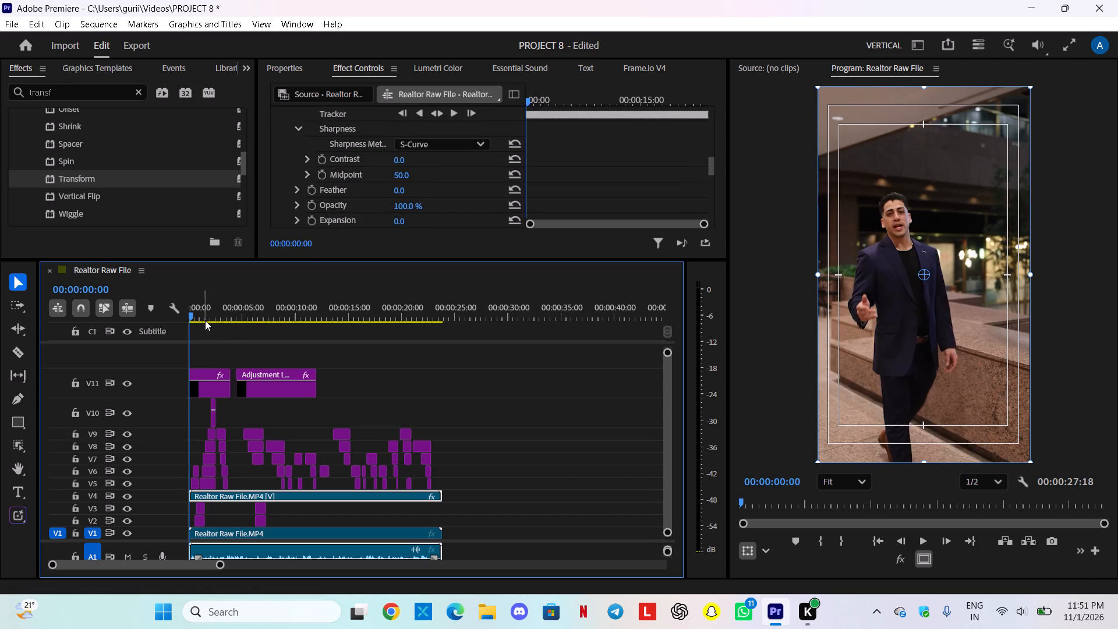
pyautogui.moveTo(194, 318); pyautogui.dragTo(238, 312)
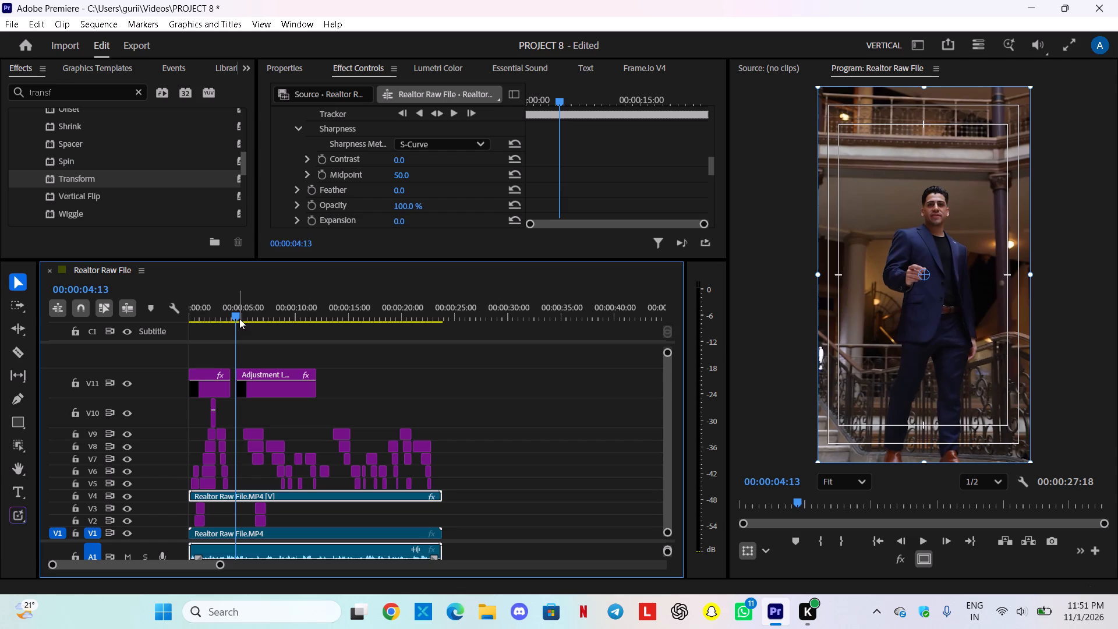
pyautogui.moveTo(235, 317); pyautogui.dragTo(156, 345)
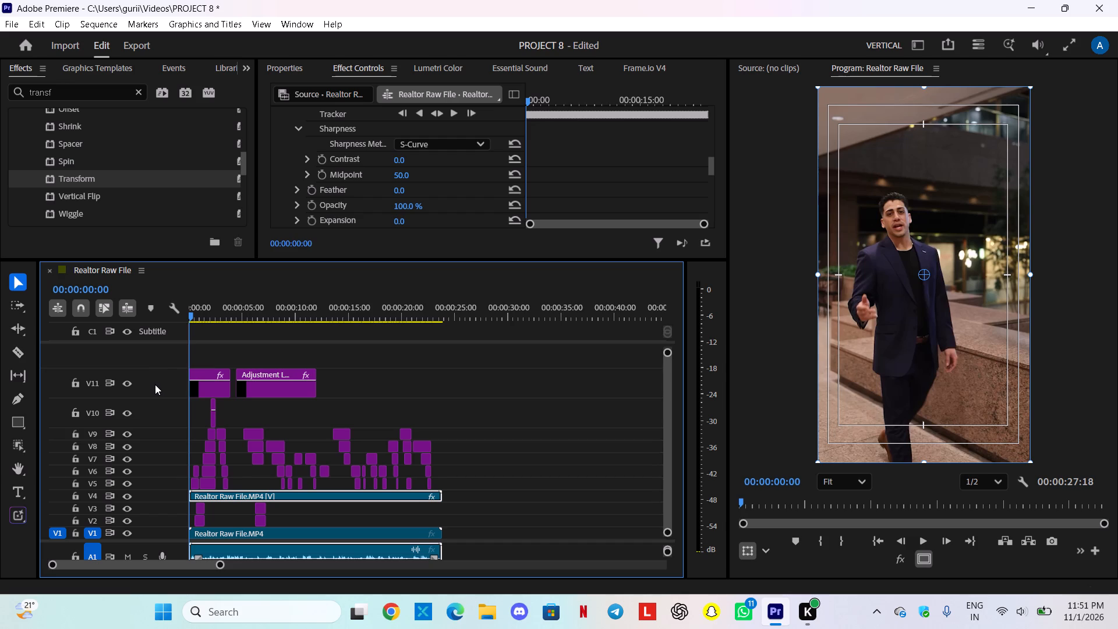
pyautogui.moveTo(155, 385); pyautogui.dragTo(150, 388)
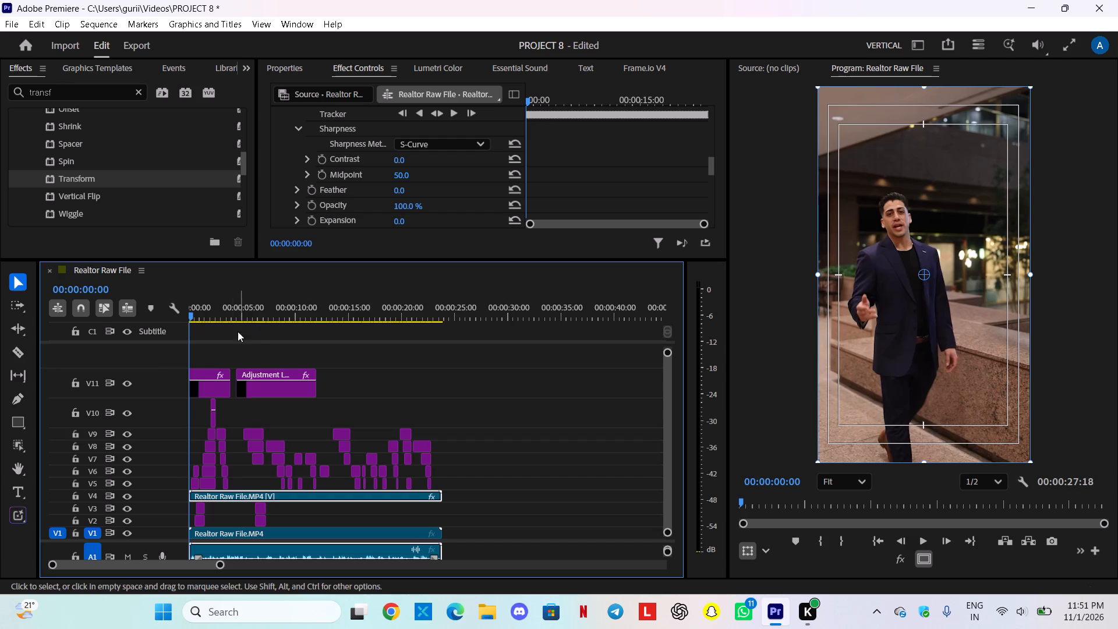
pyautogui.moveTo(190, 314); pyautogui.dragTo(192, 314)
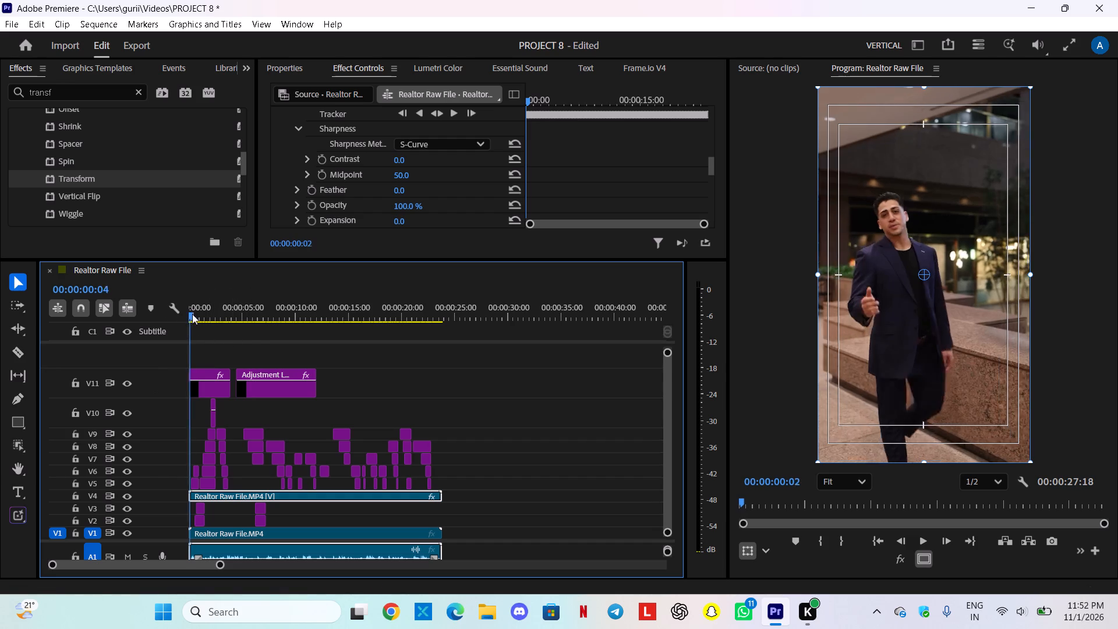
pyautogui.moveTo(192, 314); pyautogui.dragTo(202, 318)
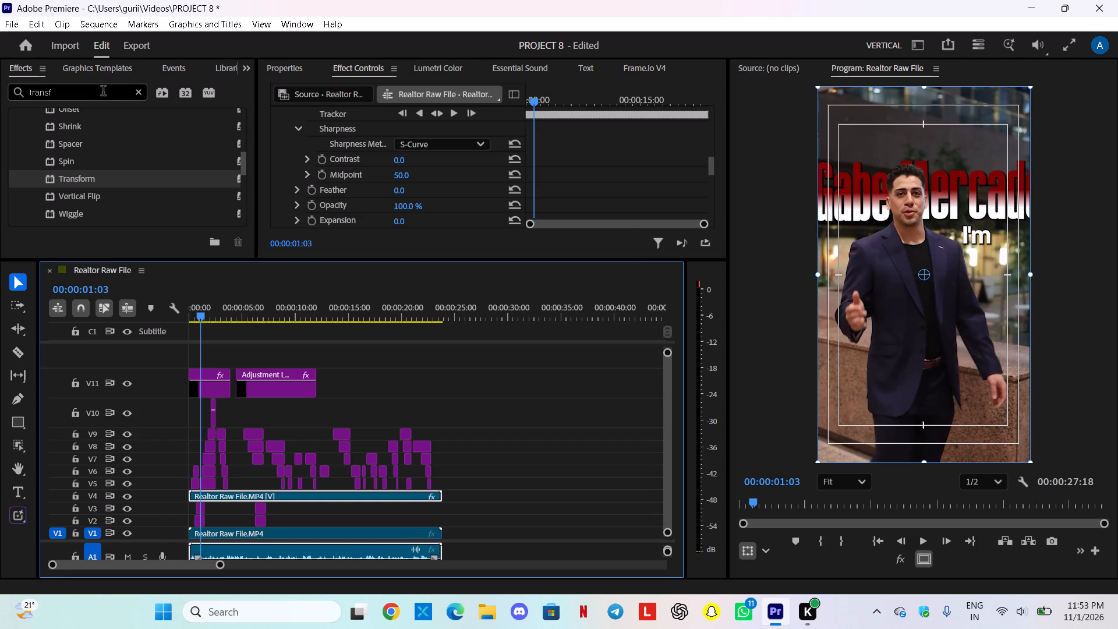
# Find the Brightness & Contrast effect by searching for "bri" and apply it to the Realtor Raw File clip on V4.
pyautogui.click(140, 91)
pyautogui.click(82, 90)
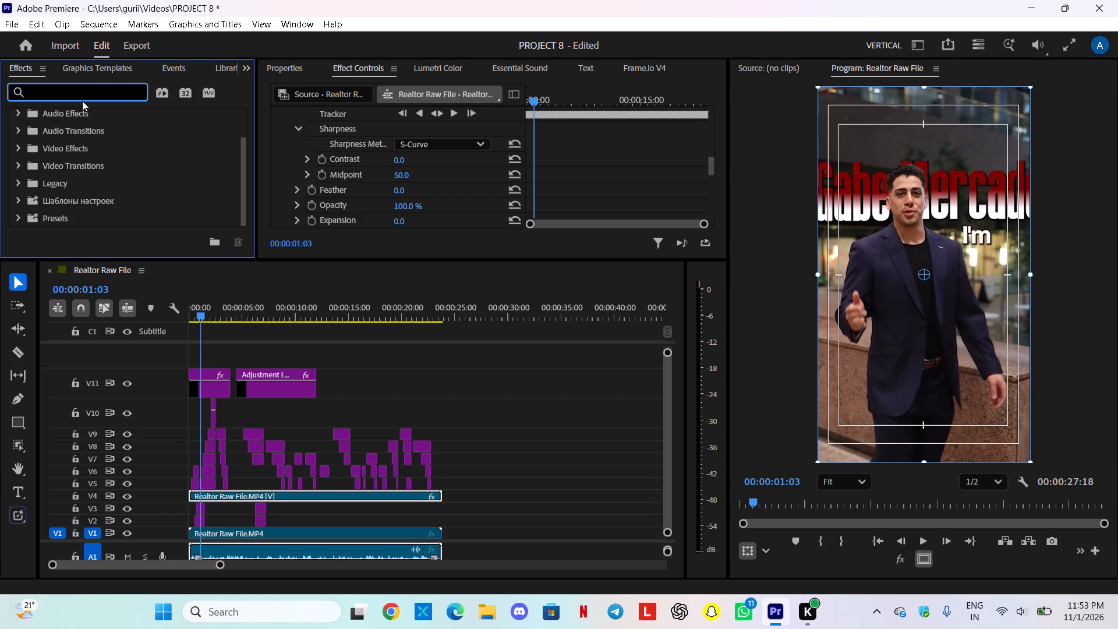
pyautogui.press('b')
pyautogui.press('r')
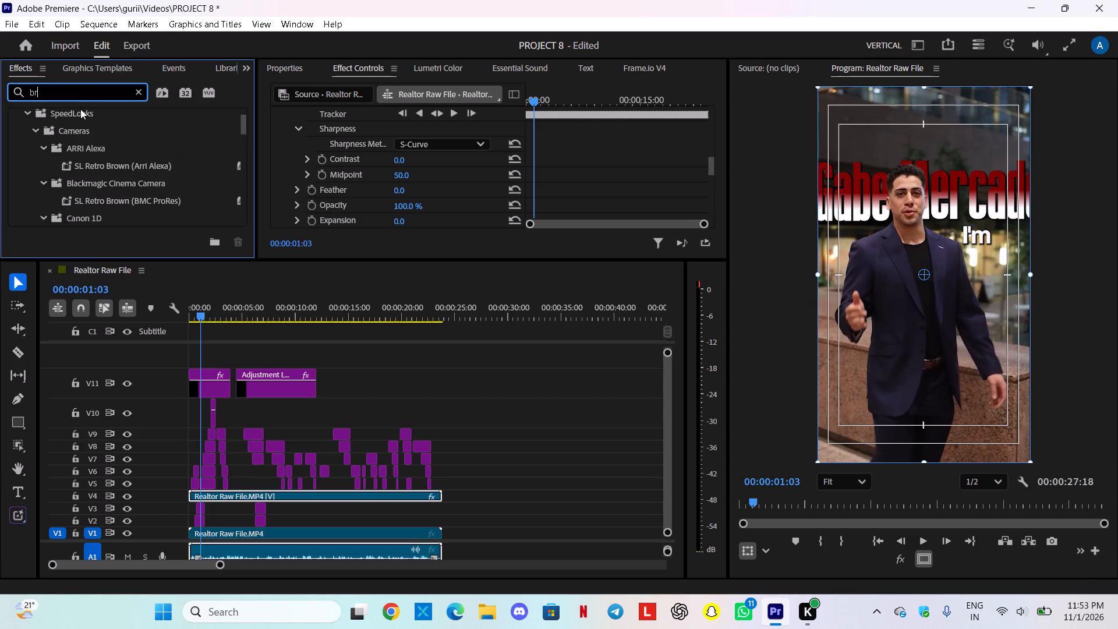
pyautogui.press('i')
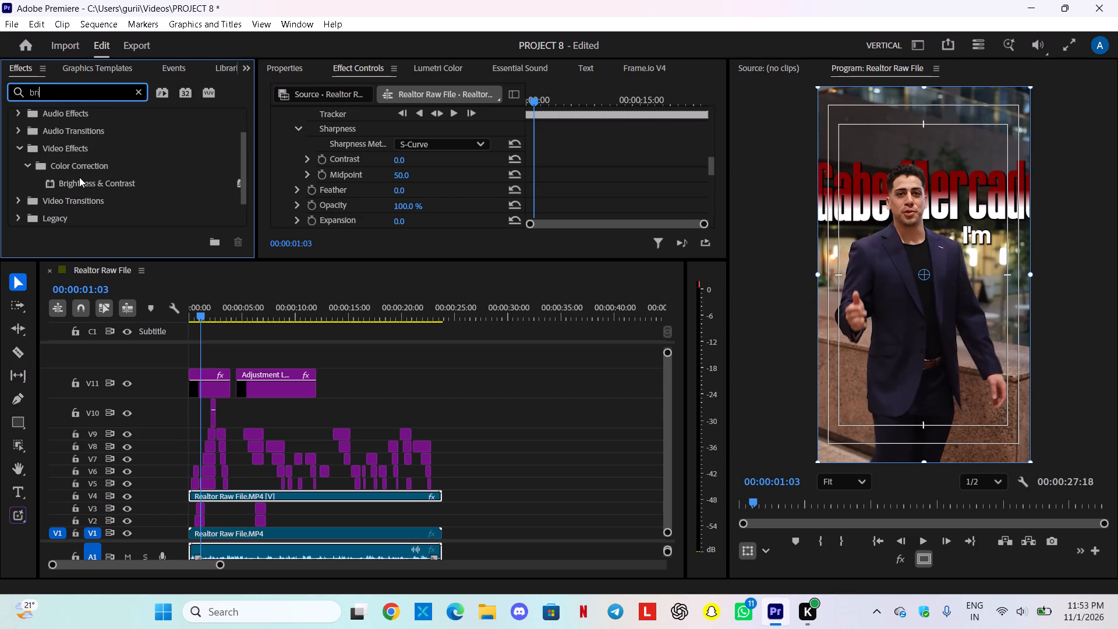
pyautogui.moveTo(79, 179); pyautogui.dragTo(220, 495)
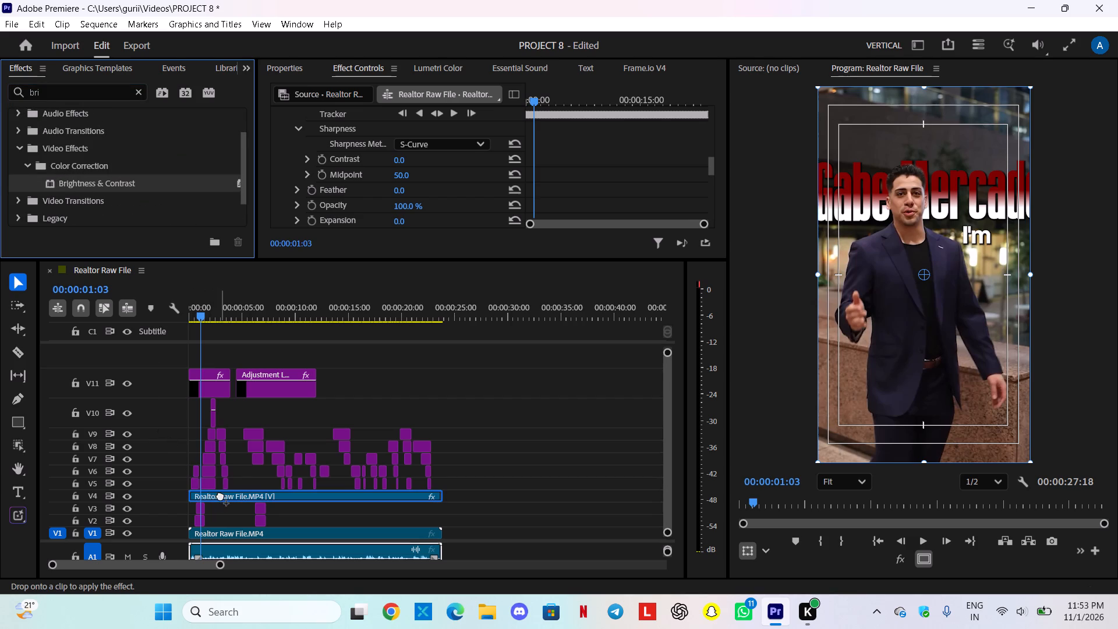
pyautogui.moveTo(220, 495); pyautogui.dragTo(221, 495)
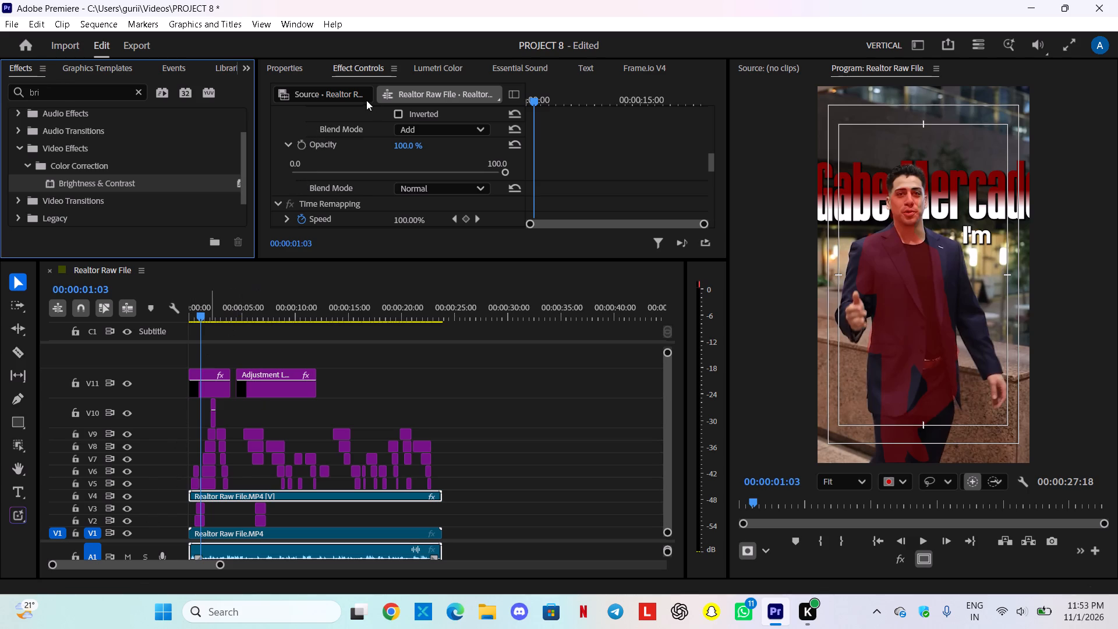
# With the playhead at the sequence start, set the V4 clip's Brightness & Contrast brightness to 100.
pyautogui.click(286, 143)
pyautogui.scroll(-3, 282, 190)
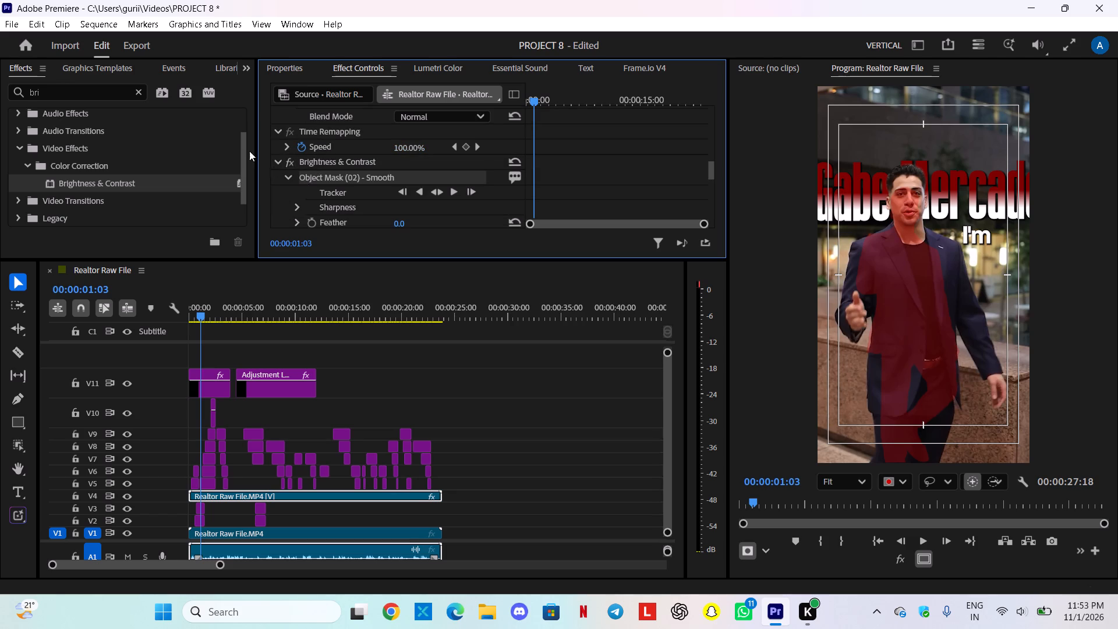
pyautogui.click(278, 163)
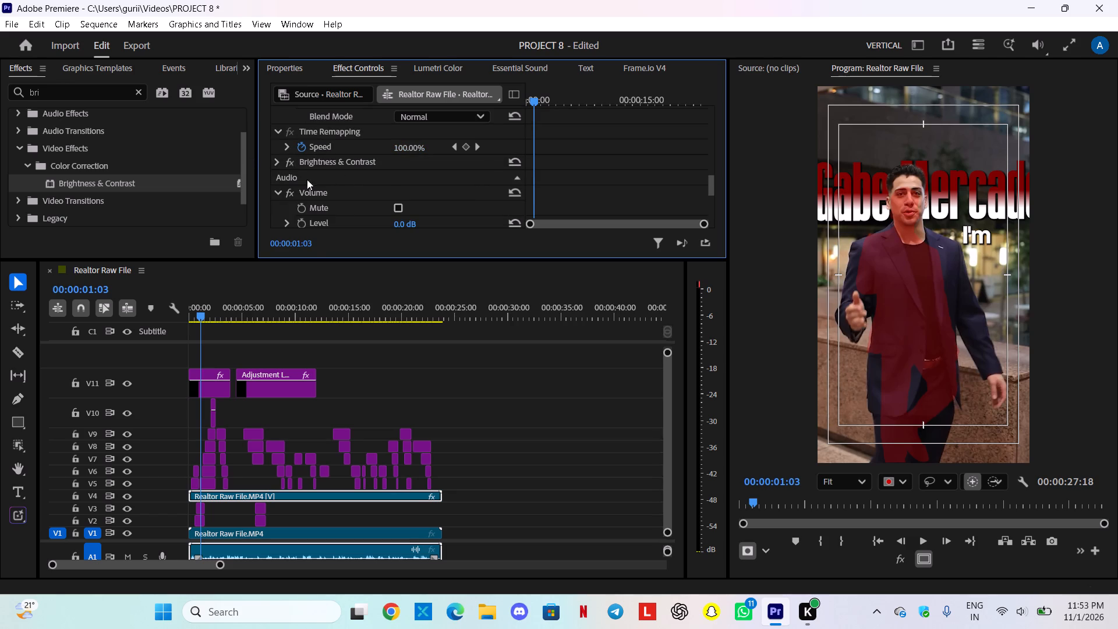
pyautogui.scroll(-7, 307, 176)
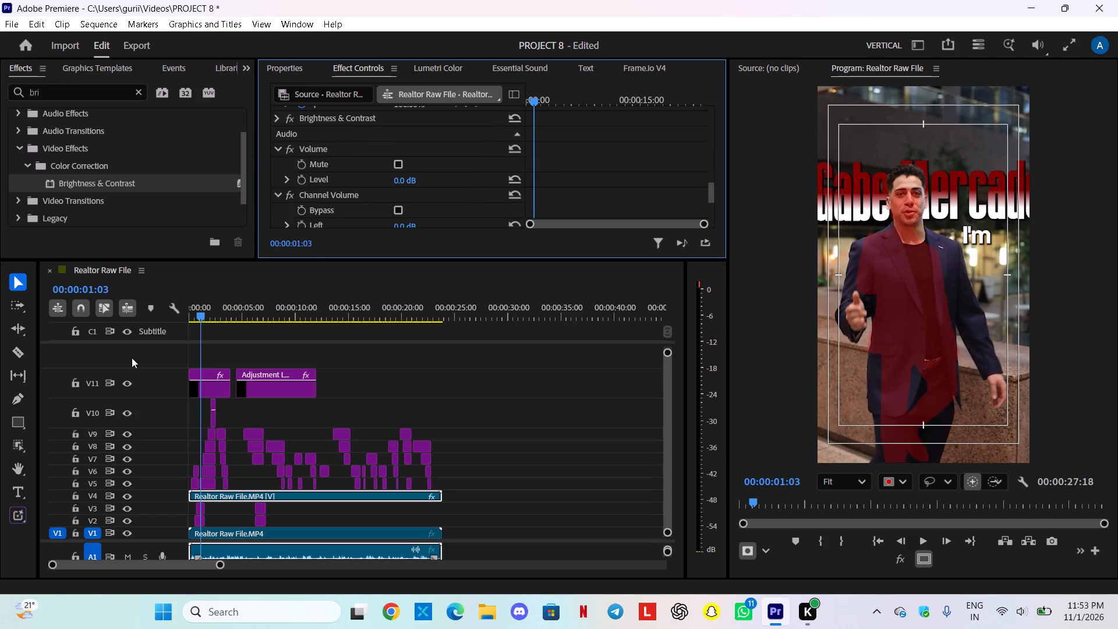
pyautogui.moveTo(201, 314); pyautogui.dragTo(147, 334)
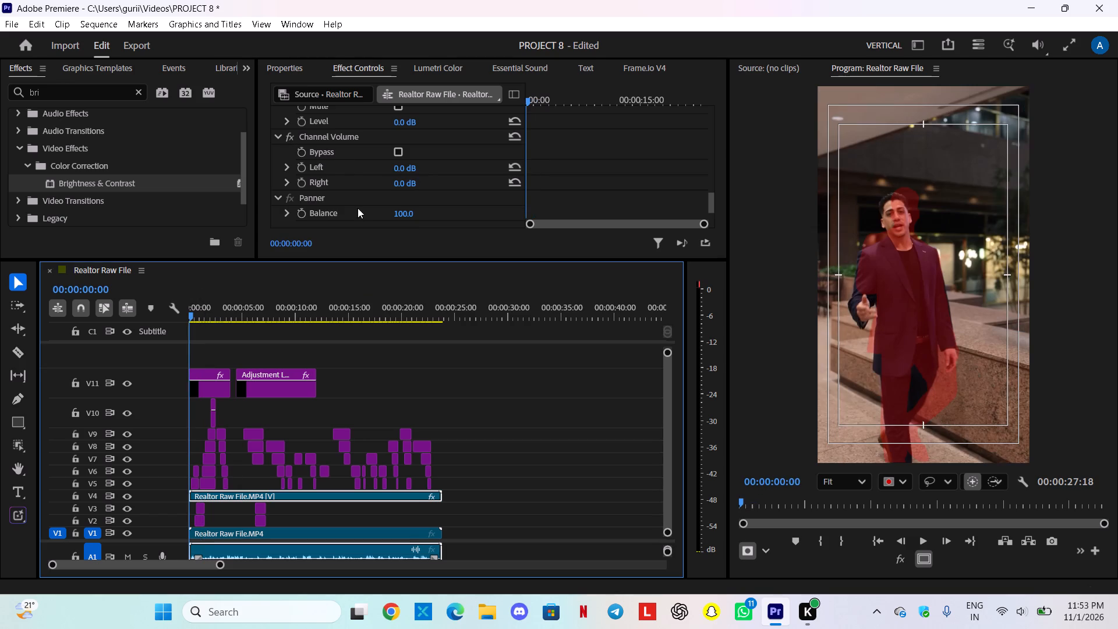
pyautogui.scroll(-7, 339, 154)
pyautogui.scroll(11, 331, 154)
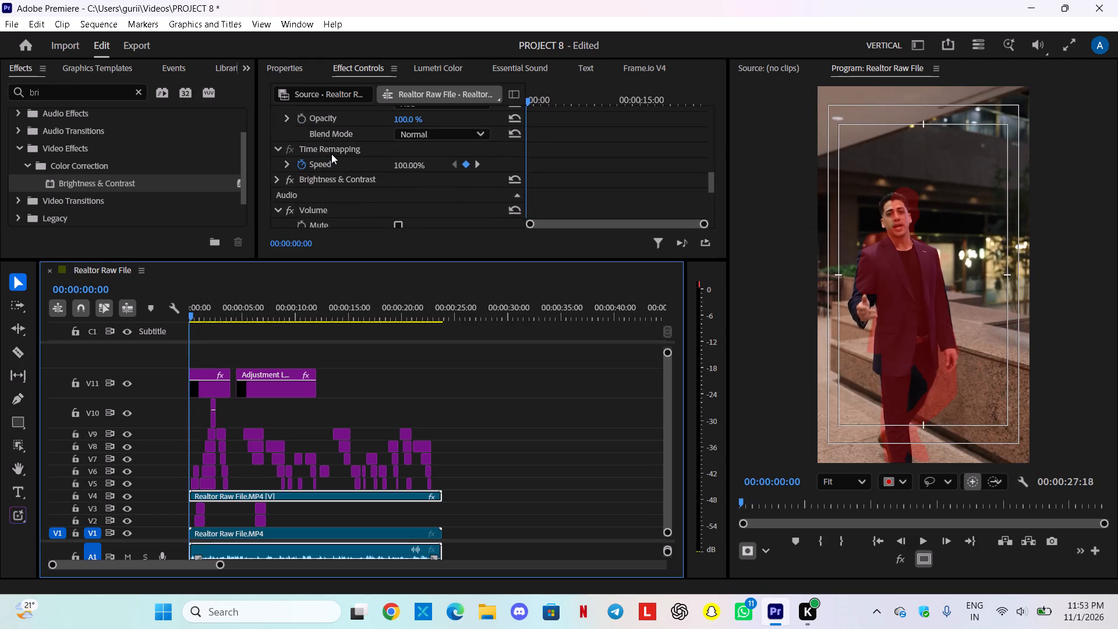
pyautogui.scroll(2, 331, 154)
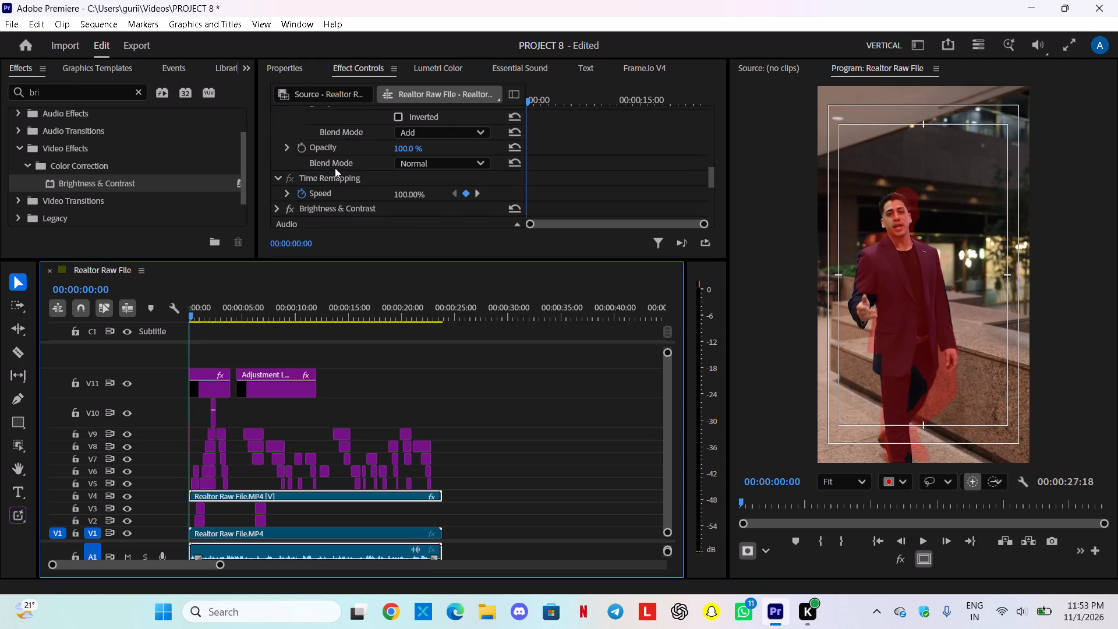
pyautogui.click(274, 206)
pyautogui.scroll(-8, 390, 154)
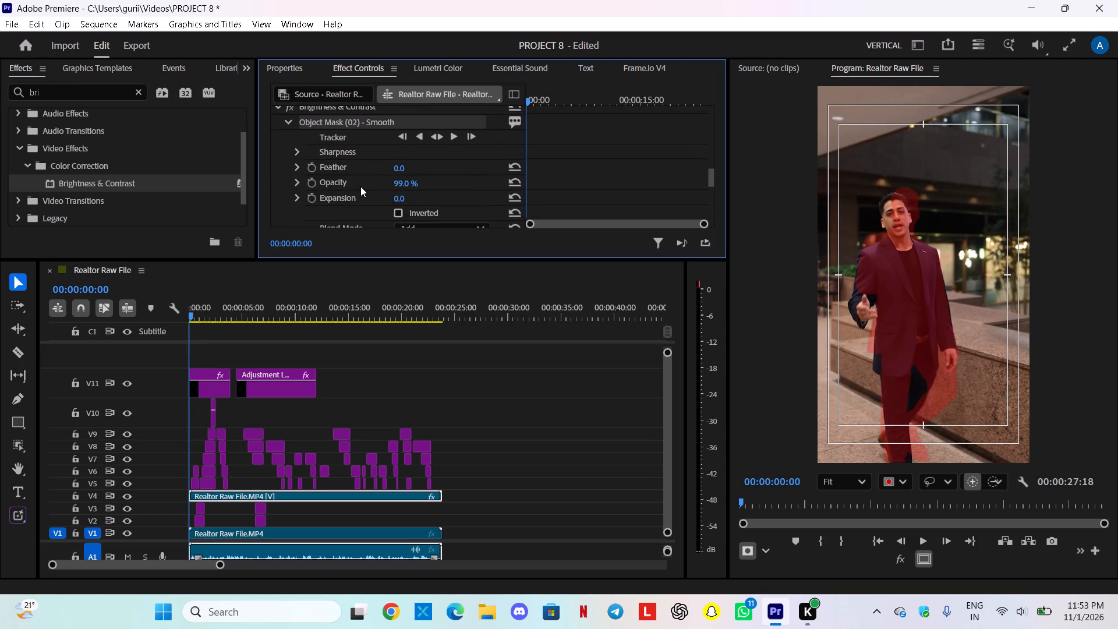
pyautogui.scroll(-4, 360, 186)
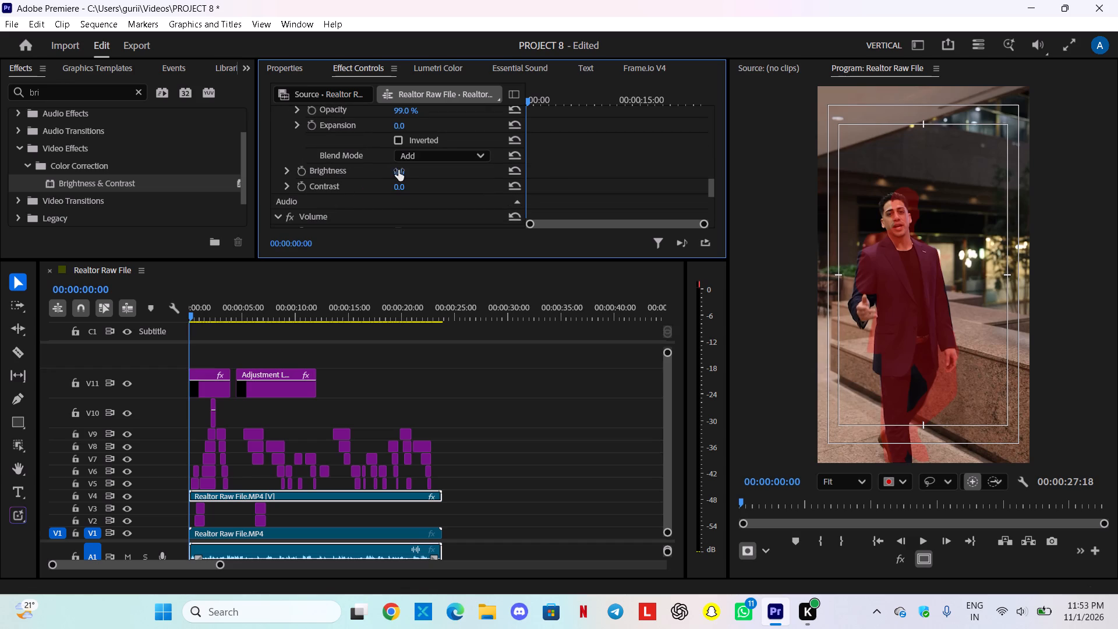
pyautogui.moveTo(397, 170); pyautogui.dragTo(505, 162)
pyautogui.moveTo(505, 162); pyautogui.dragTo(509, 162)
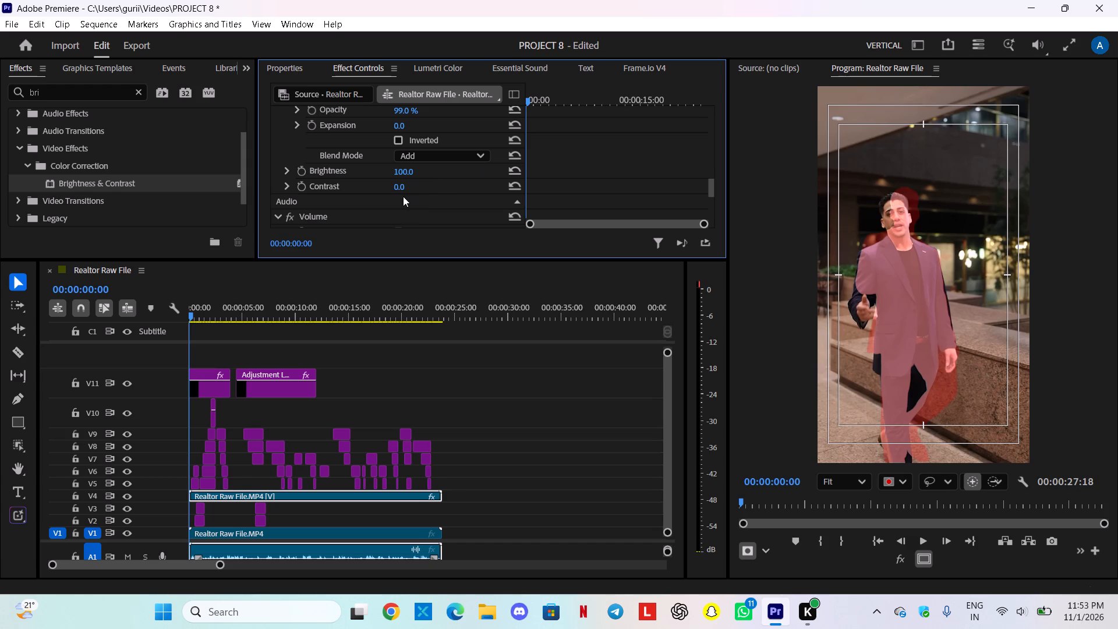
# Hide the V1 track, play the first second to check the brightened speaker layer alone, and undo the hiding.
pyautogui.click(129, 532)
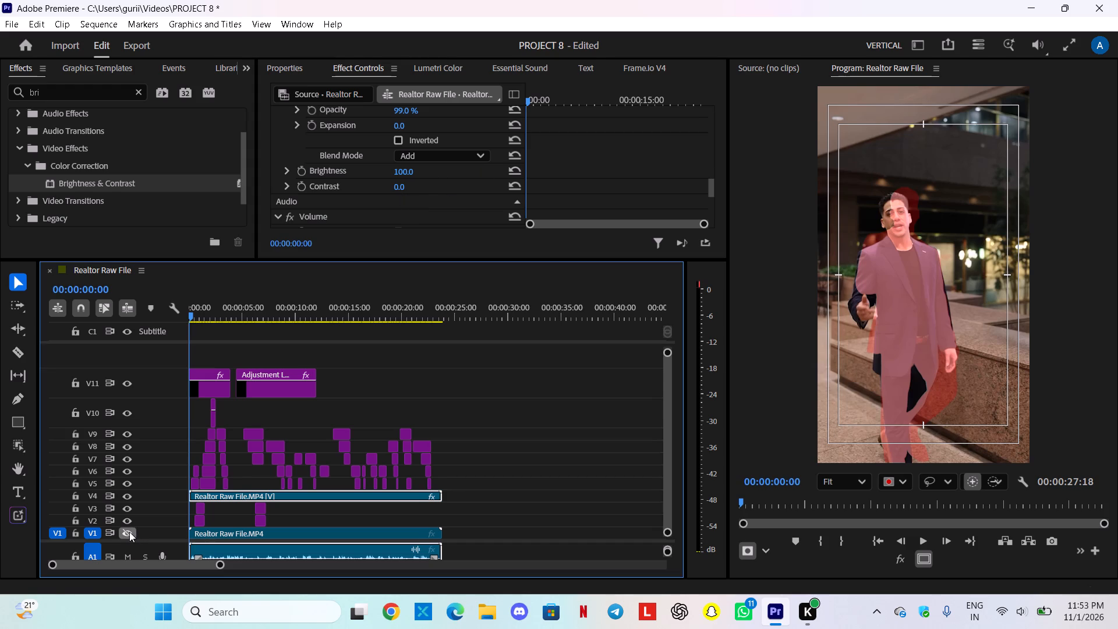
pyautogui.press('space')
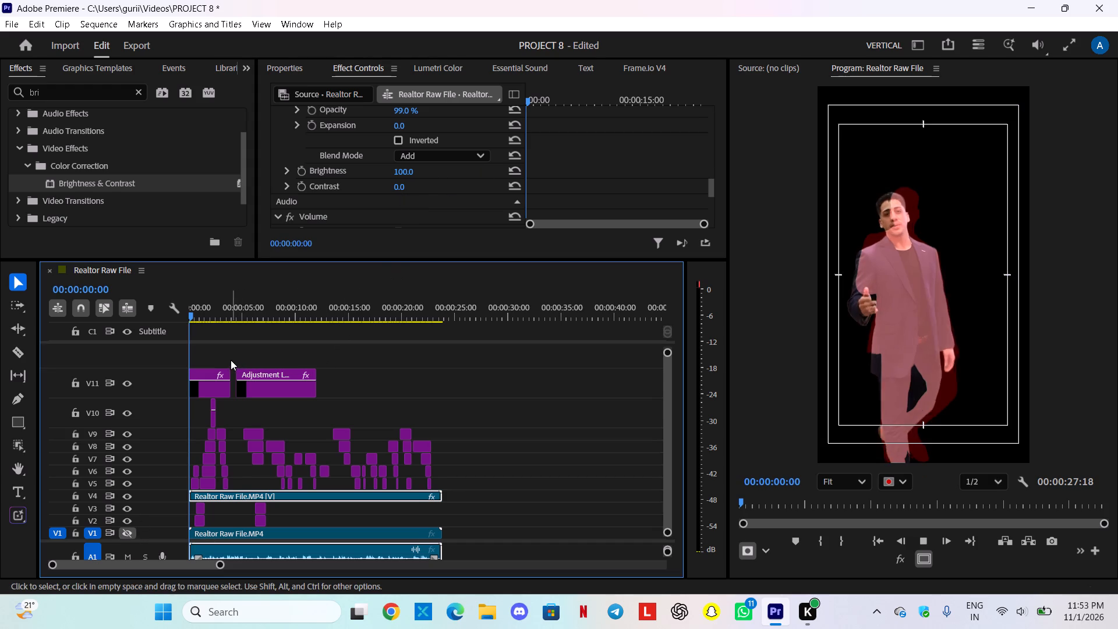
pyautogui.press('space')
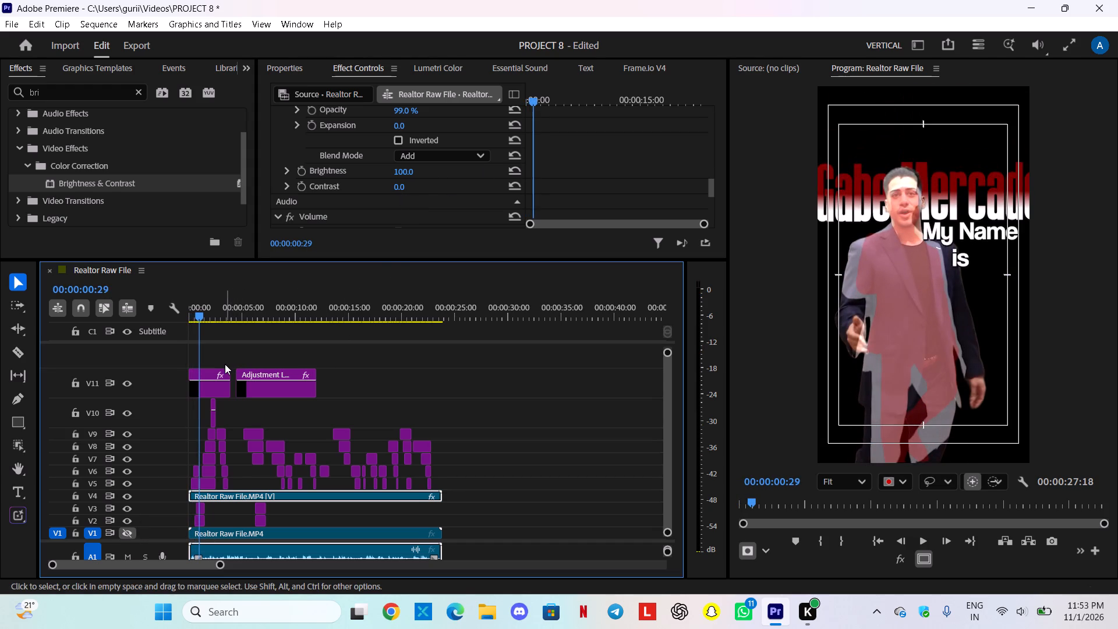
pyautogui.hotkey('ctrl', 'z')
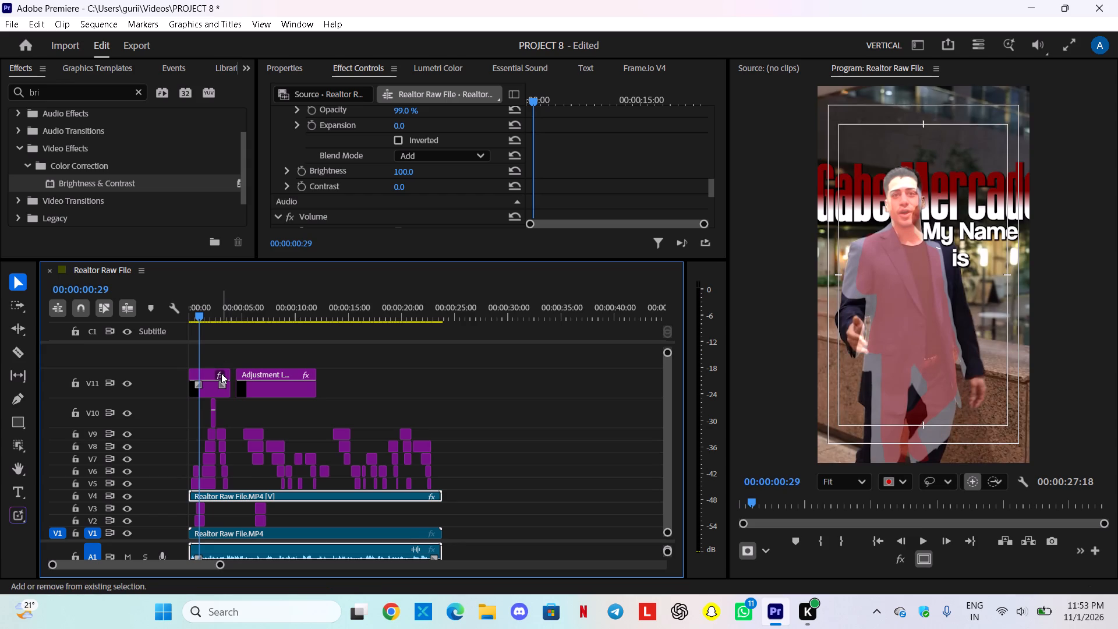
# Remove the Brightness & Contrast effect, along with its object mask, from the Realtor Raw File clip on V4.
pyautogui.scroll(3, 338, 150)
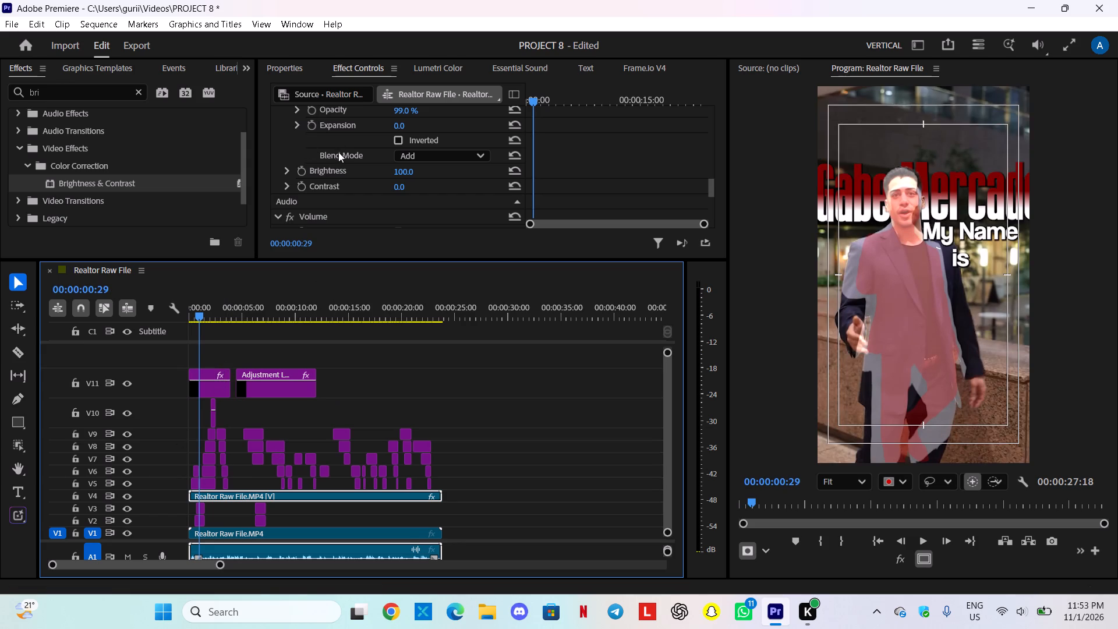
pyautogui.scroll(4, 324, 161)
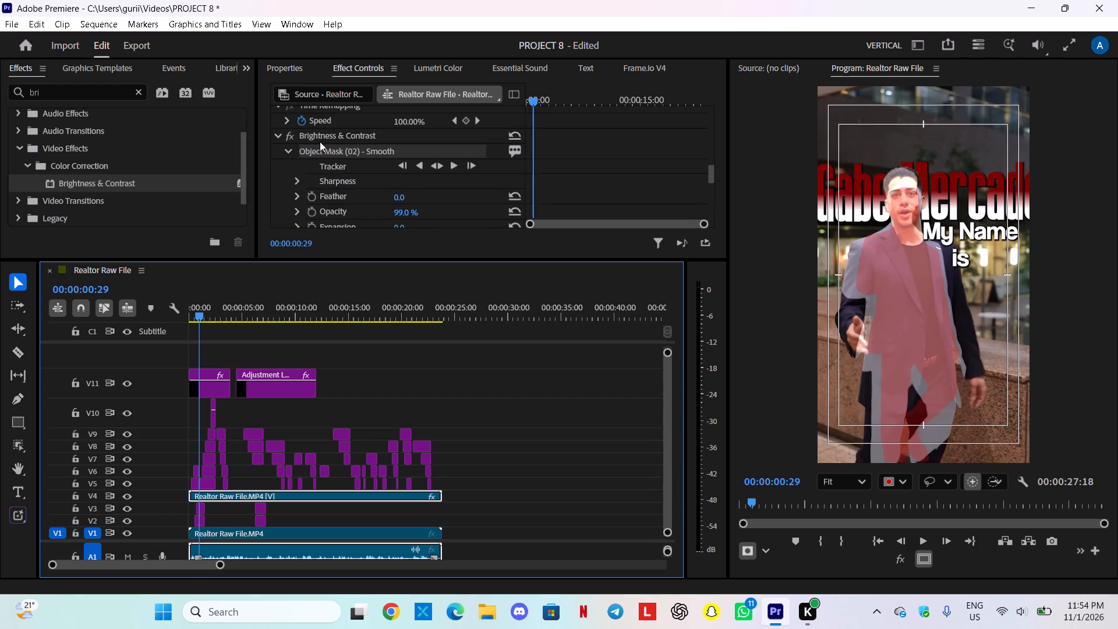
pyautogui.click(321, 138)
pyautogui.rightClick(323, 135)
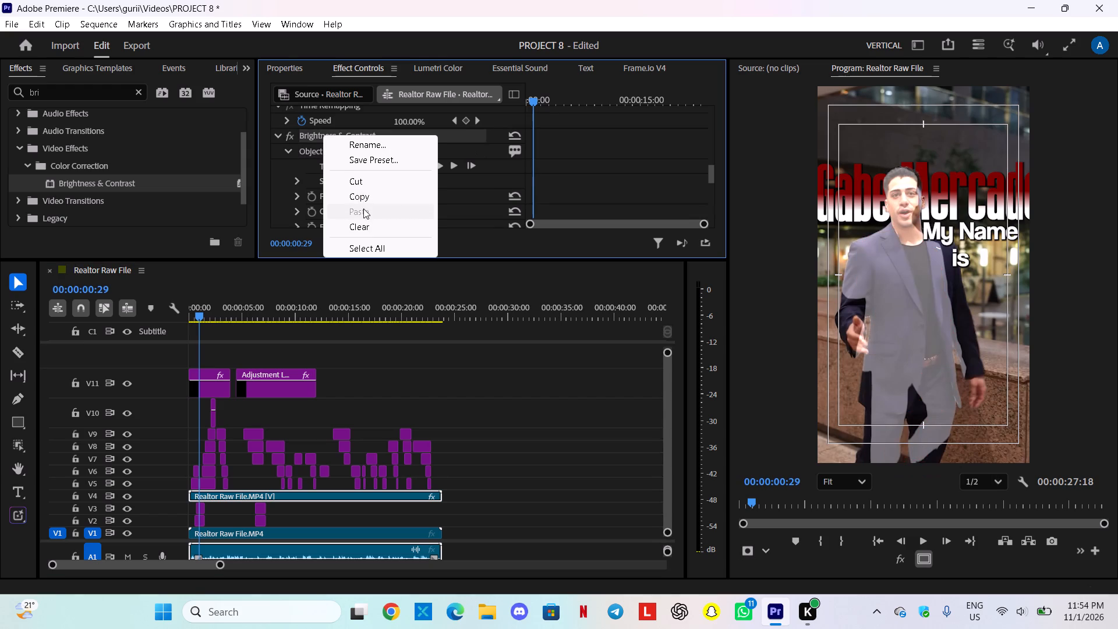
pyautogui.click(367, 229)
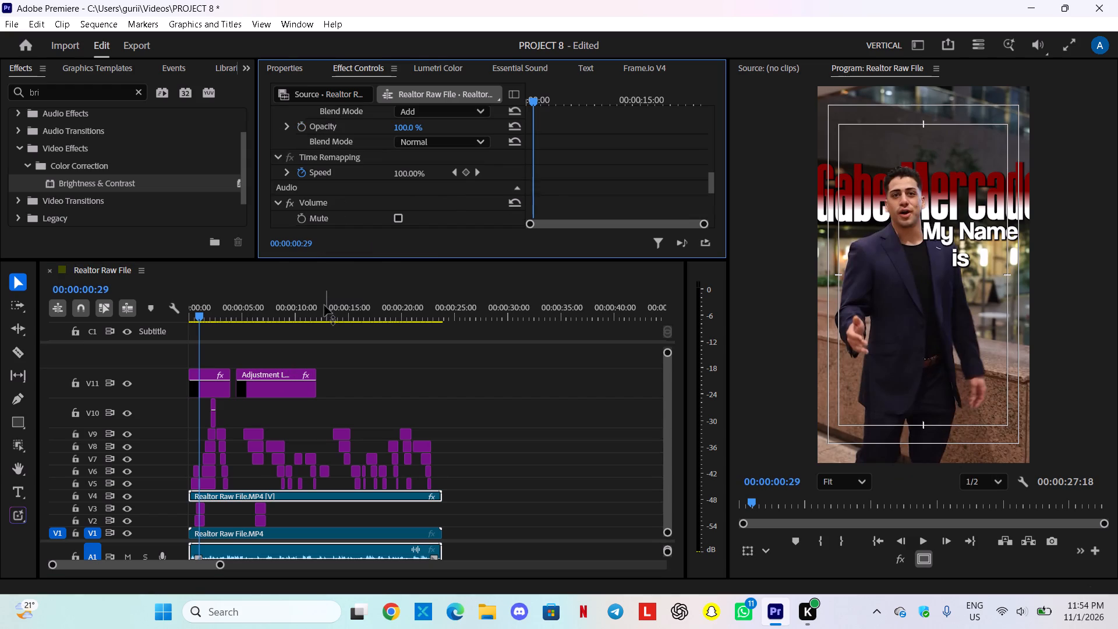
# Return the playhead to the sequence start and apply a fresh Brightness & Contrast effect to the V4 Realtor Raw File clip.
pyautogui.click(224, 531)
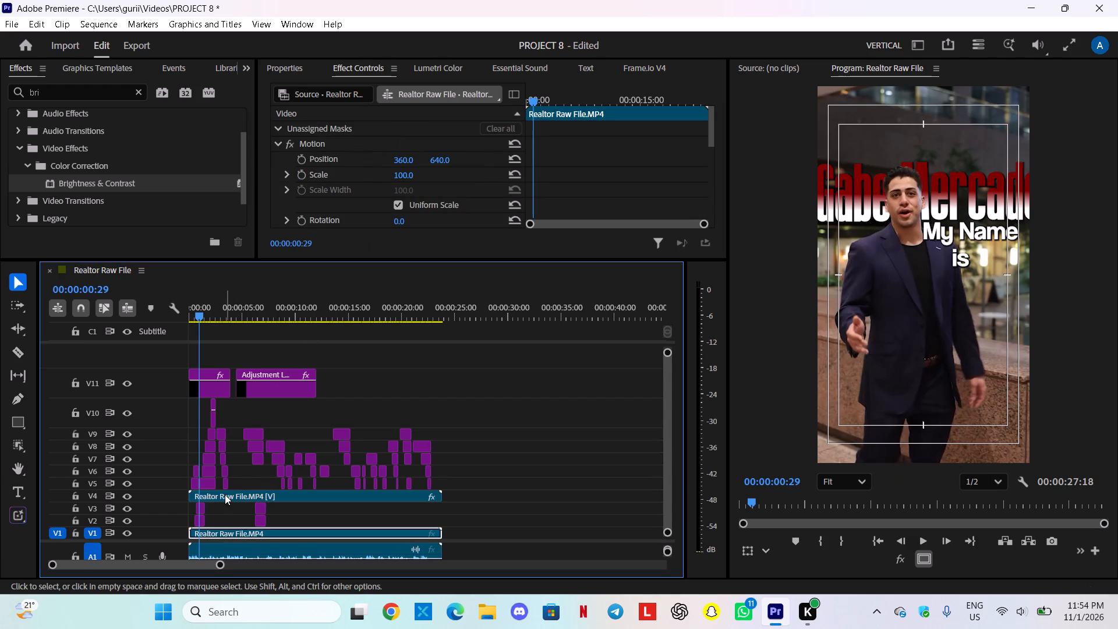
pyautogui.click(225, 494)
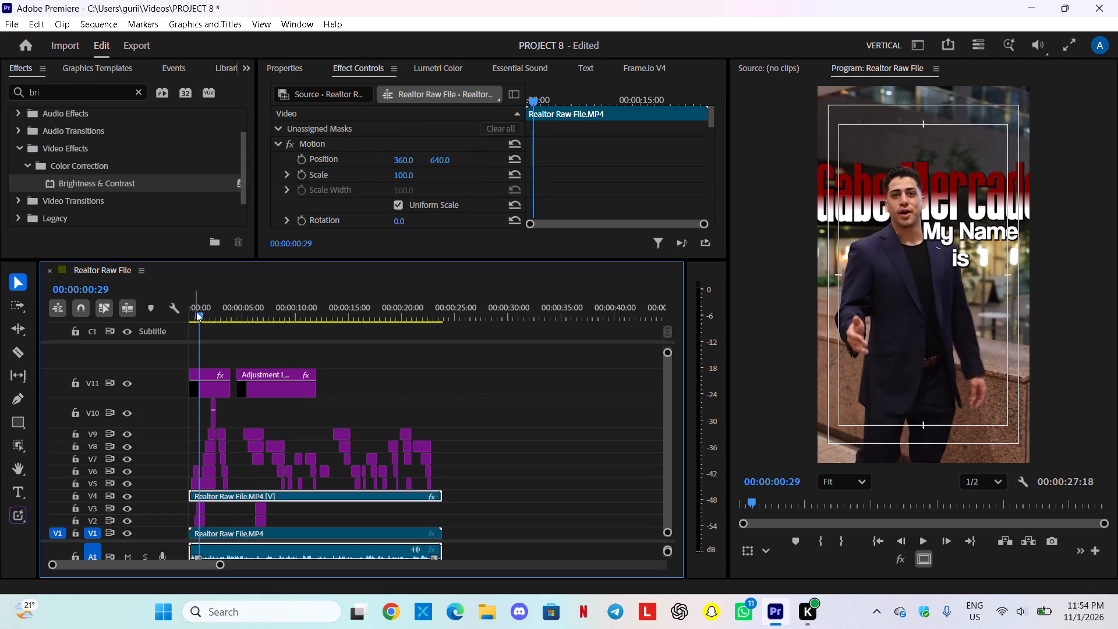
pyautogui.moveTo(198, 312); pyautogui.dragTo(140, 338)
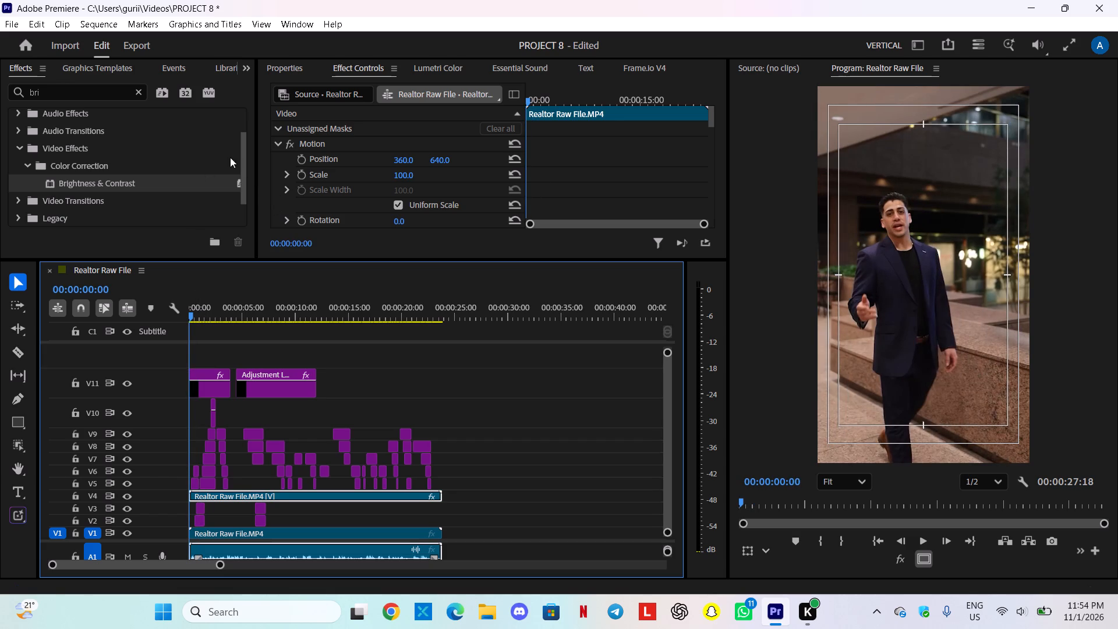
pyautogui.moveTo(170, 181); pyautogui.dragTo(237, 500)
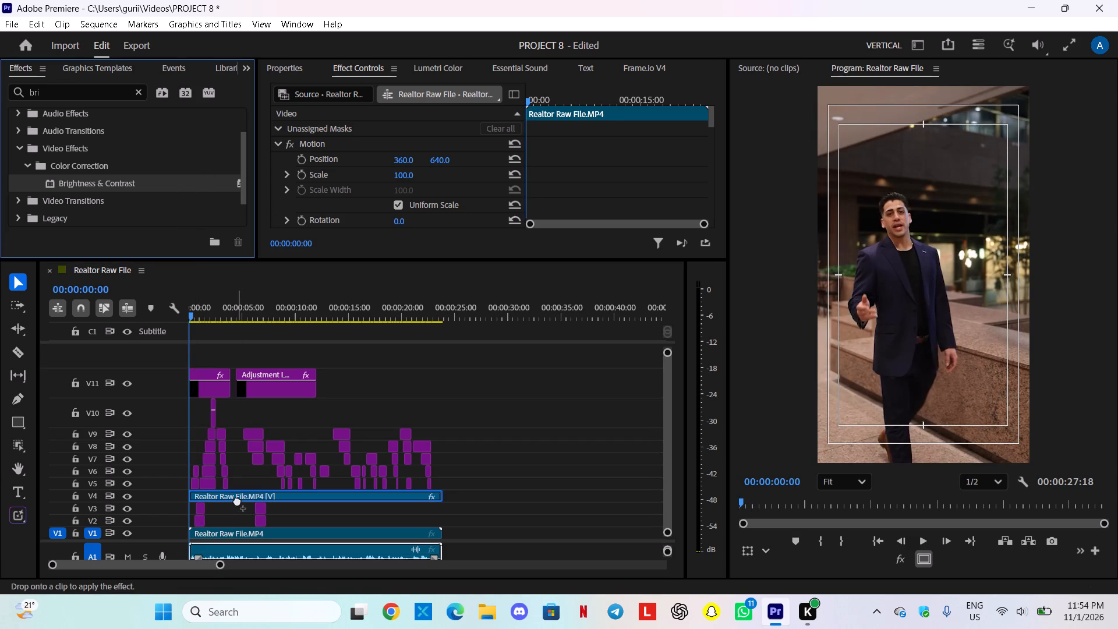
pyautogui.moveTo(237, 500); pyautogui.dragTo(237, 500)
# Set the V4 clip's new Brightness & Contrast effect to brightness 100 and contrast -100, turning the speaker into a white silhouette.
pyautogui.scroll(-6, 324, 176)
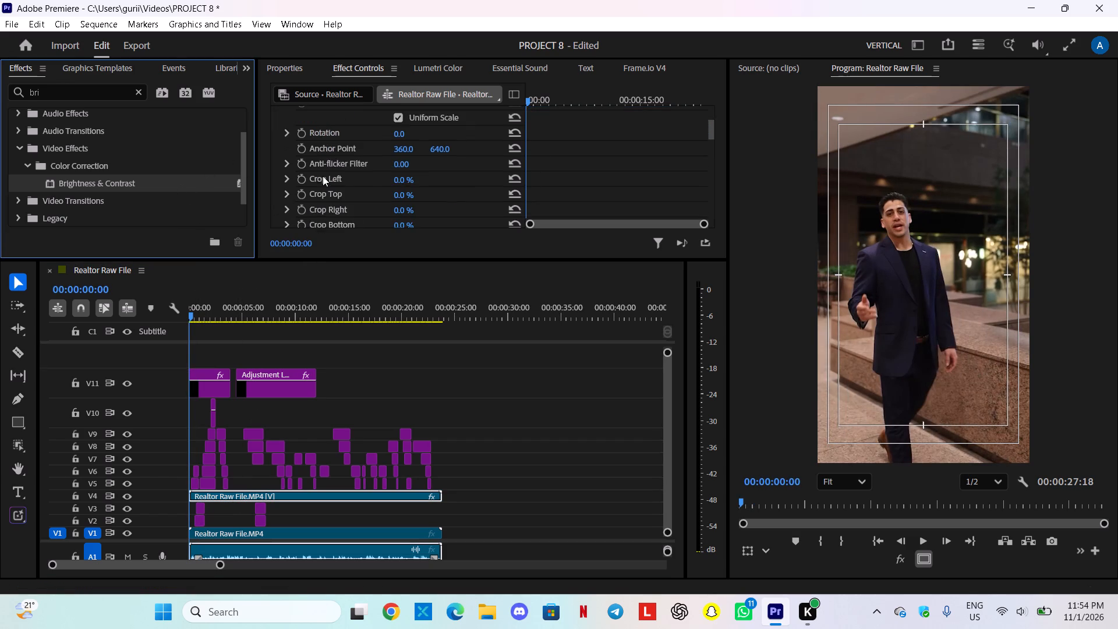
pyautogui.scroll(-5, 323, 176)
pyautogui.click(323, 176)
pyautogui.scroll(-12, 323, 176)
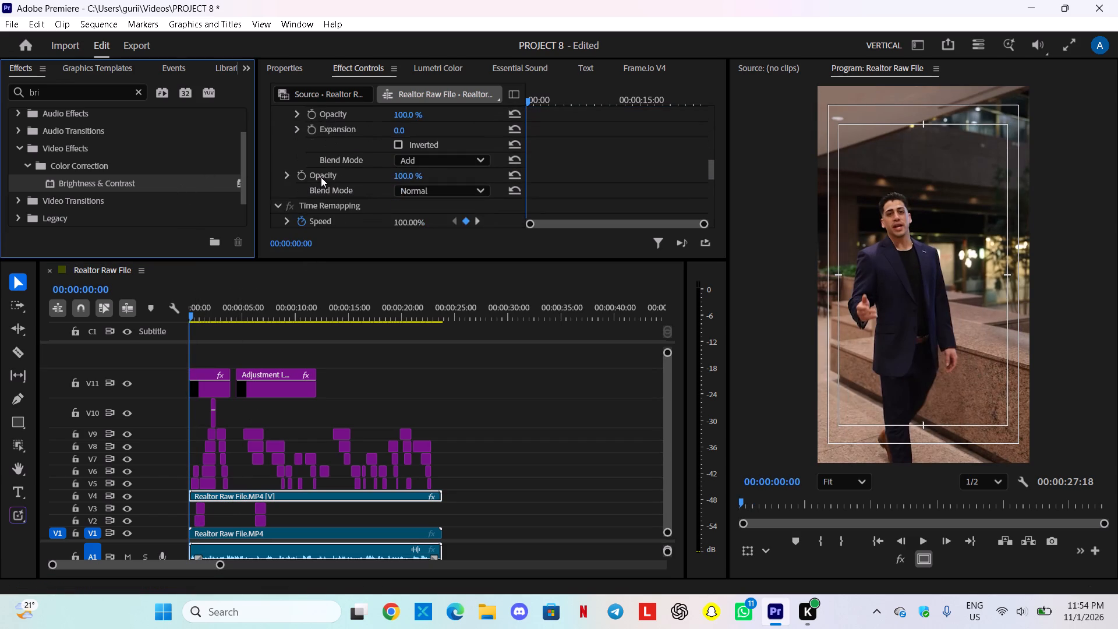
pyautogui.scroll(-5, 321, 177)
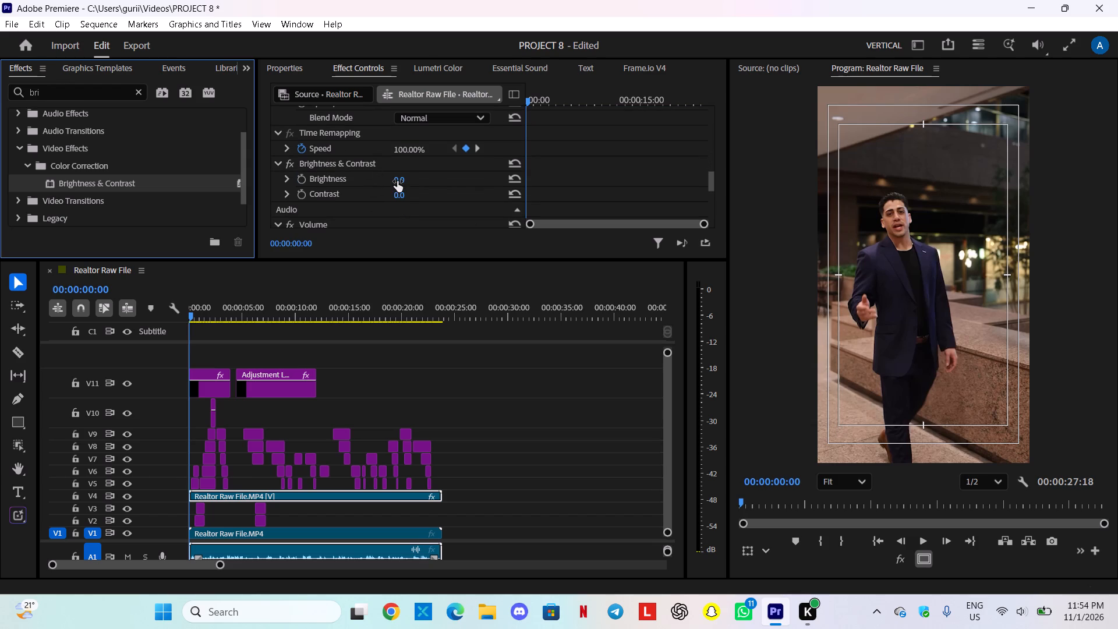
pyautogui.moveTo(397, 181); pyautogui.dragTo(521, 181)
pyautogui.moveTo(399, 195); pyautogui.dragTo(228, 249)
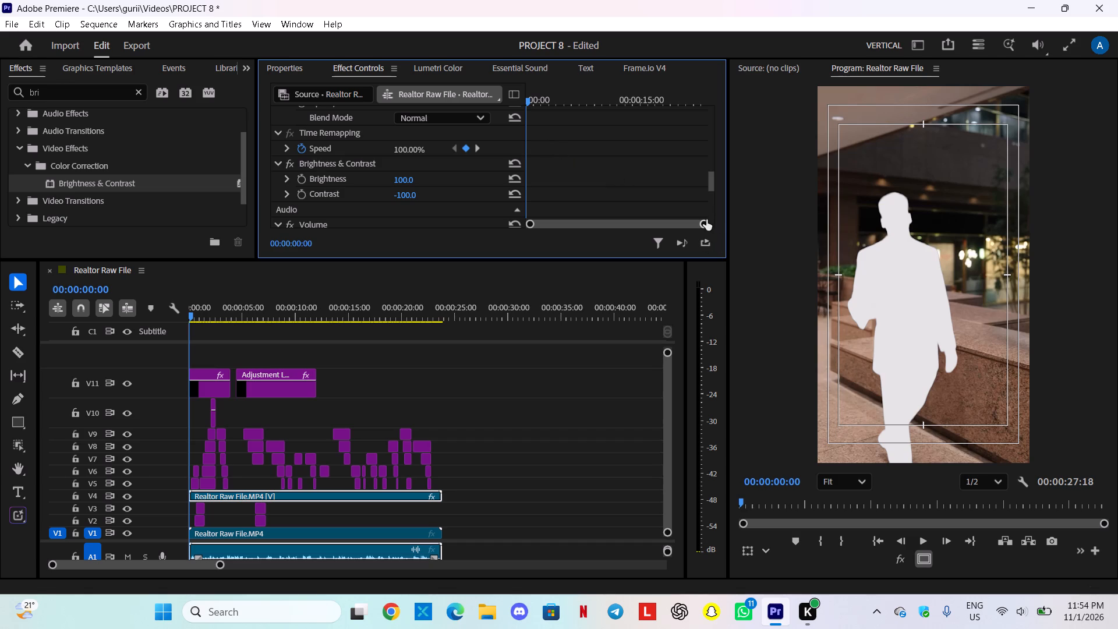
# Enlarge the effect settings area with its keyframe timeline zoomed to the opening frames, and advance the playhead to 00:00:00:05.
pyautogui.moveTo(705, 220); pyautogui.dragTo(507, 278)
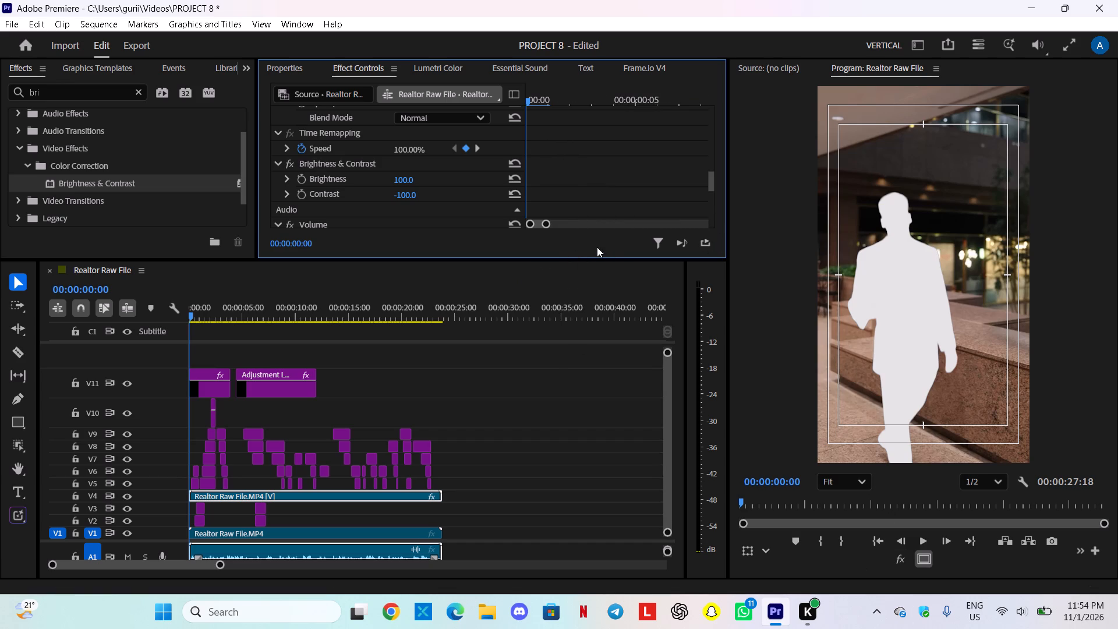
pyautogui.moveTo(587, 258); pyautogui.dragTo(586, 327)
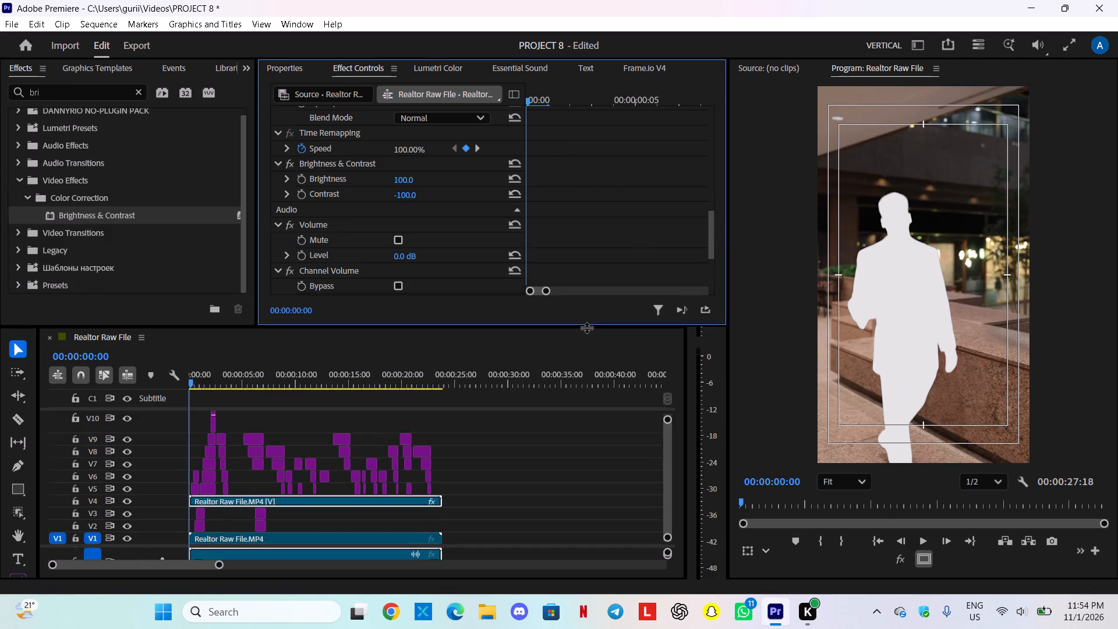
pyautogui.moveTo(586, 327); pyautogui.dragTo(585, 337)
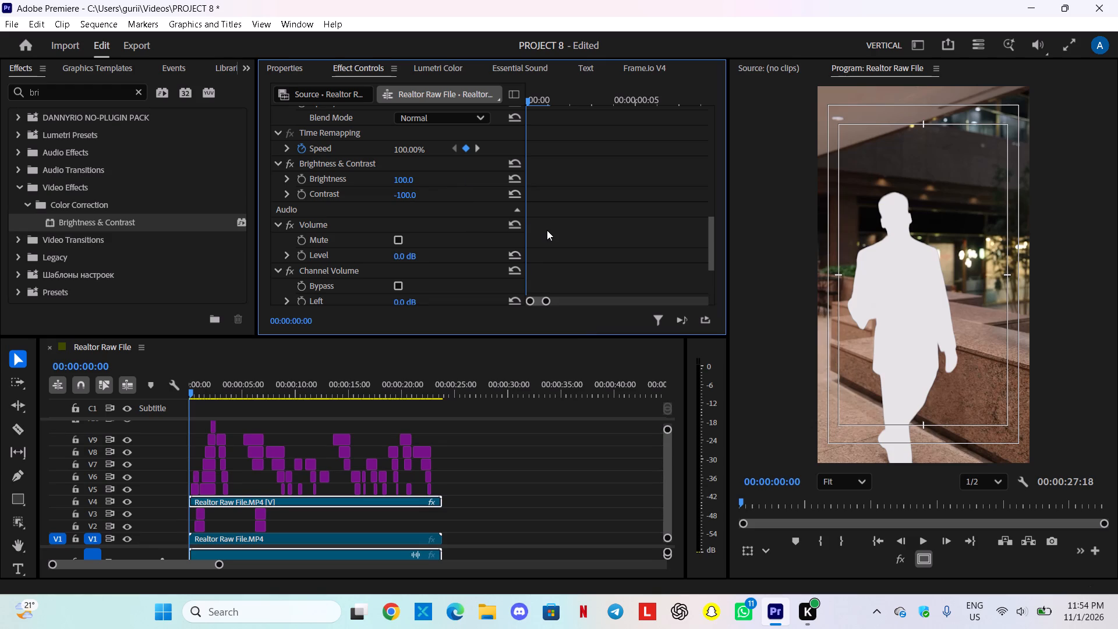
pyautogui.hotkey('alt', 'Right')
pyautogui.hotkey('alt', 'Right')
pyautogui.hotkey('alt', 'Right')
pyautogui.hotkey('shift', 'Right')
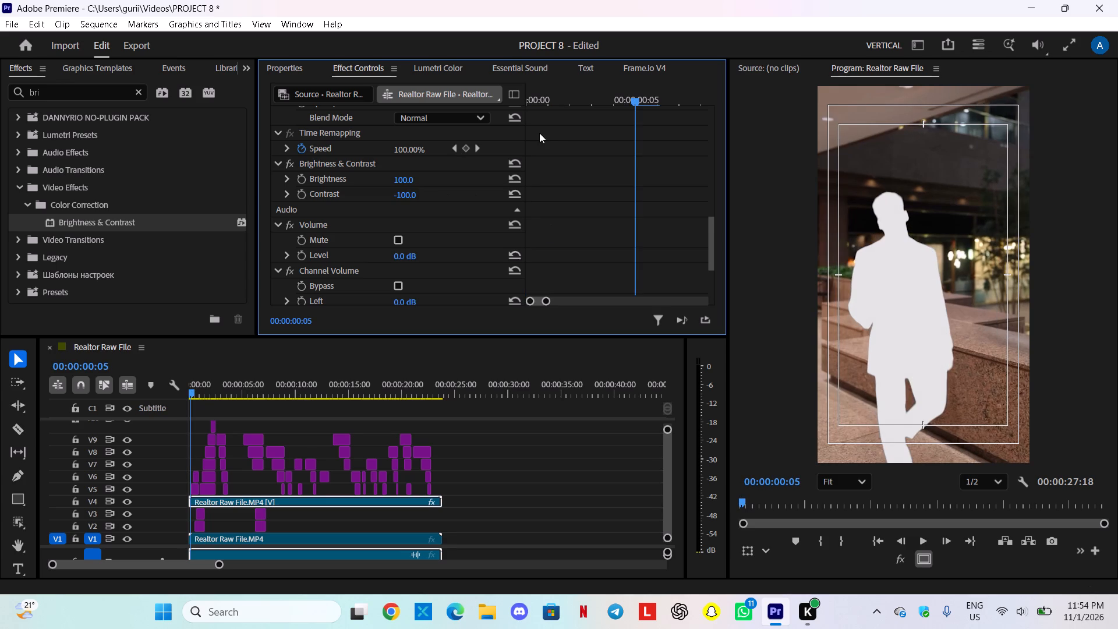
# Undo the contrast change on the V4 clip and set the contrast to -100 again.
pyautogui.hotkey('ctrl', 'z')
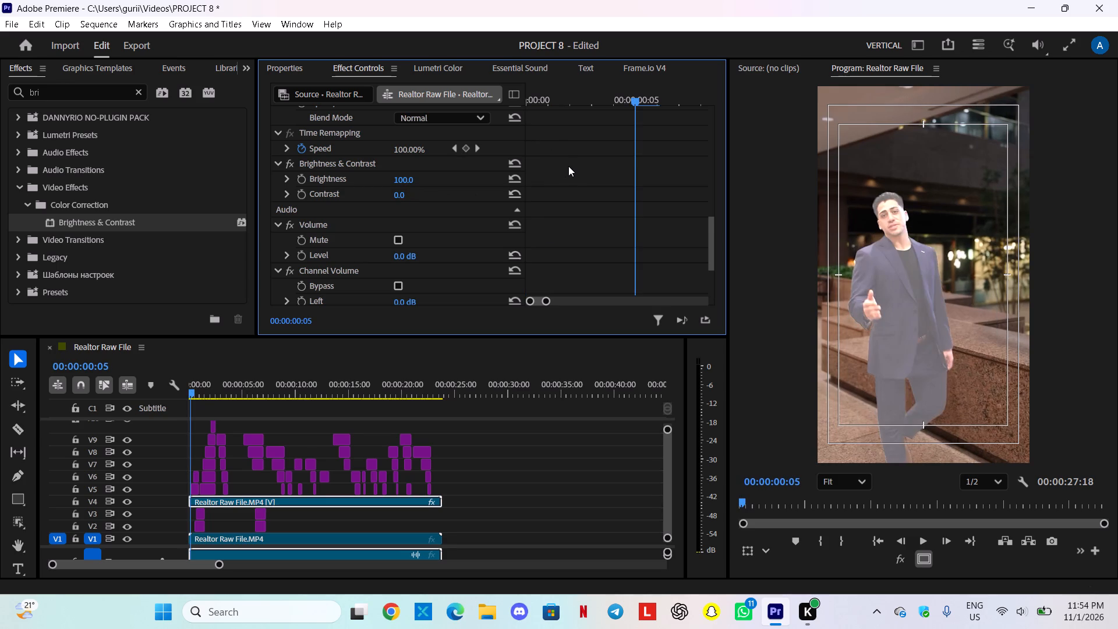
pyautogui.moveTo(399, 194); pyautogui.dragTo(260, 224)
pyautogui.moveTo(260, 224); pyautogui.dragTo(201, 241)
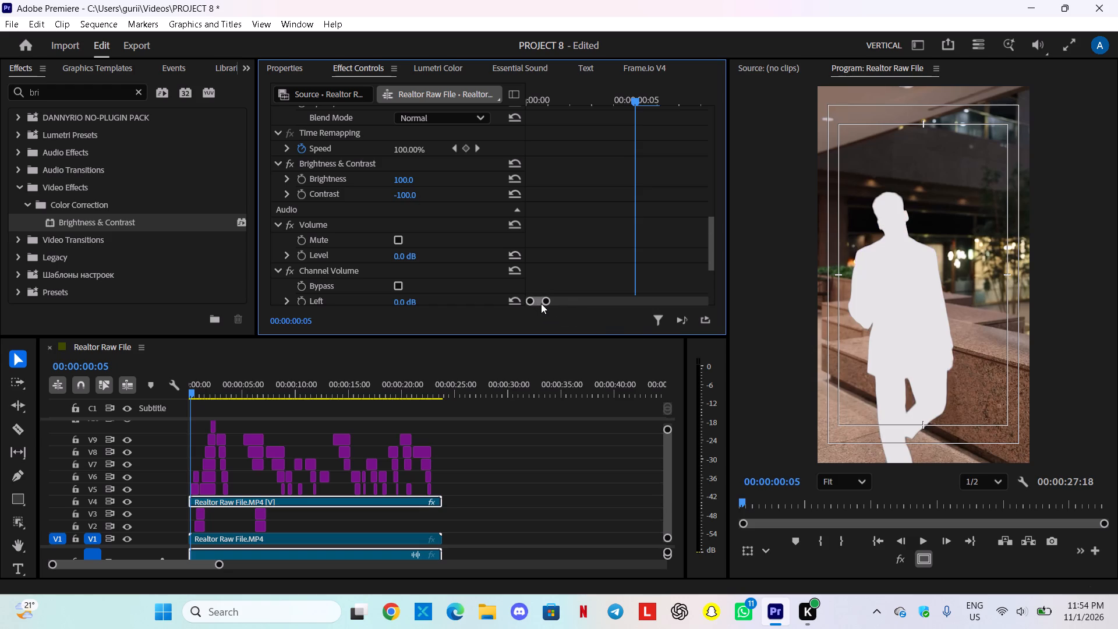
# At the sequence start, turn on keyframing for the V4 clip's brightness at 100 and contrast at -100.
pyautogui.moveTo(544, 303); pyautogui.dragTo(553, 303)
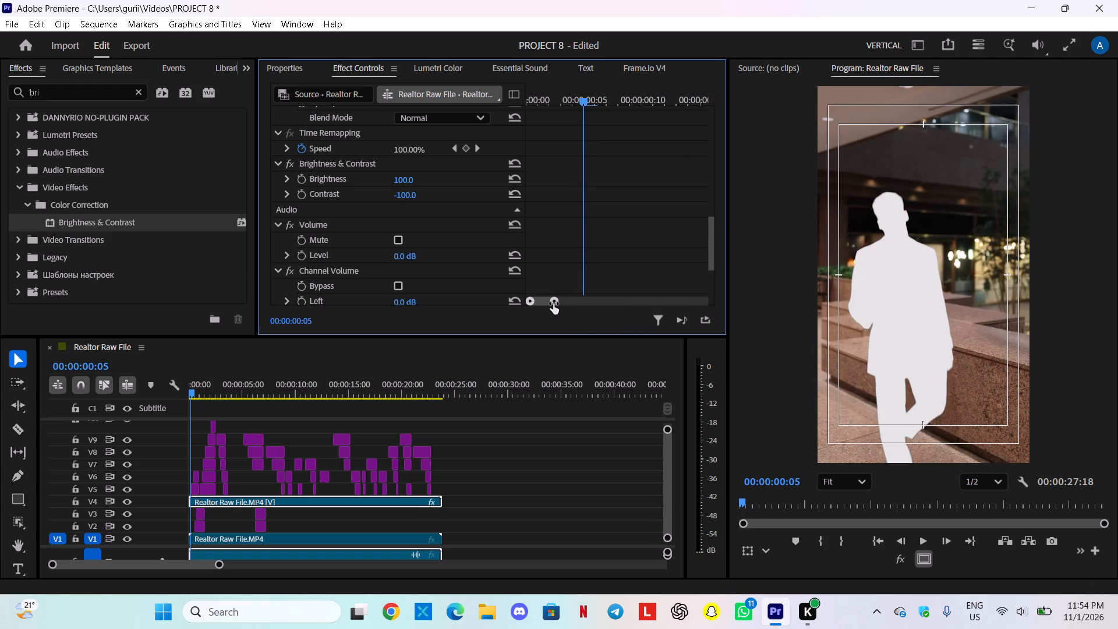
pyautogui.moveTo(553, 303); pyautogui.dragTo(556, 303)
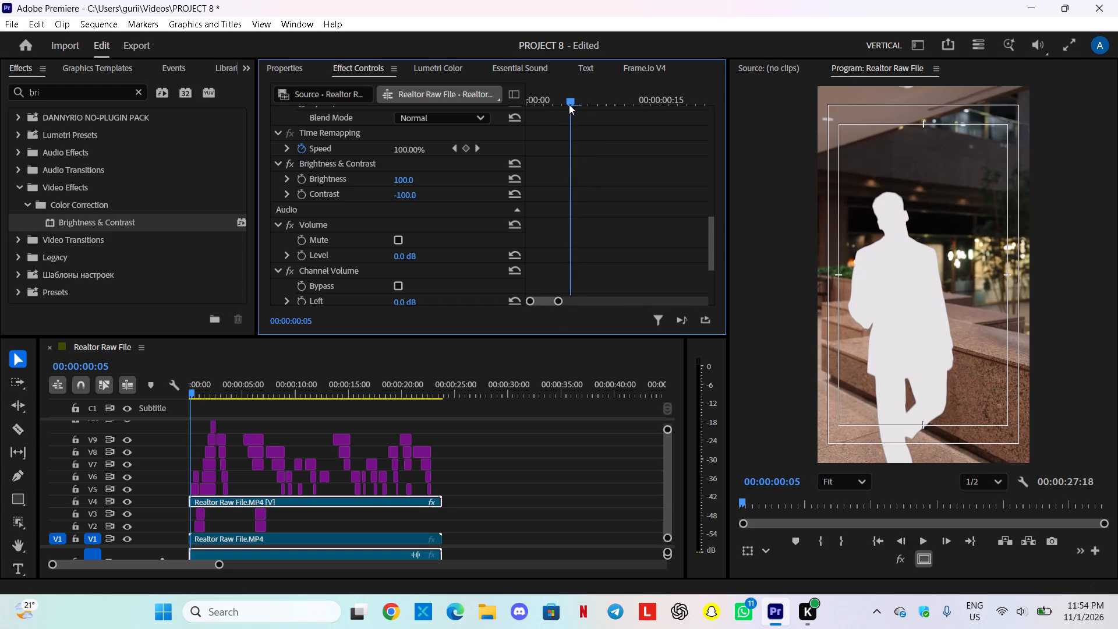
pyautogui.moveTo(569, 104); pyautogui.dragTo(518, 119)
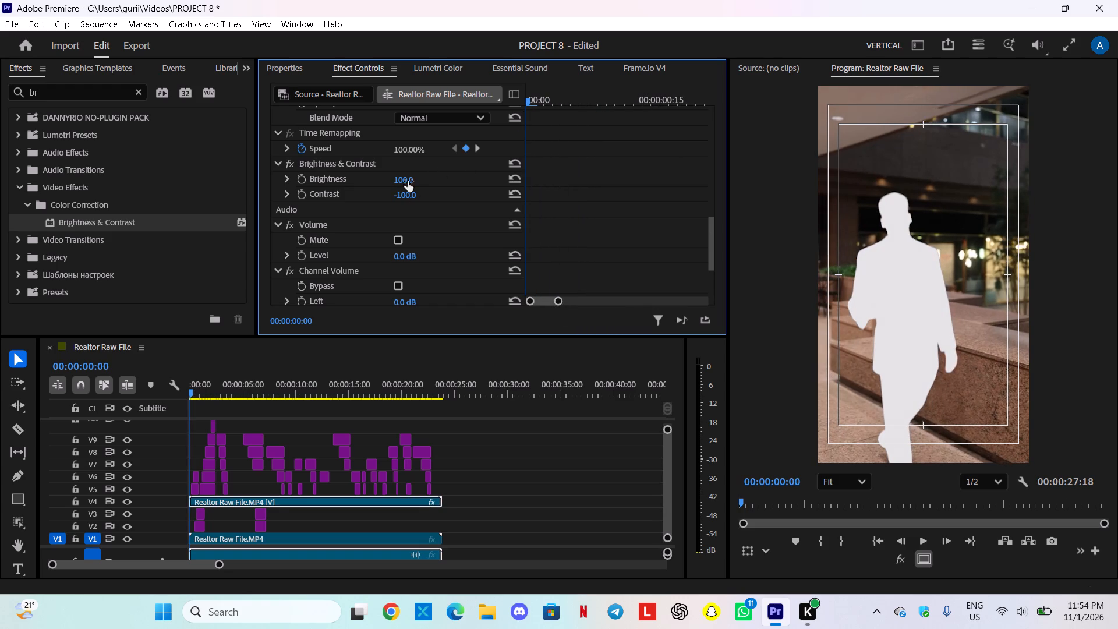
pyautogui.click(300, 179)
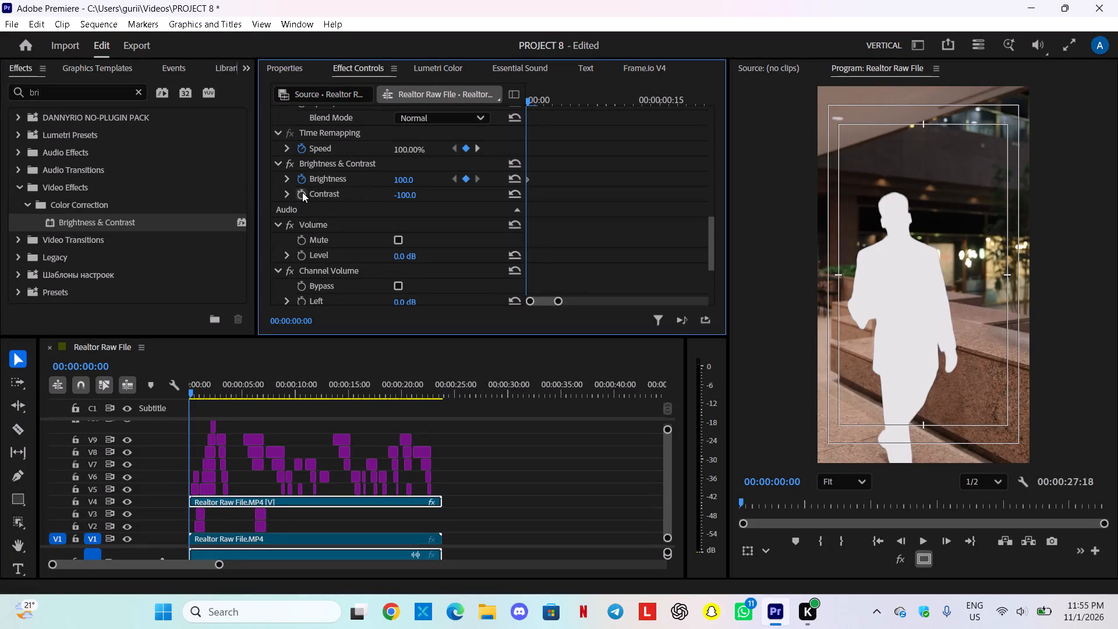
pyautogui.click(302, 192)
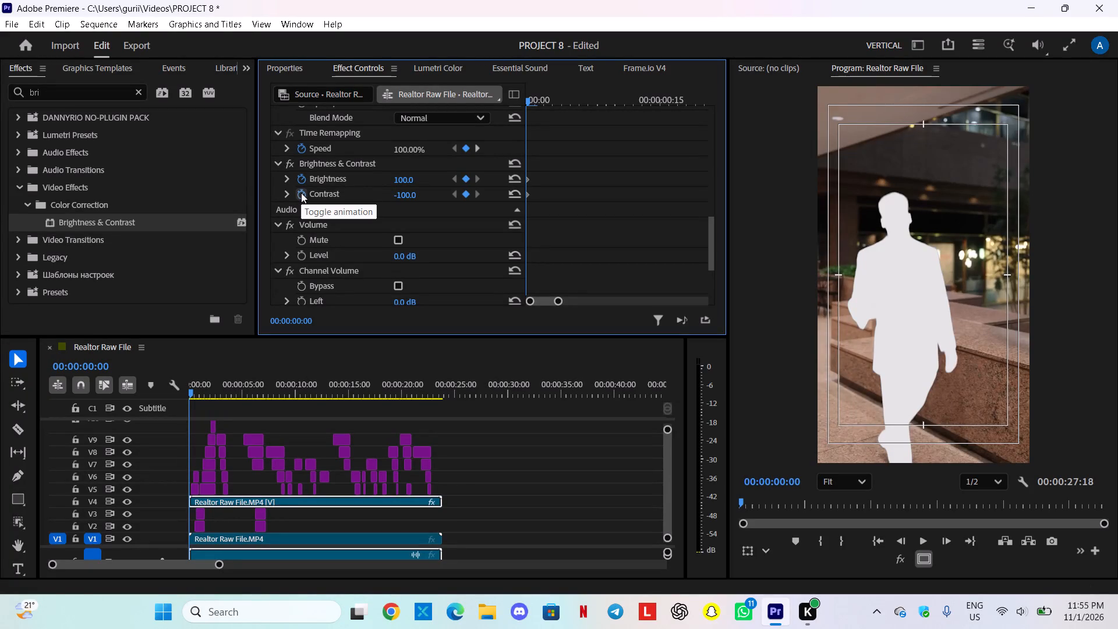
# At 00:00:00:15, reset the V4 clip's brightness and contrast to 0.0 so both get a second keyframe.
pyautogui.hotkey('shift', 'Right')
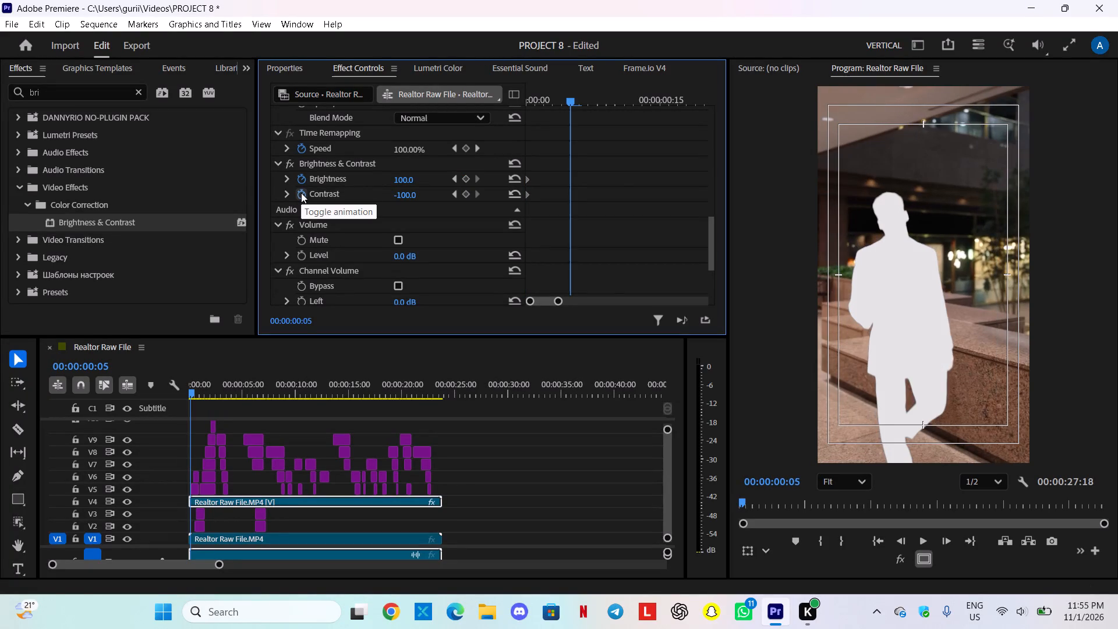
pyautogui.hotkey('shift', 'Right')
pyautogui.hotkey('shift', 'Right')
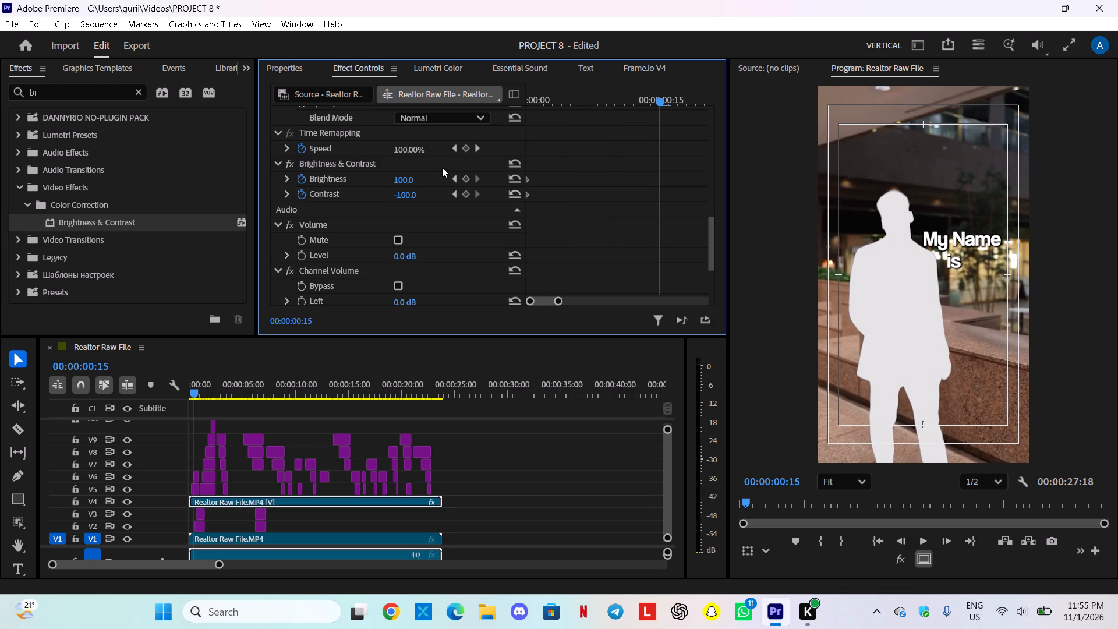
pyautogui.click(513, 178)
pyautogui.click(515, 194)
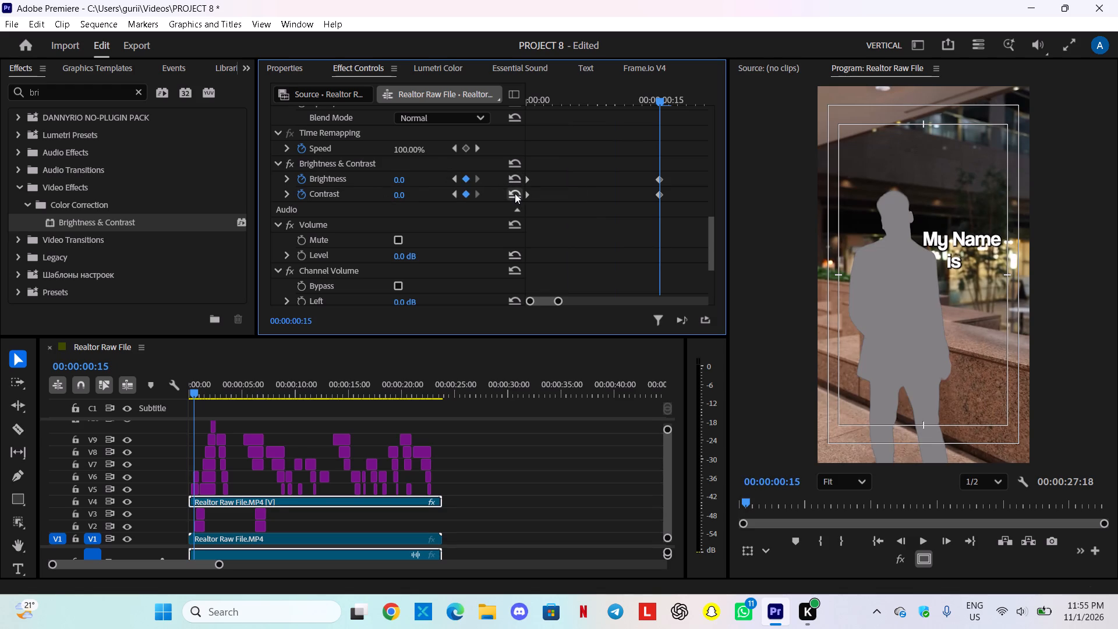
pyautogui.moveTo(560, 301); pyautogui.dragTo(574, 302)
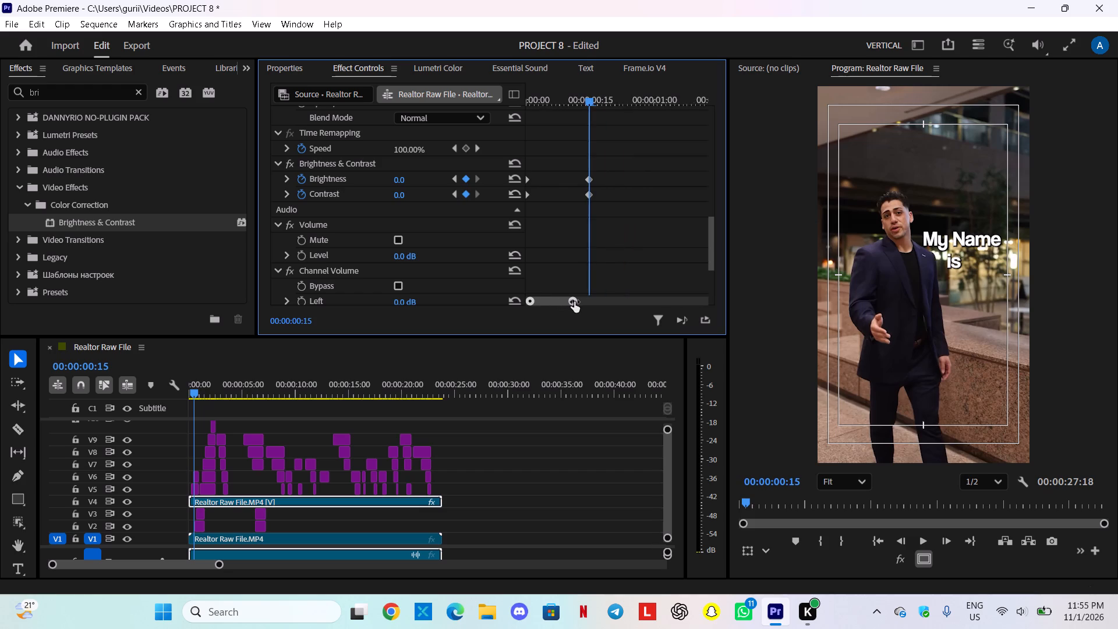
pyautogui.moveTo(574, 302); pyautogui.dragTo(605, 307)
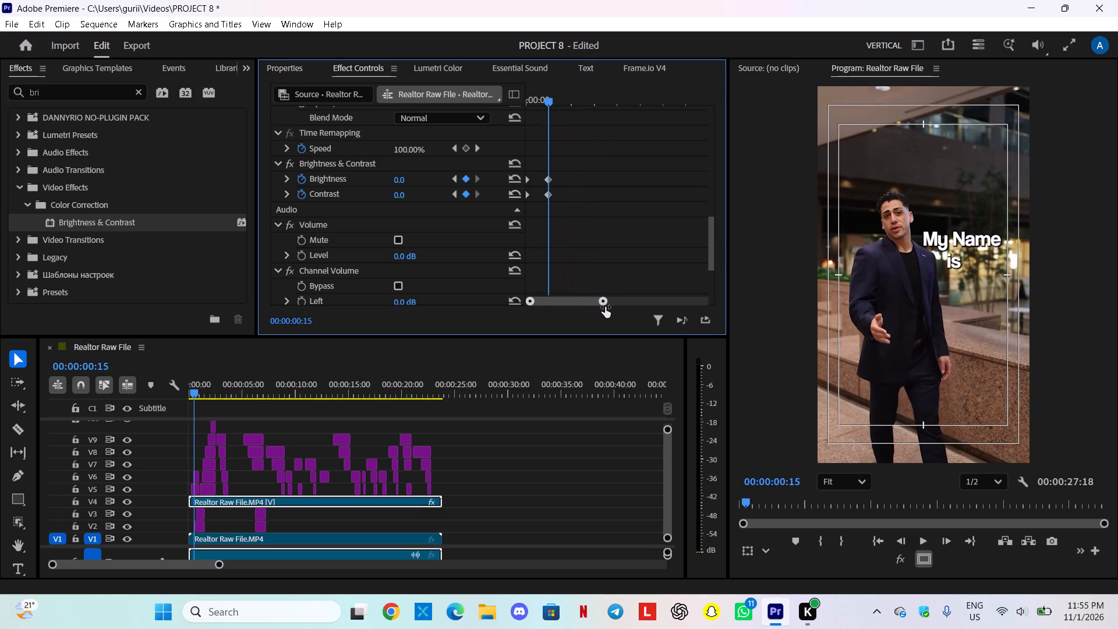
# Undo the brightness and contrast resets made at 00:00:00:15 on the V4 clip.
pyautogui.moveTo(605, 307); pyautogui.dragTo(608, 307)
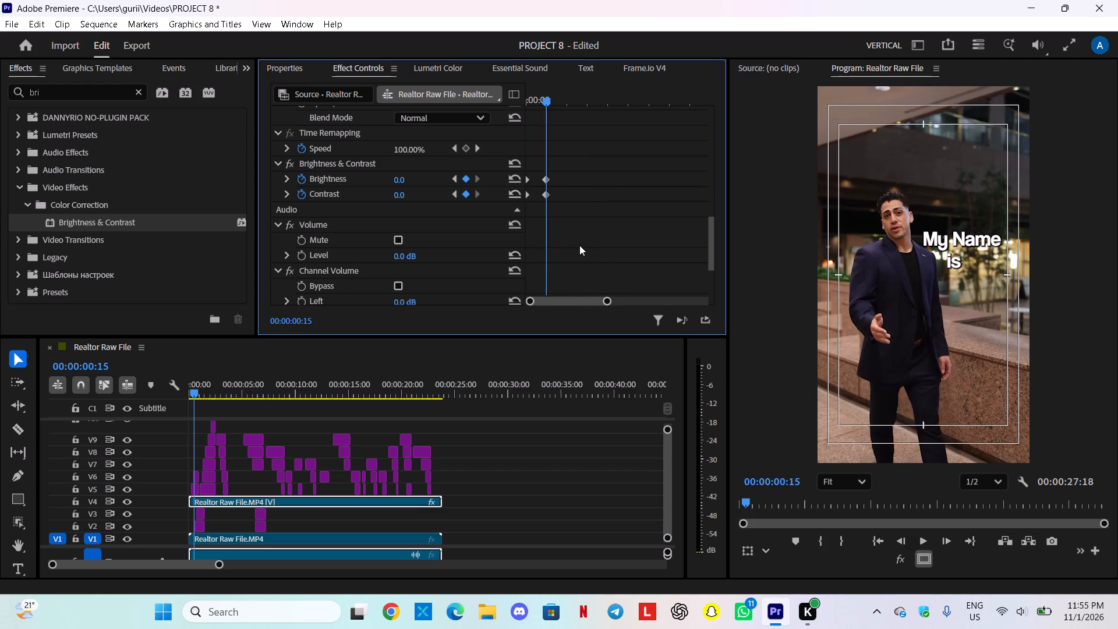
pyautogui.hotkey('shift', 'Right')
pyautogui.hotkey('shift', 'Right')
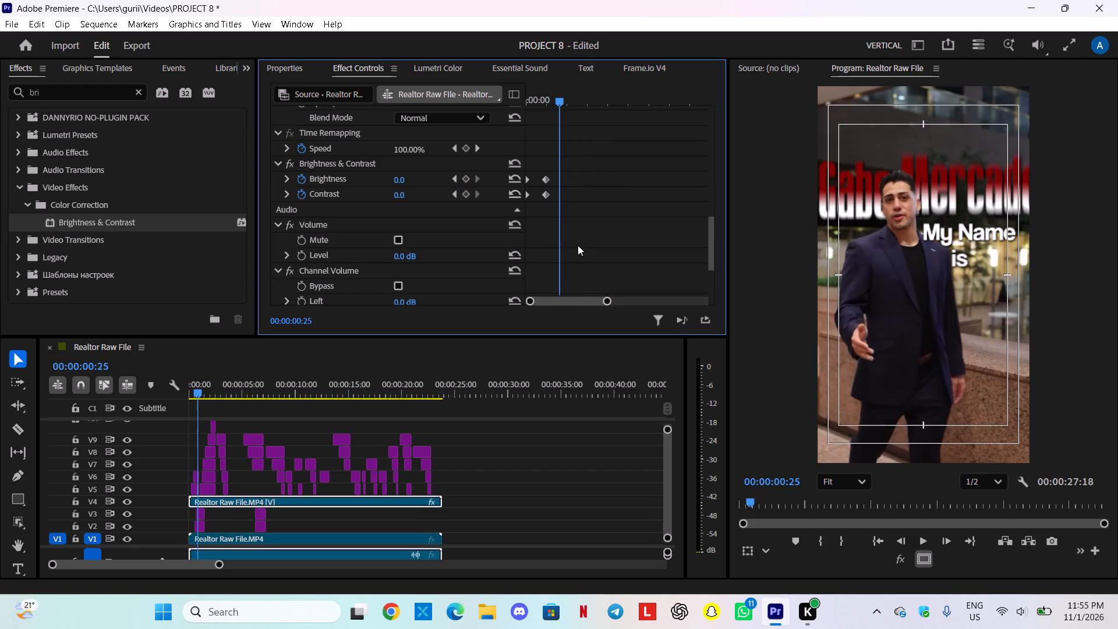
pyautogui.hotkey('shift', 'Right')
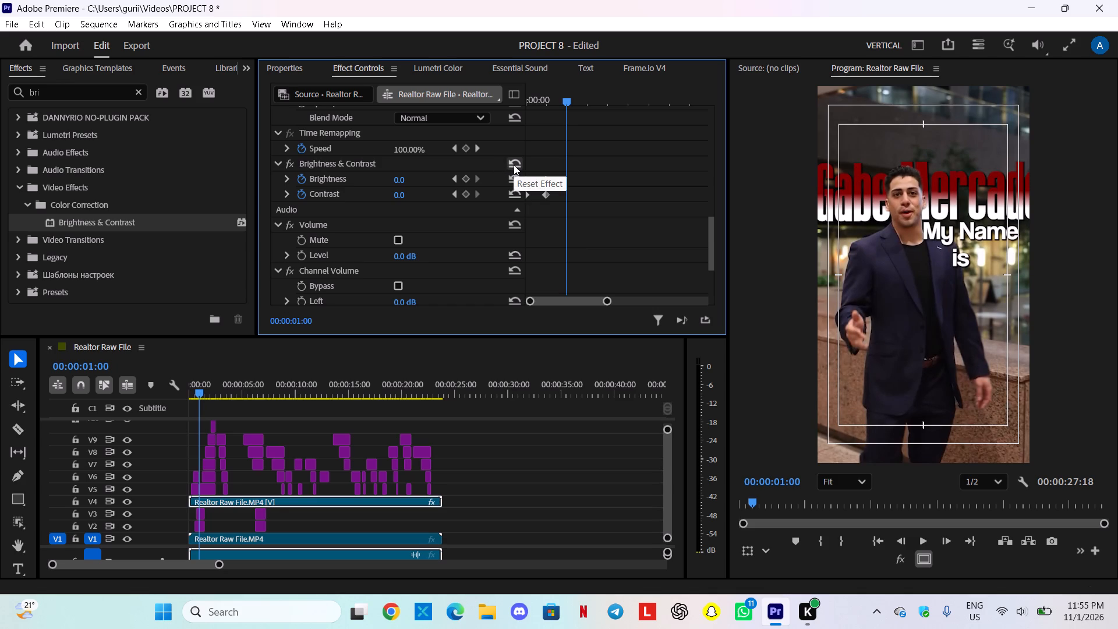
pyautogui.hotkey('ctrl', 'z')
pyautogui.hotkey('ctrl', 'z')
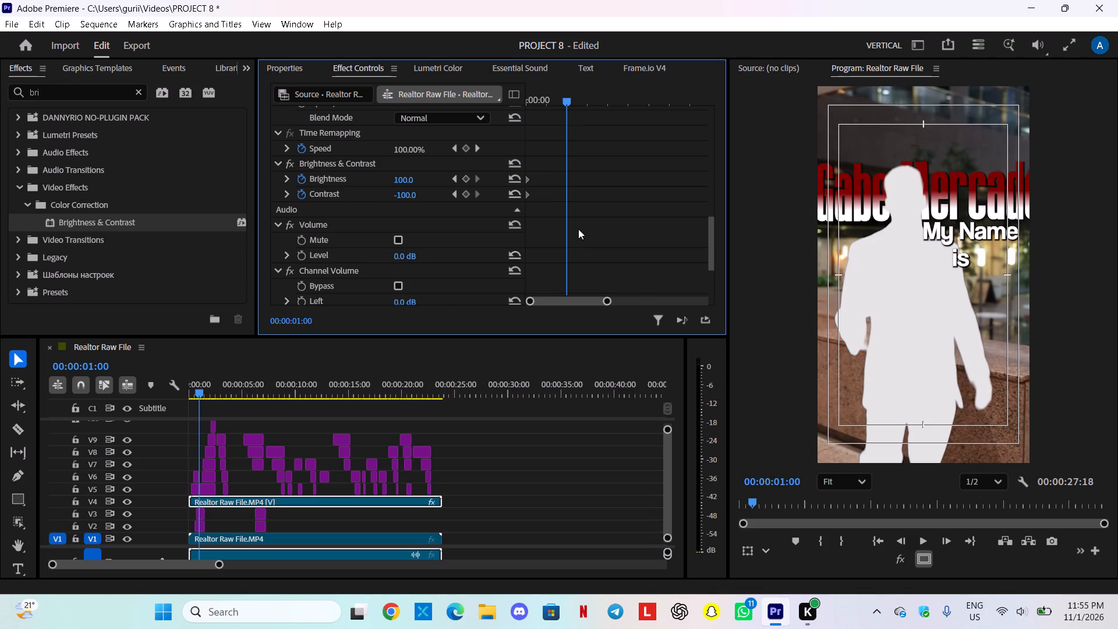
# At 00:00:00:03, reset the V4 clip's brightness and contrast to 0.0 to add their second keyframes.
pyautogui.moveTo(566, 103); pyautogui.dragTo(476, 133)
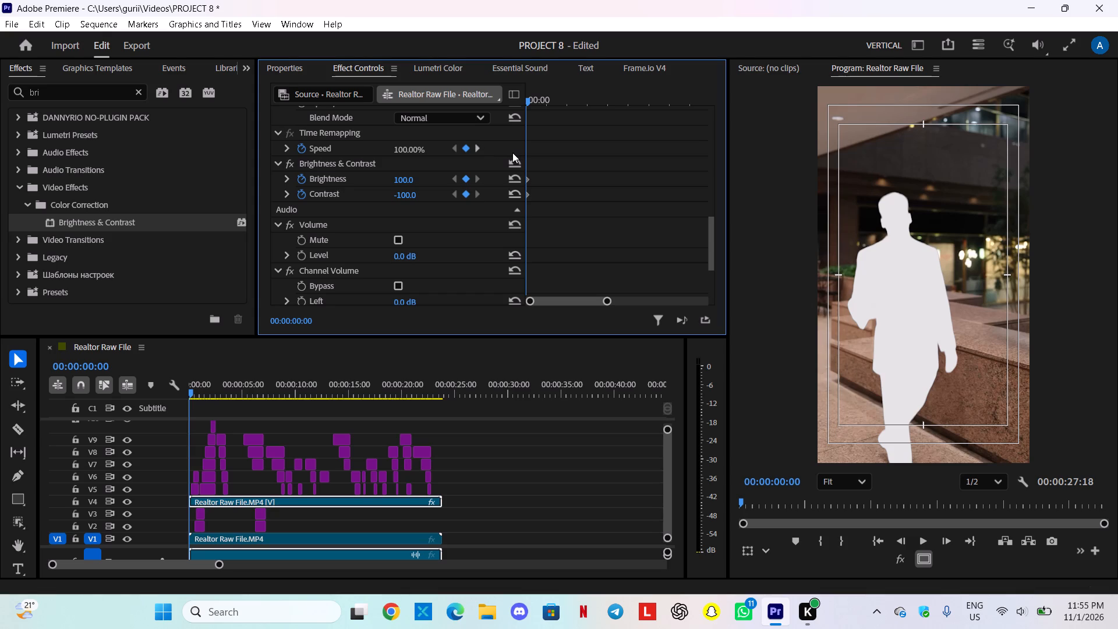
pyautogui.hotkey('shift', 'Right')
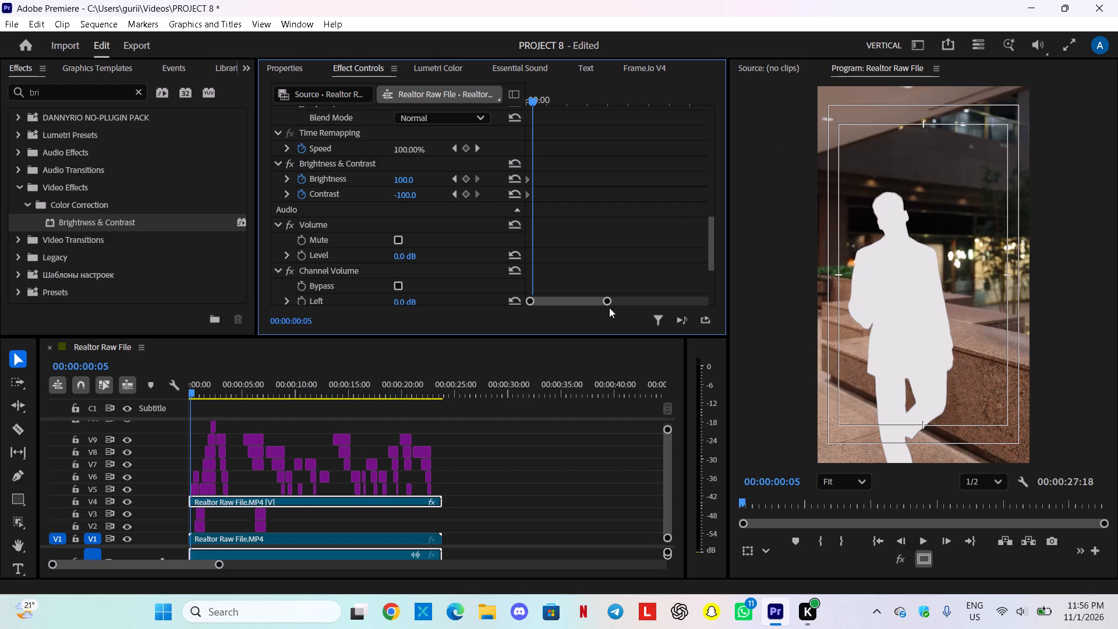
pyautogui.moveTo(607, 304); pyautogui.dragTo(556, 316)
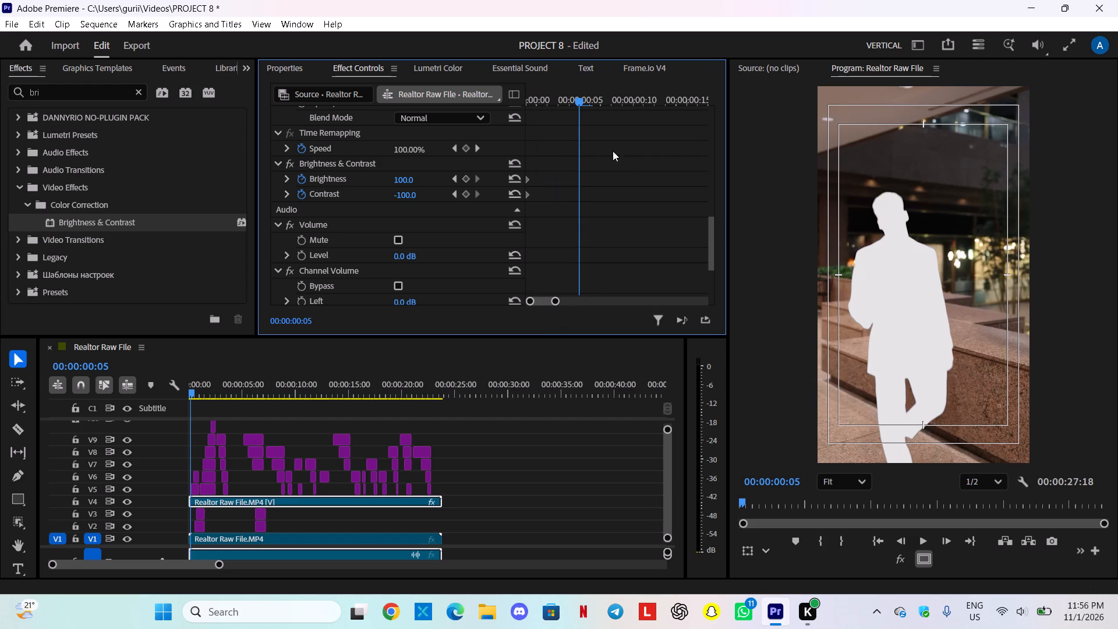
pyautogui.moveTo(580, 102); pyautogui.dragTo(529, 114)
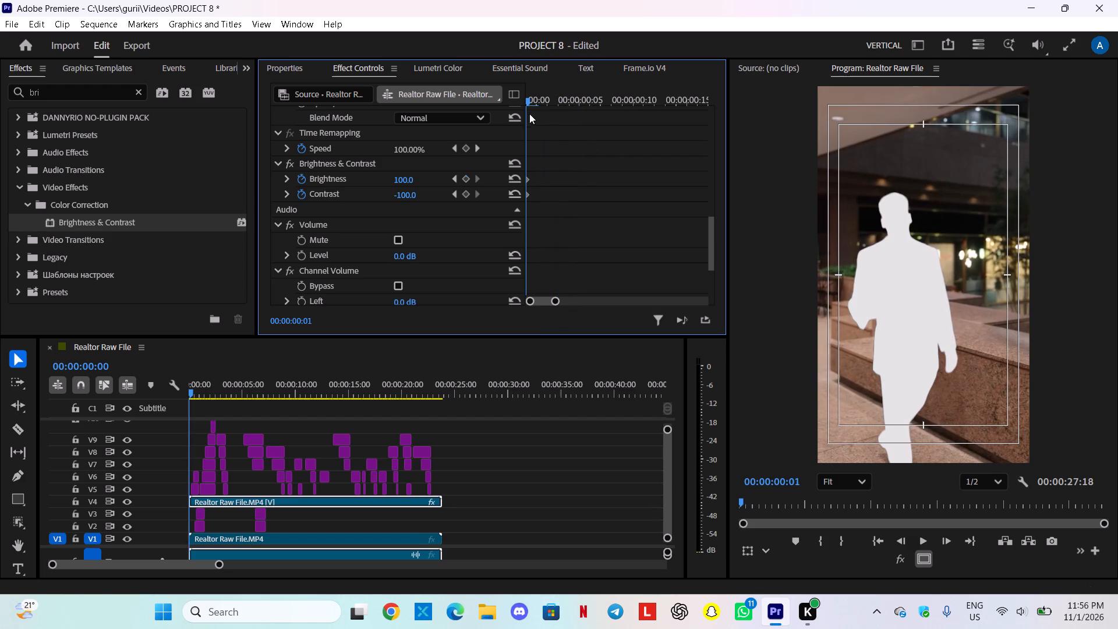
pyautogui.moveTo(529, 114); pyautogui.dragTo(524, 115)
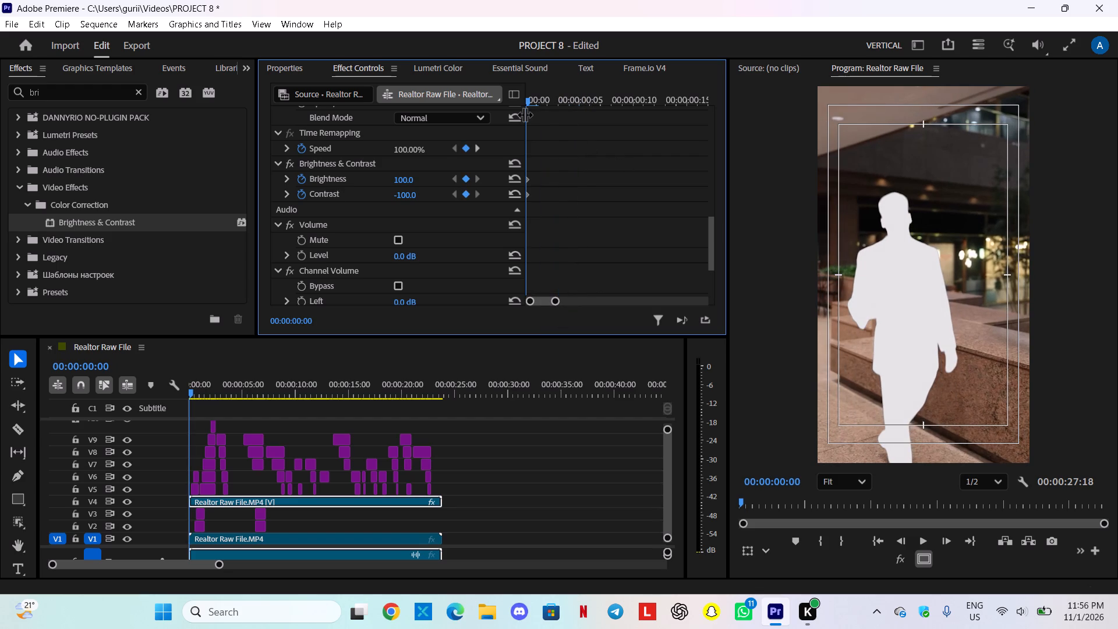
pyautogui.hotkey('shift', 'Right')
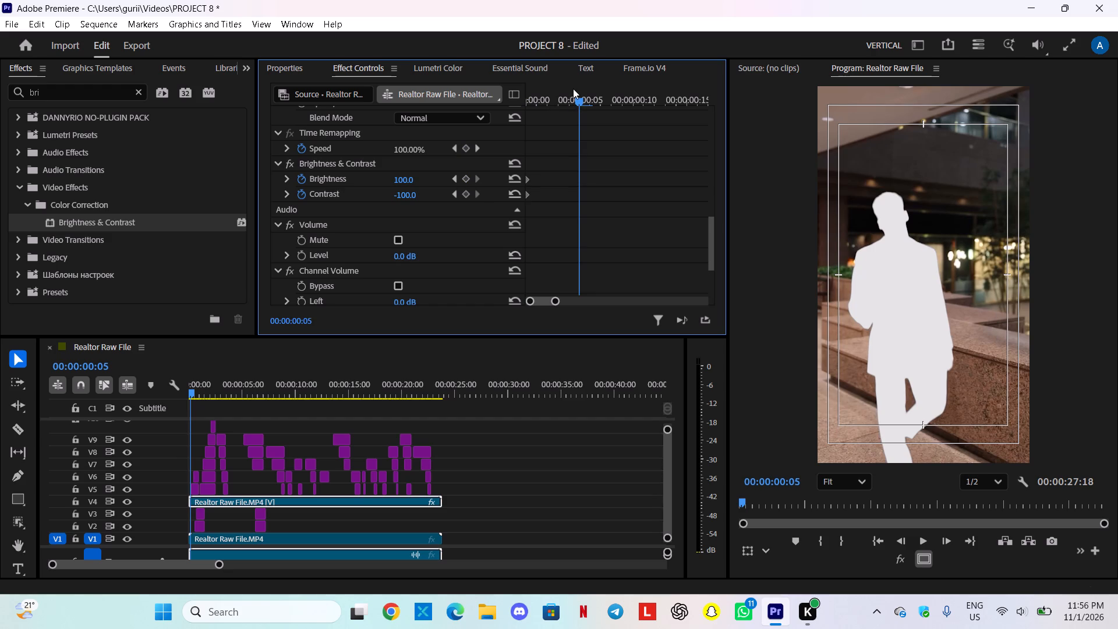
pyautogui.moveTo(578, 105); pyautogui.dragTo(521, 116)
pyautogui.press('Right')
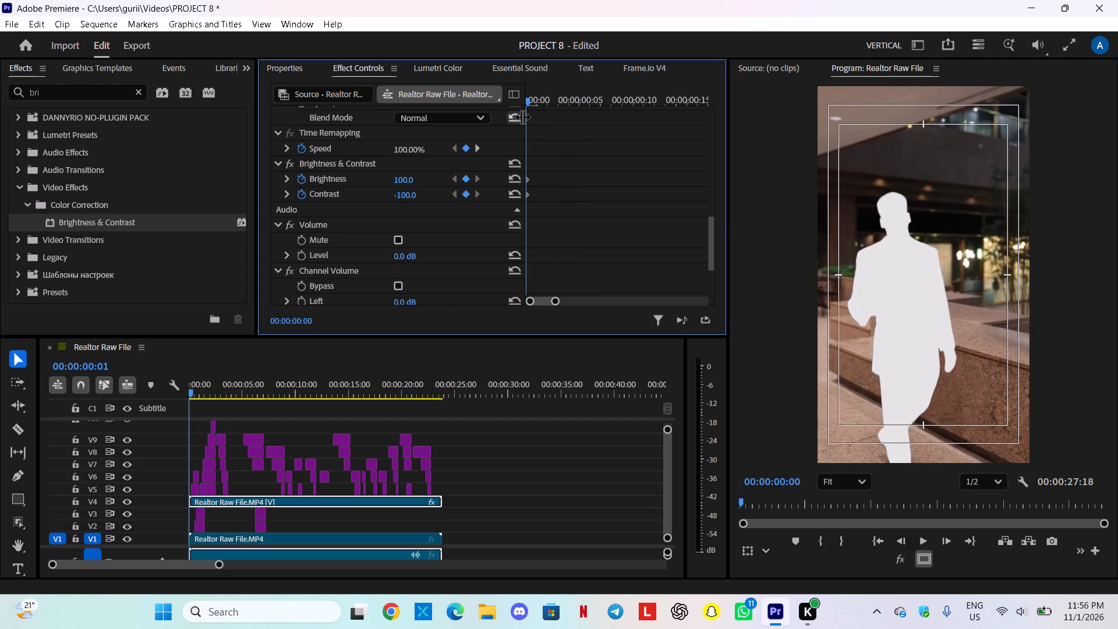
pyautogui.press('Right')
pyautogui.press('Right')
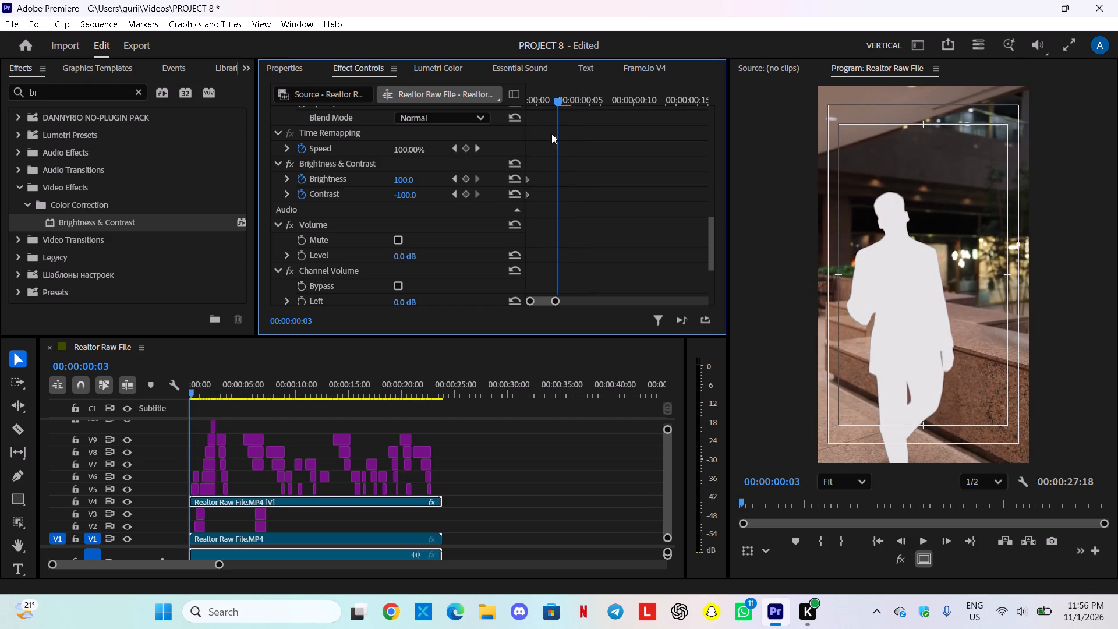
pyautogui.click(511, 177)
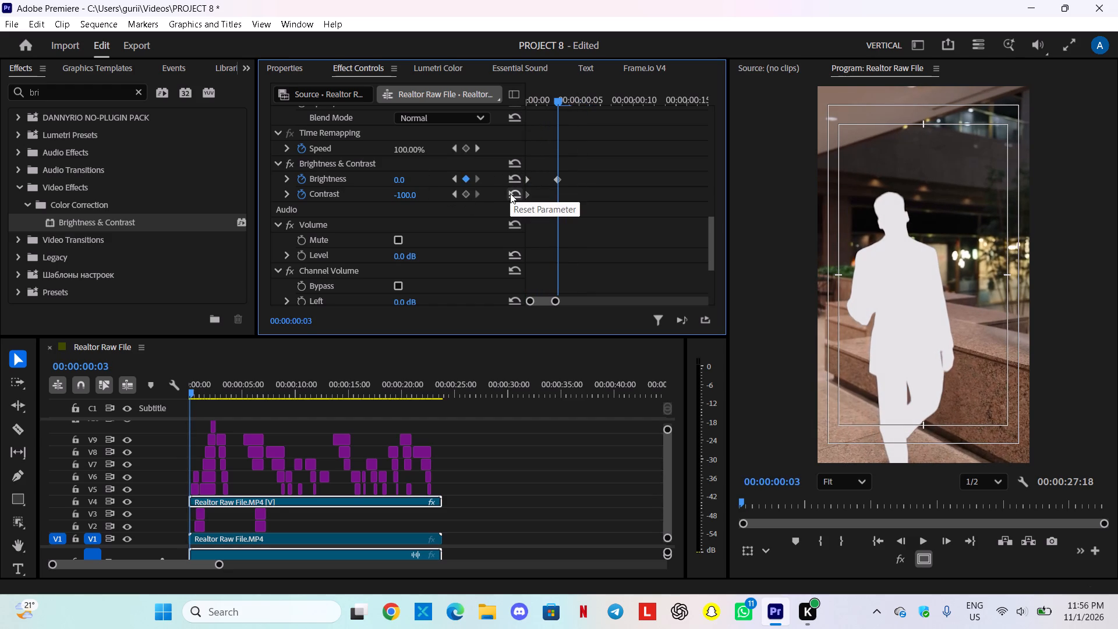
pyautogui.click(510, 193)
# At 00:00:00:06, keyframe the V4 clip's brightness at 100 and contrast at -100 for a second flash.
pyautogui.press('Right')
pyautogui.press('Right')
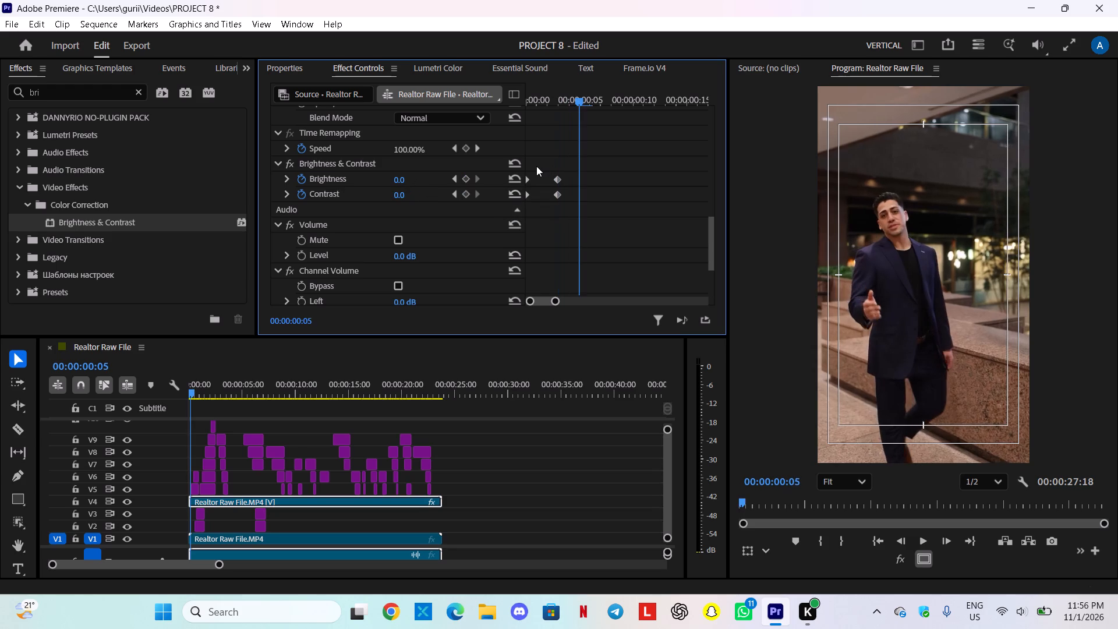
pyautogui.press('Right')
pyautogui.moveTo(397, 181); pyautogui.dragTo(398, 180)
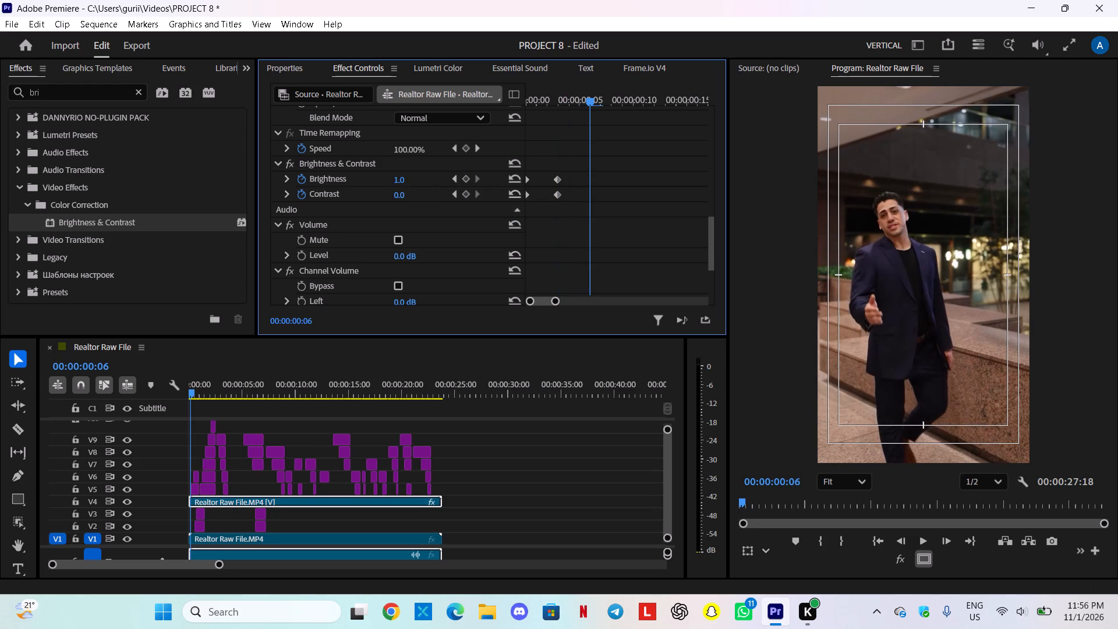
pyautogui.moveTo(398, 180); pyautogui.dragTo(489, 199)
pyautogui.moveTo(405, 189); pyautogui.dragTo(300, 218)
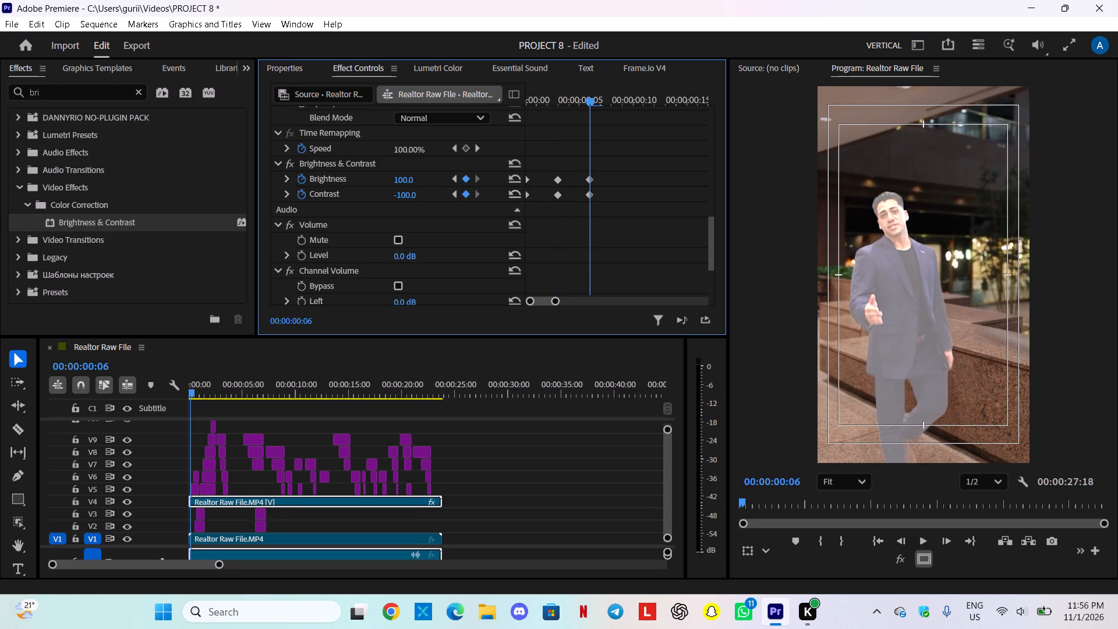
pyautogui.moveTo(300, 218); pyautogui.dragTo(296, 219)
# At 00:00:00:09, reset the V4 clip's brightness and contrast to 0.0 to end the second flash.
pyautogui.press('Right')
pyautogui.press('Right')
pyautogui.press('Right')
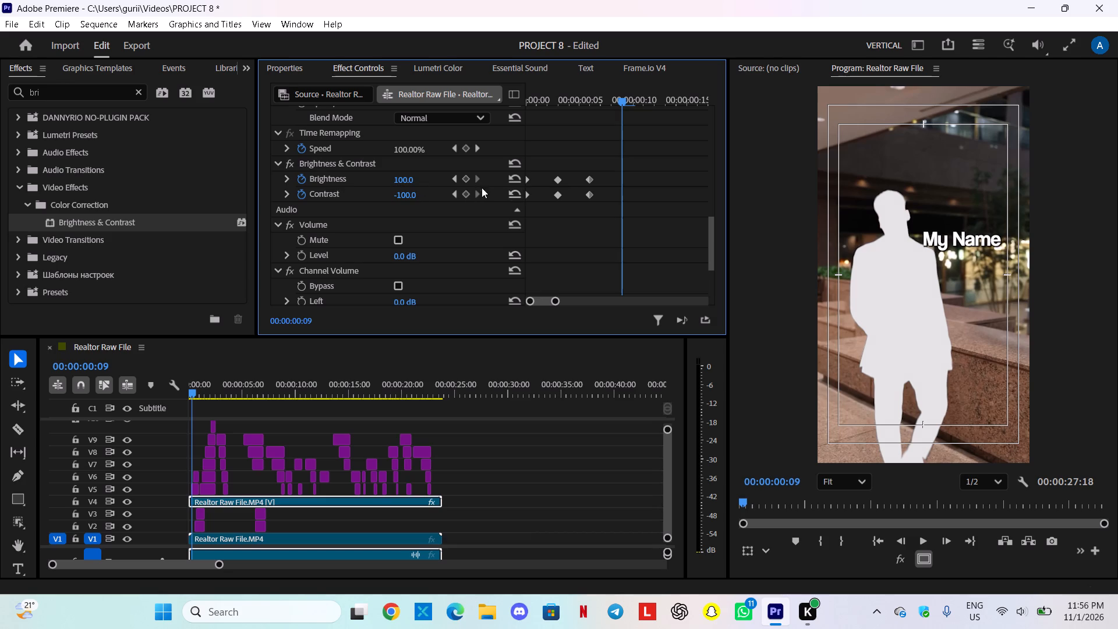
pyautogui.click(514, 181)
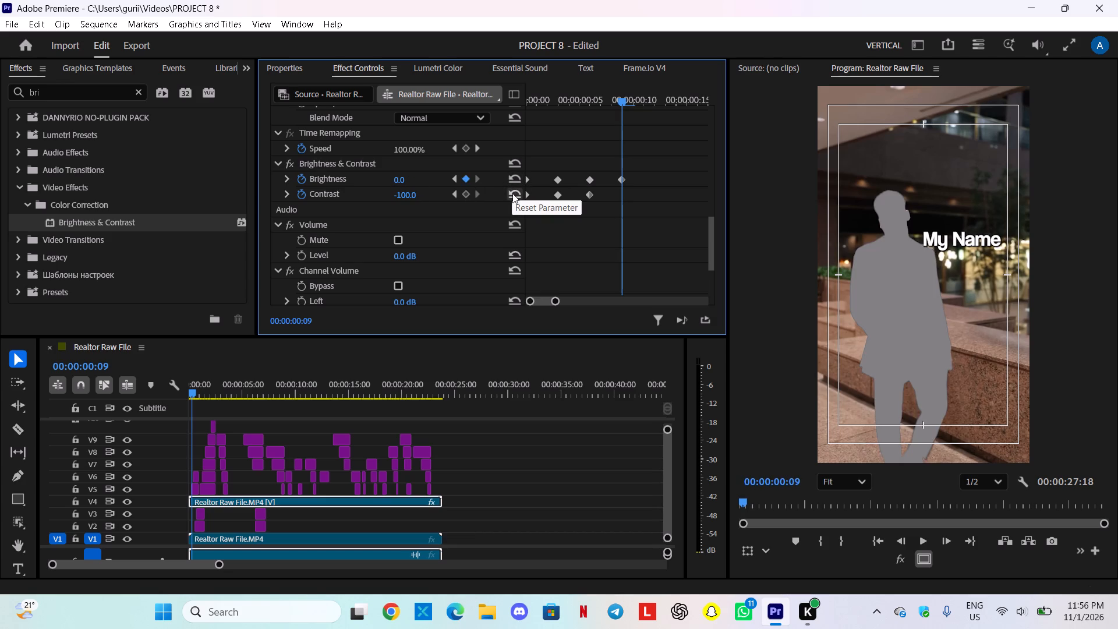
pyautogui.click(512, 193)
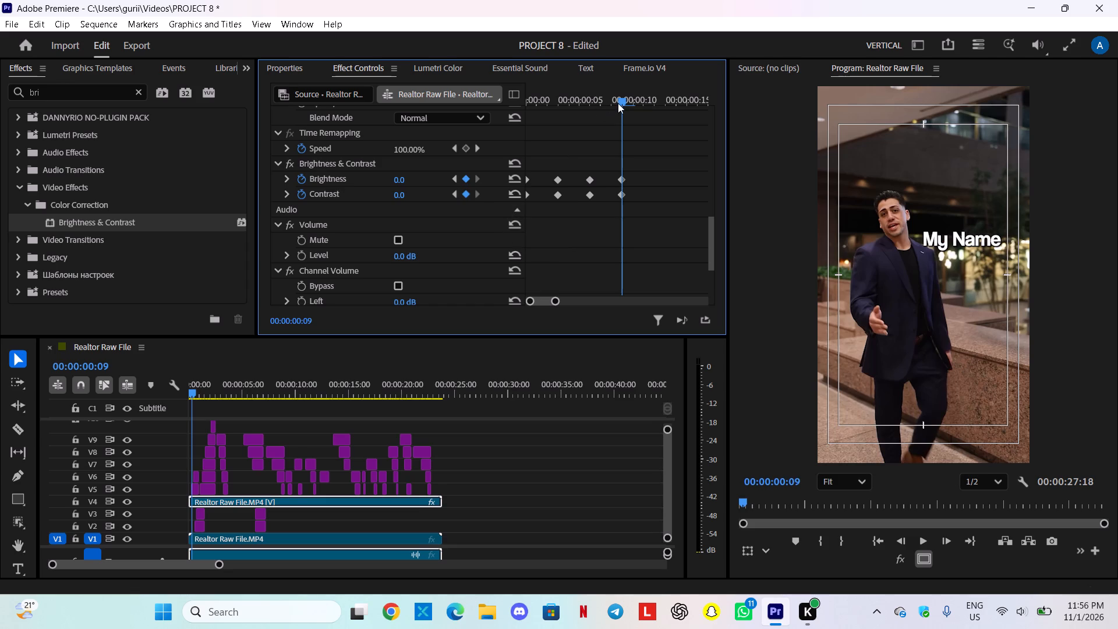
# Play the opening from 00:00:00:00 to check the double white flash on the speaker.
pyautogui.moveTo(627, 102); pyautogui.dragTo(522, 111)
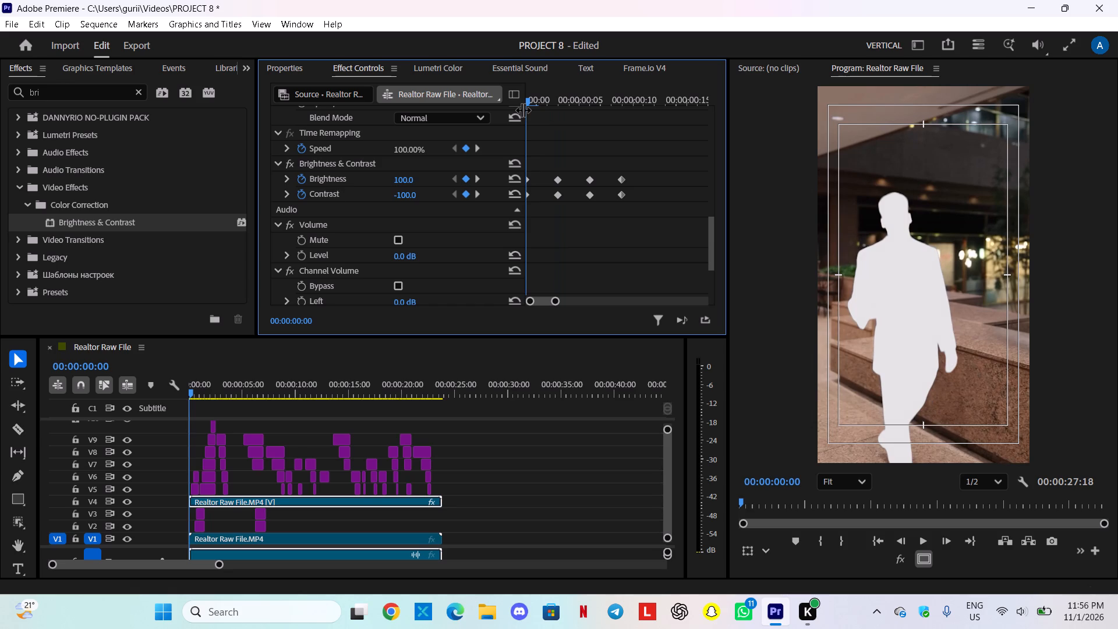
pyautogui.press('space')
pyautogui.press('space')
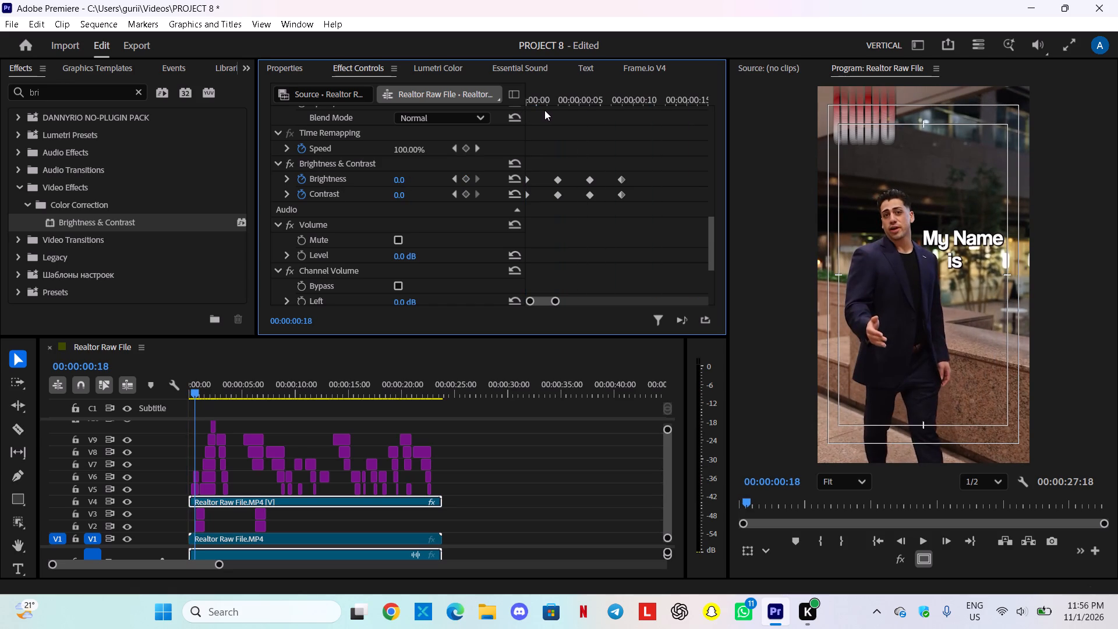
pyautogui.press('space')
pyautogui.press('space')
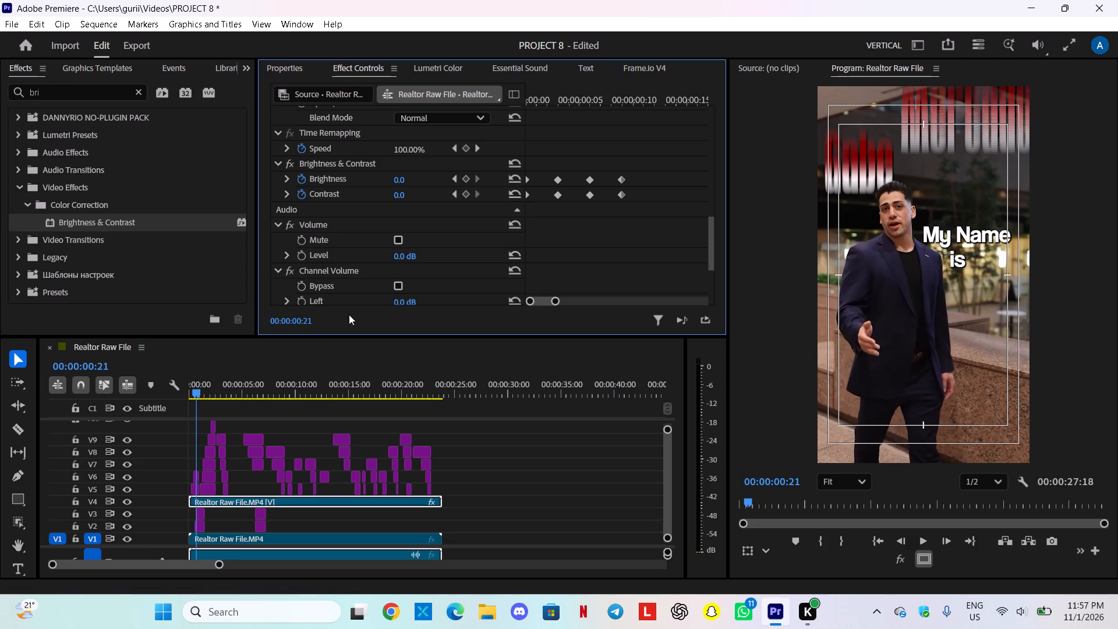
# Enlarge the timeline area and shift the video/audio track divider to show the upper video tracks and A1–A2, with the playhead at the start.
pyautogui.moveTo(347, 337); pyautogui.dragTo(362, 218)
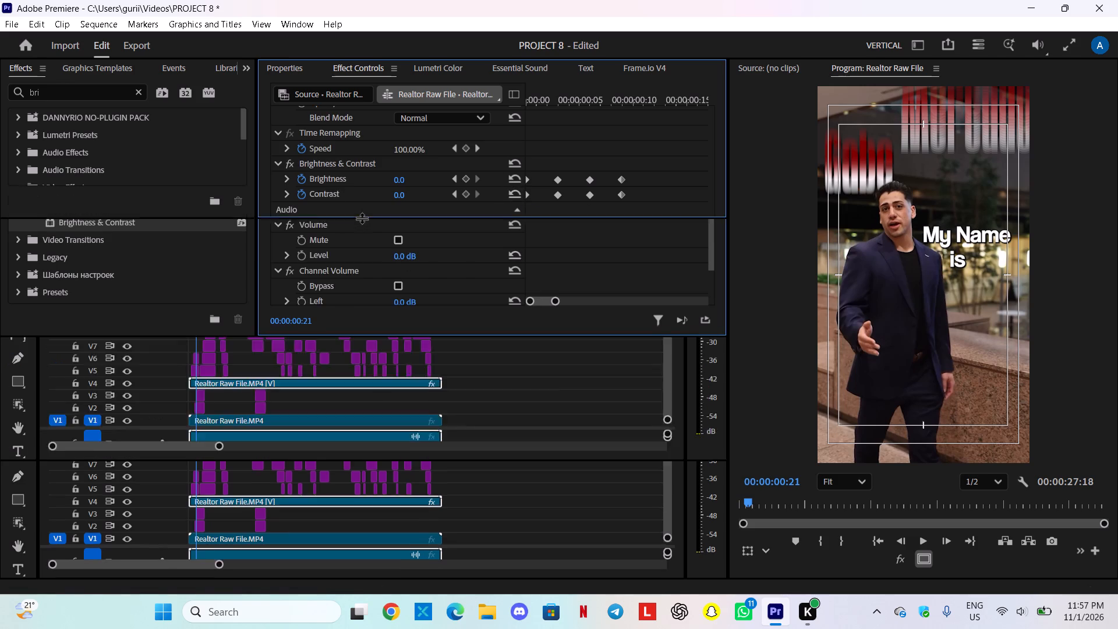
pyautogui.moveTo(362, 218); pyautogui.dragTo(362, 204)
pyautogui.moveTo(196, 258); pyautogui.dragTo(171, 269)
pyautogui.moveTo(153, 536); pyautogui.dragTo(169, 440)
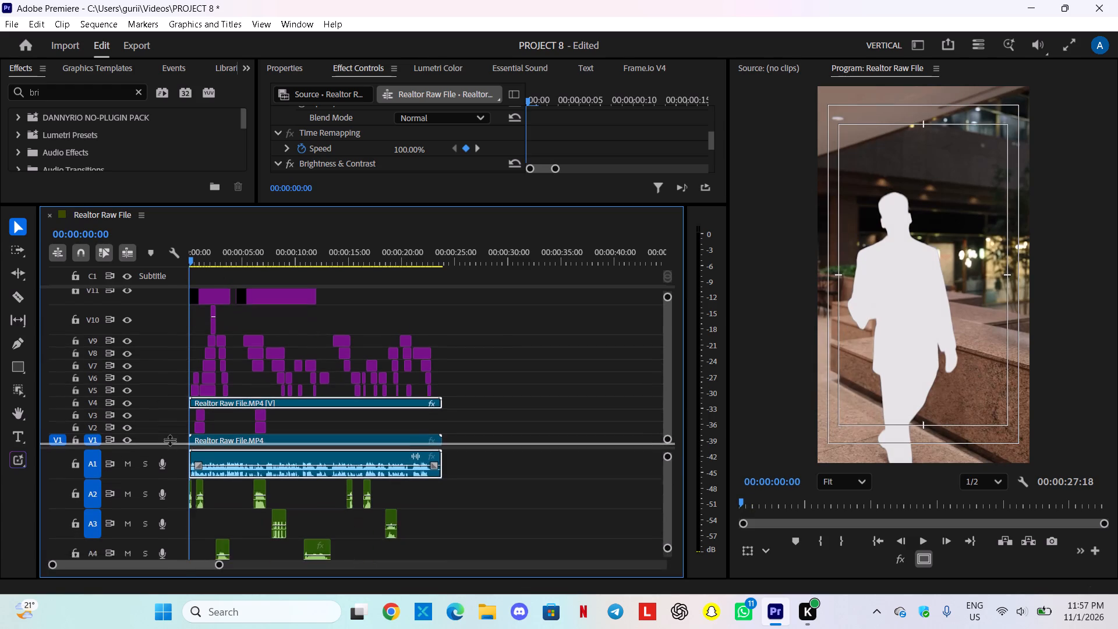
pyautogui.moveTo(169, 440); pyautogui.dragTo(163, 493)
# Change the label colour of both adjustment layers on V11 to Yellow.
pyautogui.moveTo(357, 312); pyautogui.dragTo(309, 321)
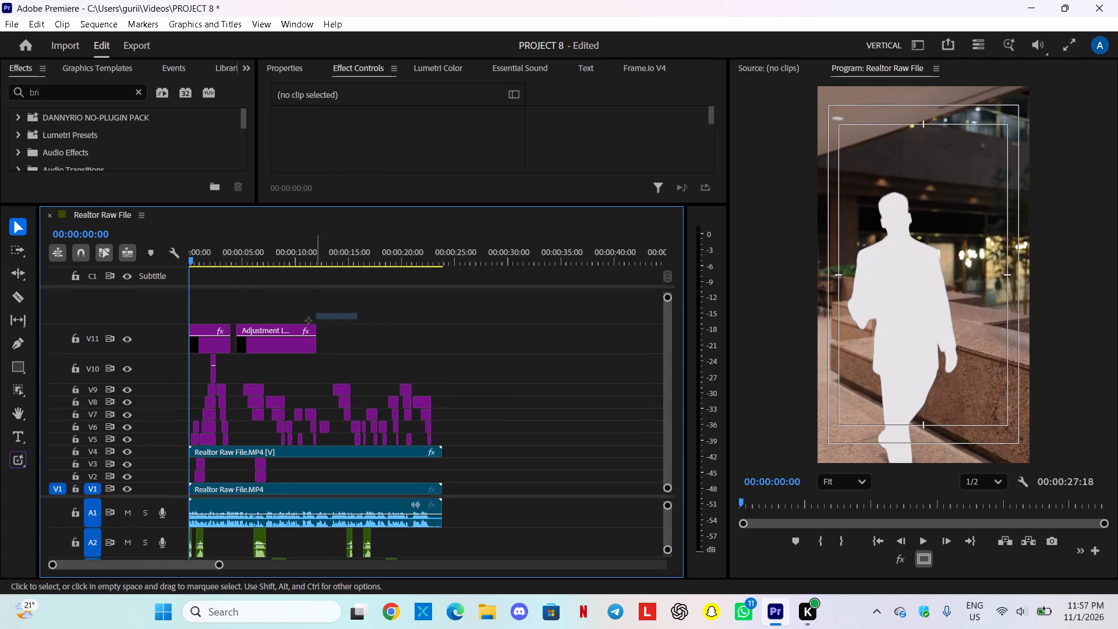
pyautogui.moveTo(309, 321); pyautogui.dragTo(254, 337)
pyautogui.rightClick(260, 330)
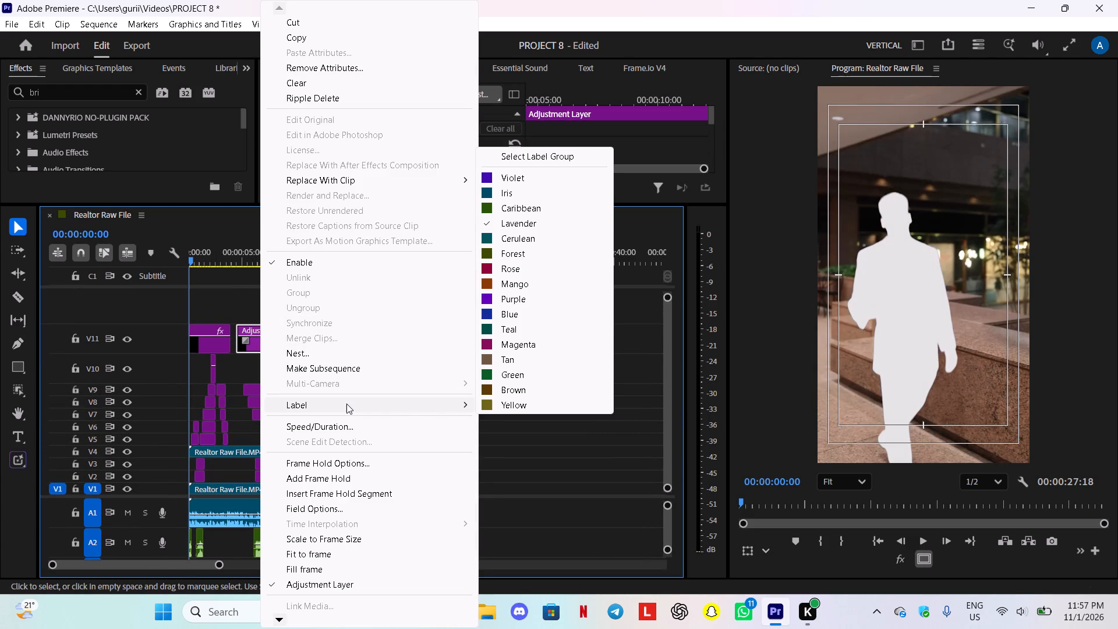
pyautogui.click(515, 402)
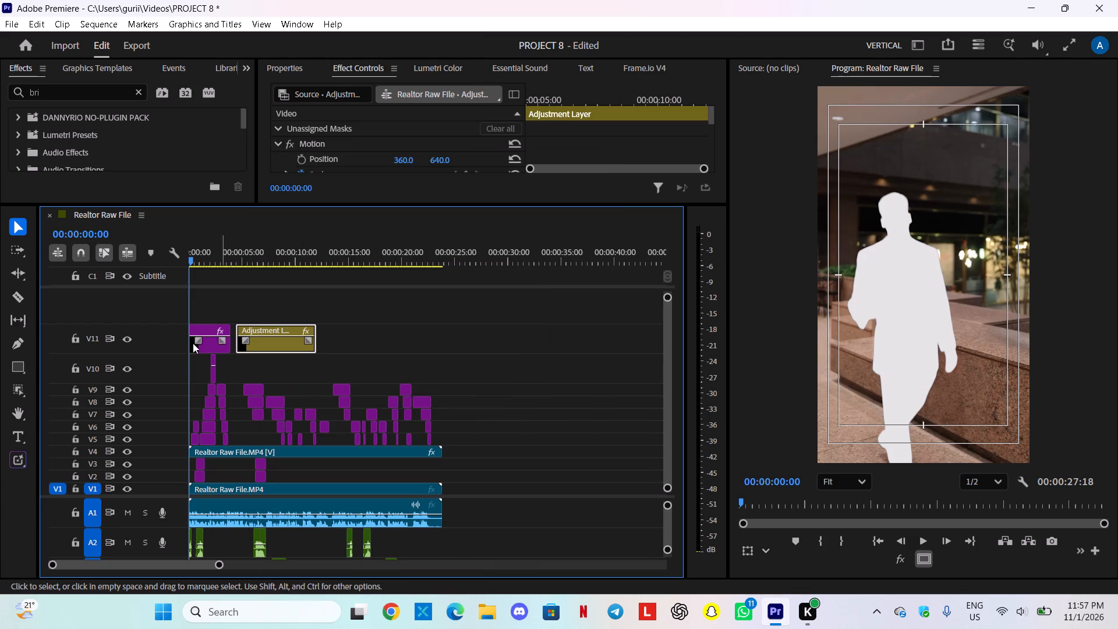
pyautogui.rightClick(202, 330)
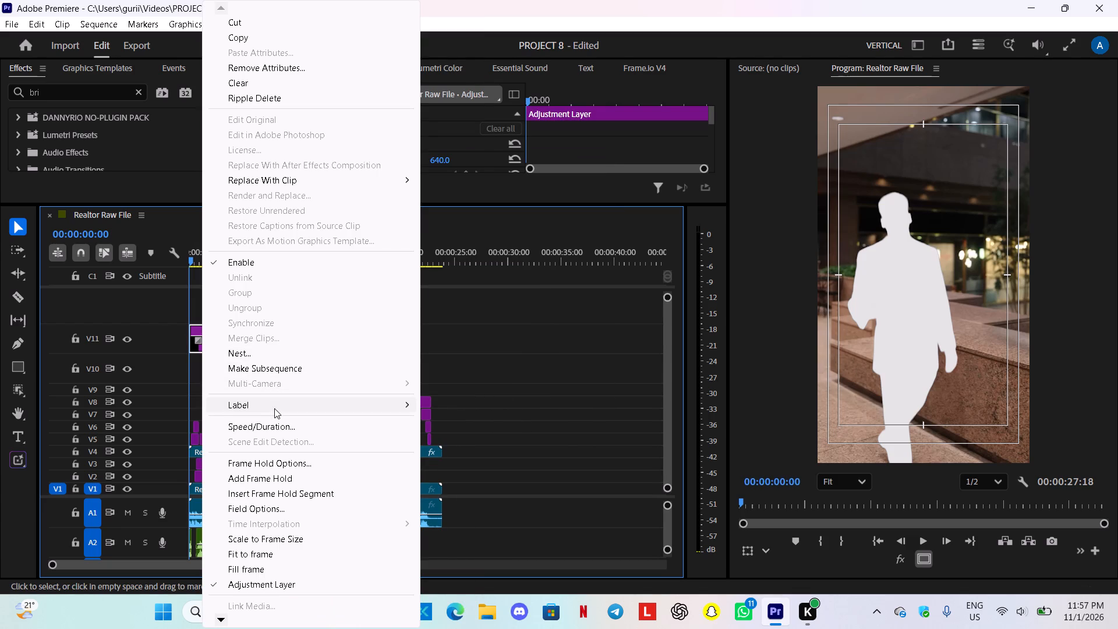
pyautogui.click(438, 407)
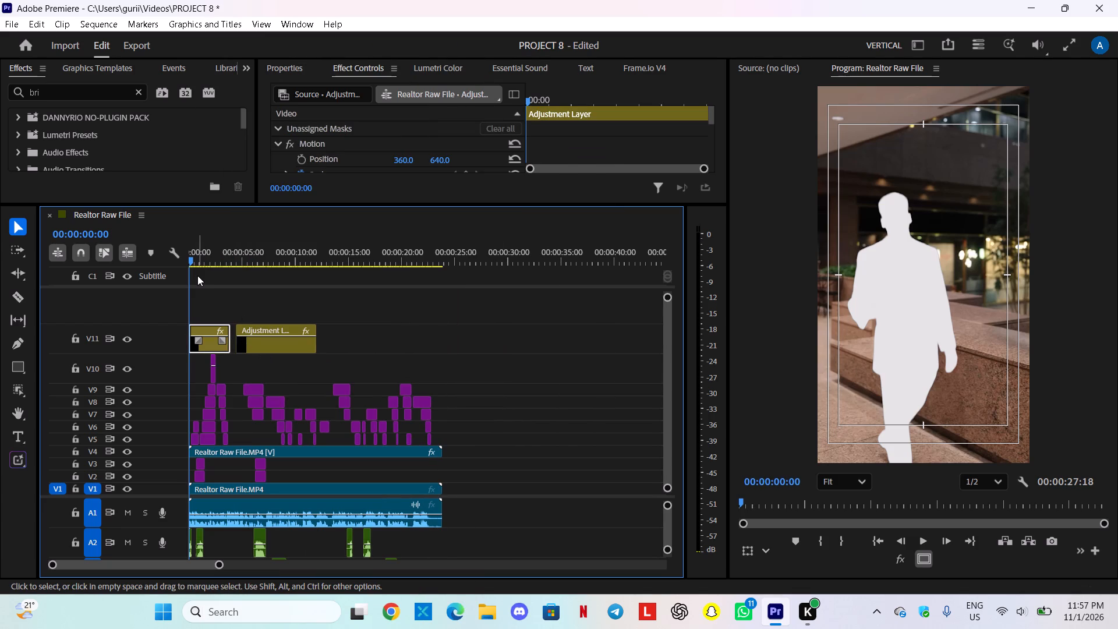
# Replay the opening several times, play the whole sequence to its end for review, and return the playhead to the start.
pyautogui.press('space')
pyautogui.press('space')
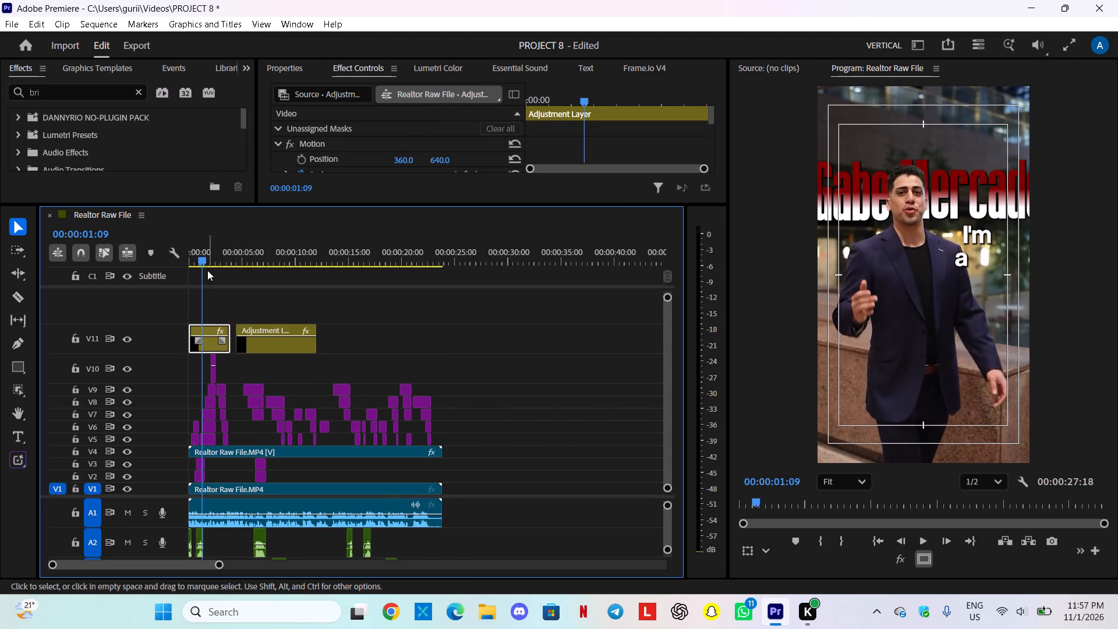
pyautogui.moveTo(204, 260); pyautogui.dragTo(111, 291)
pyautogui.press('space')
pyautogui.press('space')
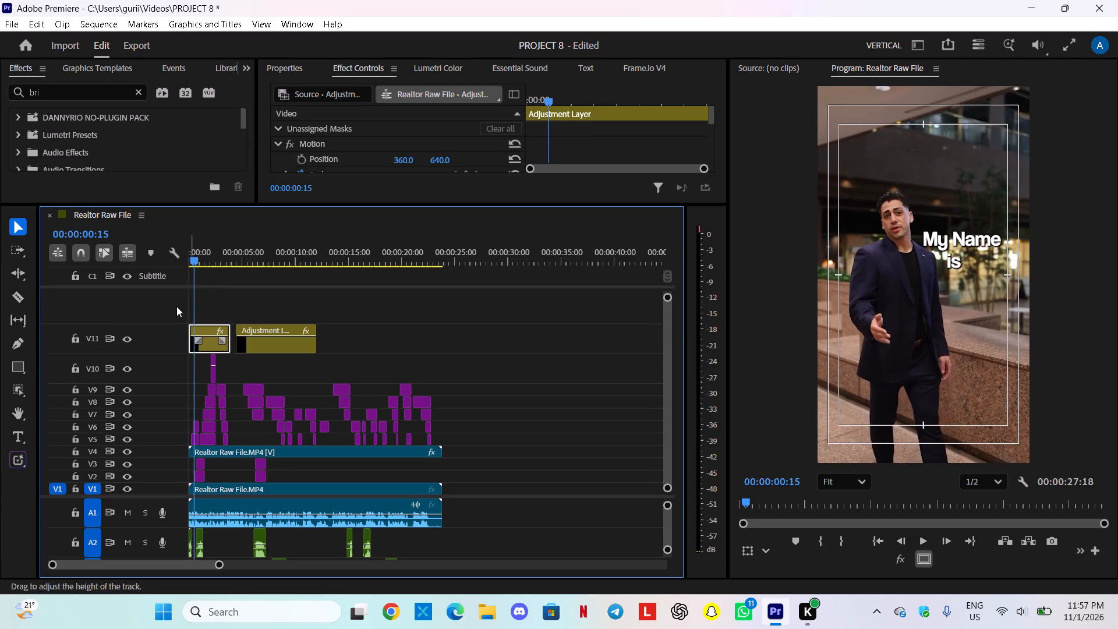
pyautogui.moveTo(193, 260); pyautogui.dragTo(131, 280)
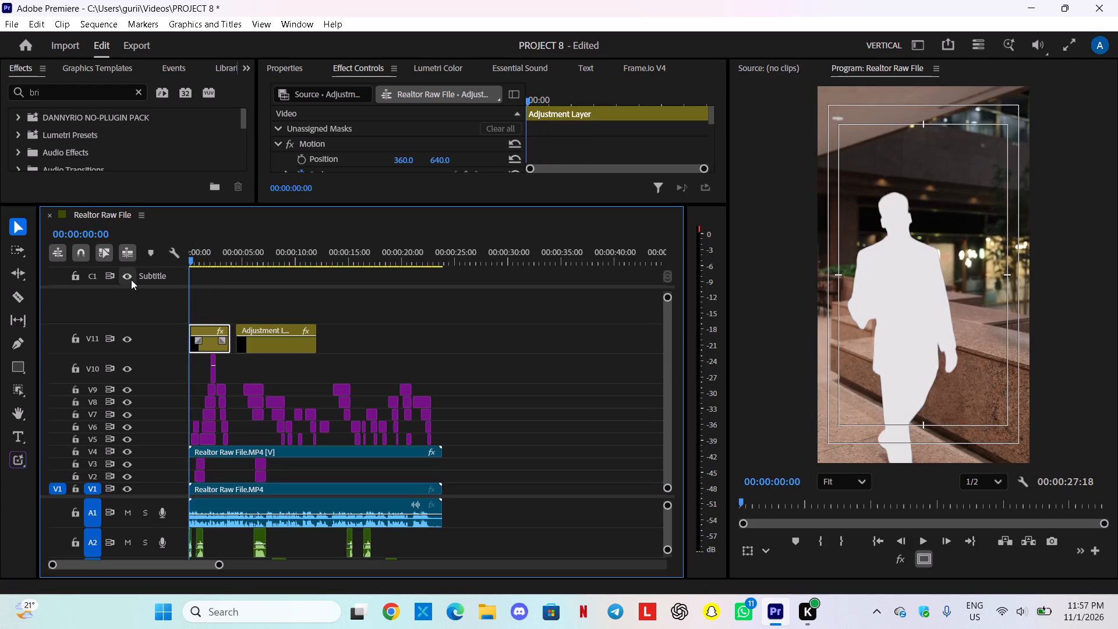
pyautogui.press('space')
pyautogui.press('space')
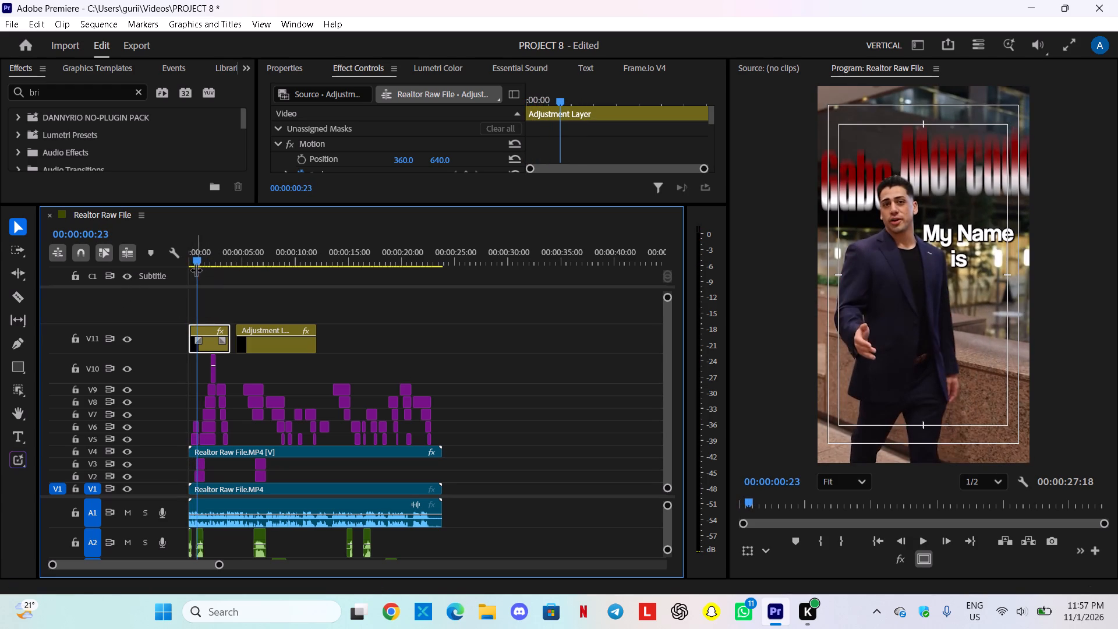
pyautogui.moveTo(197, 261); pyautogui.dragTo(136, 277)
pyautogui.press('space')
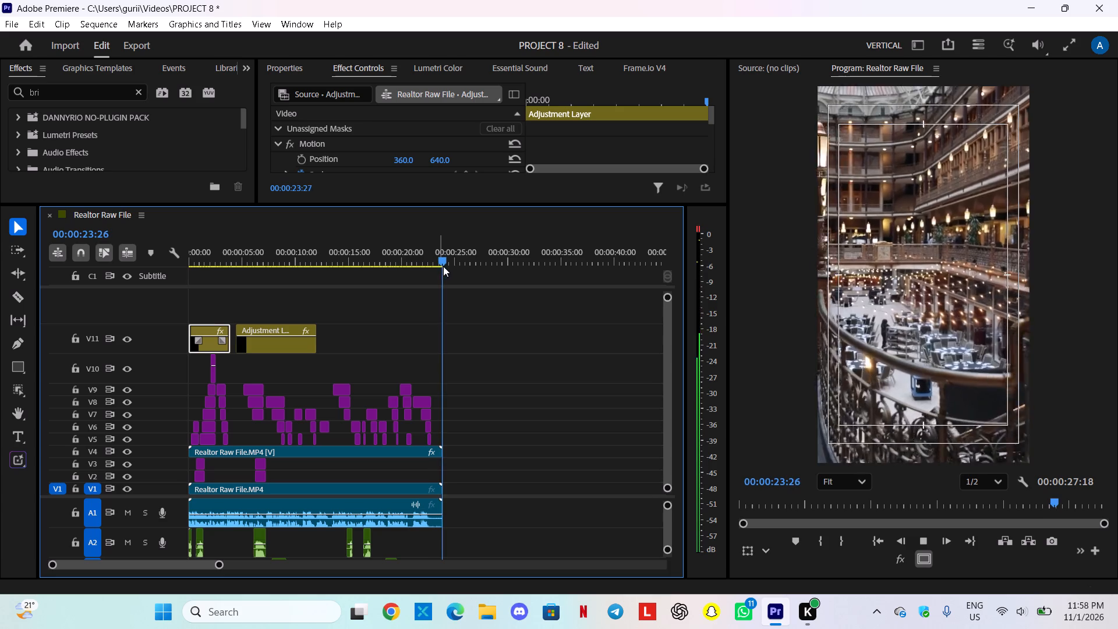
pyautogui.moveTo(444, 263); pyautogui.dragTo(98, 334)
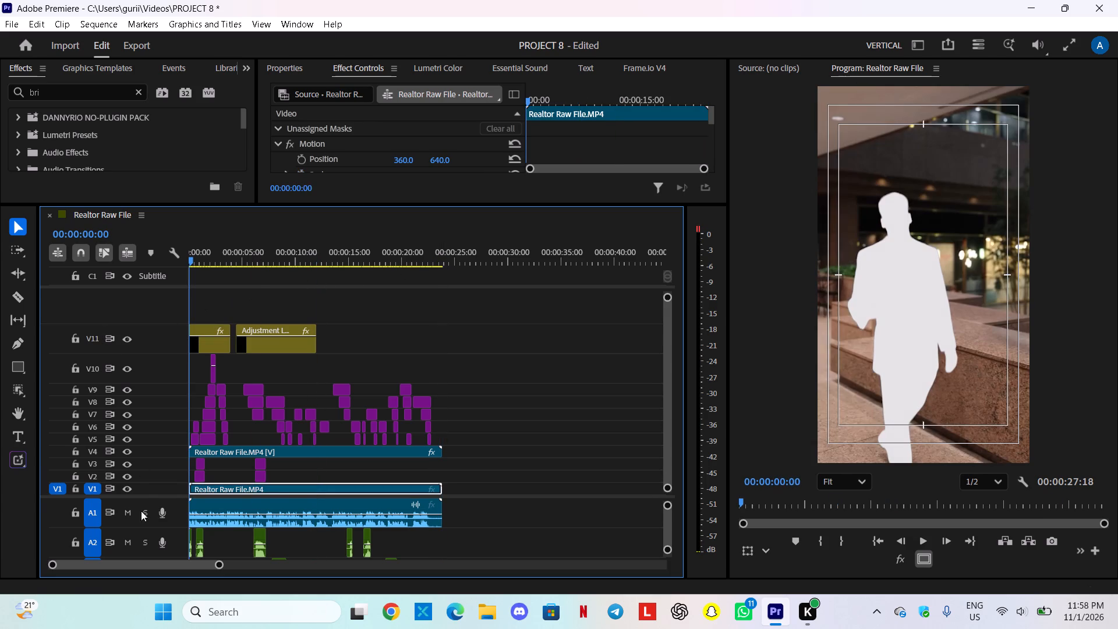
# Replay the opening, review the sequence from 00:00:00:00 to about 00:00:13, and return the playhead to the start.
pyautogui.moveTo(174, 493); pyautogui.dragTo(174, 499)
pyautogui.press('space')
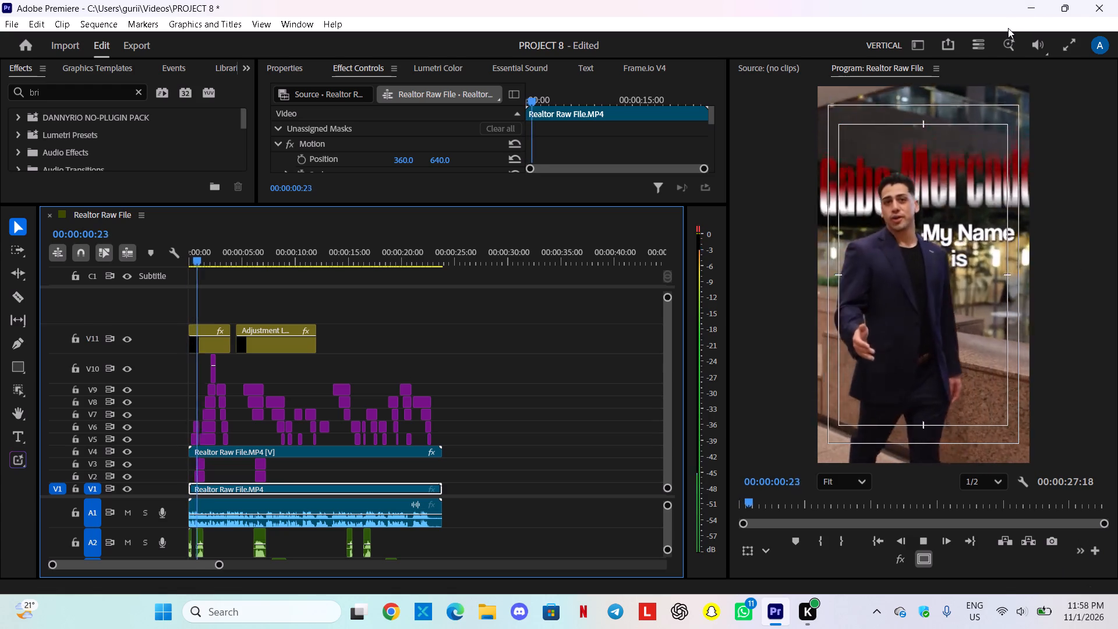
pyautogui.press('space')
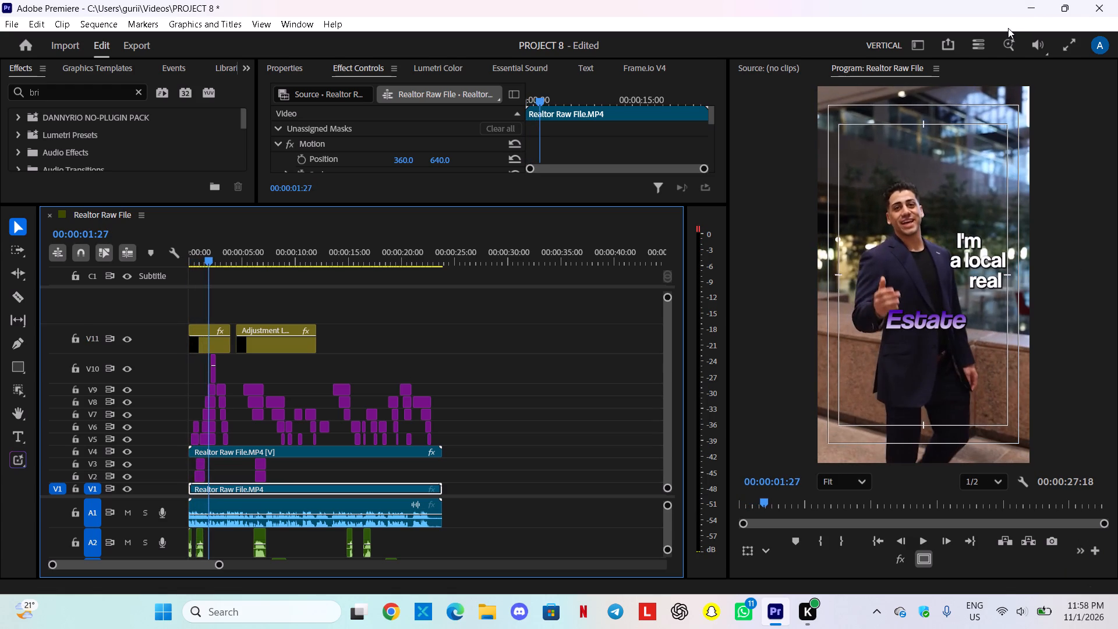
pyautogui.scroll(1, 1091, 32)
pyautogui.moveTo(209, 259); pyautogui.dragTo(117, 280)
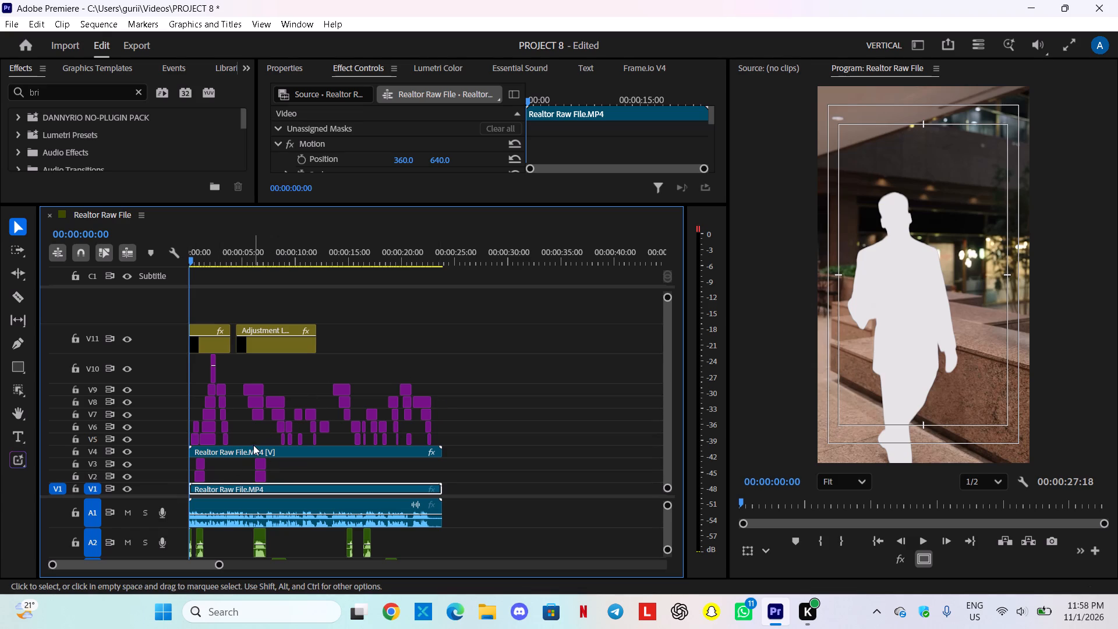
pyautogui.press('space')
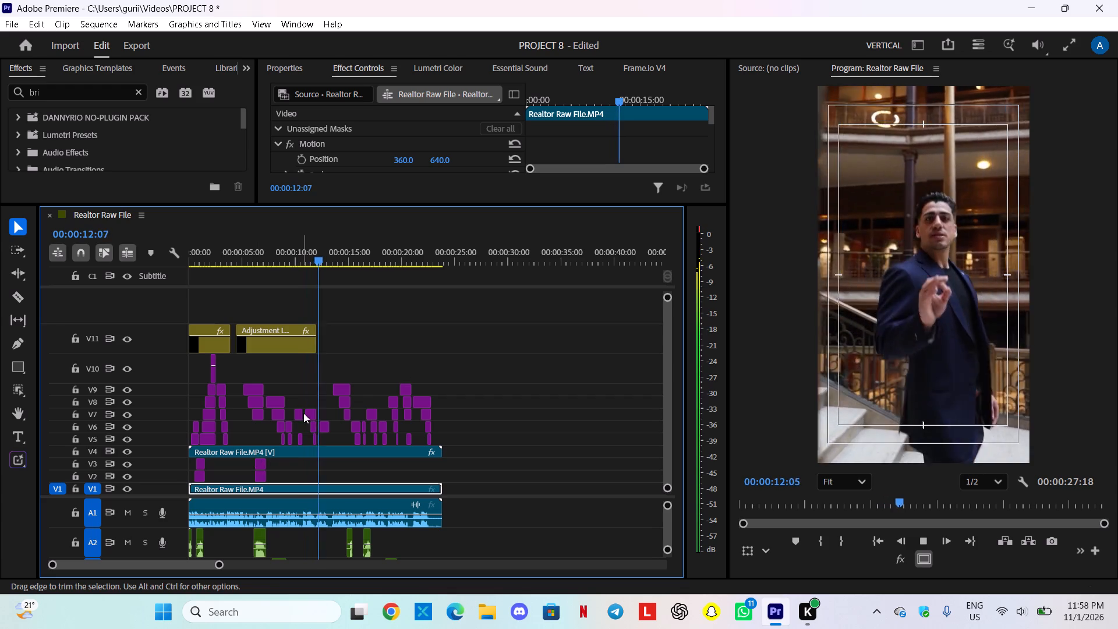
pyautogui.moveTo(332, 260); pyautogui.dragTo(307, 270)
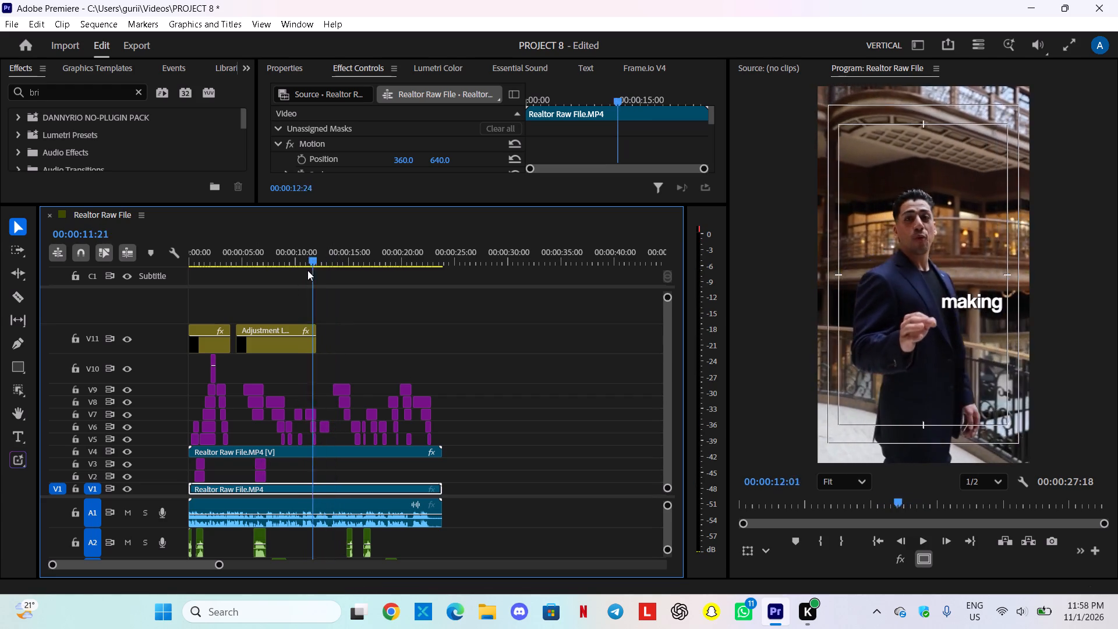
pyautogui.moveTo(307, 270); pyautogui.dragTo(135, 346)
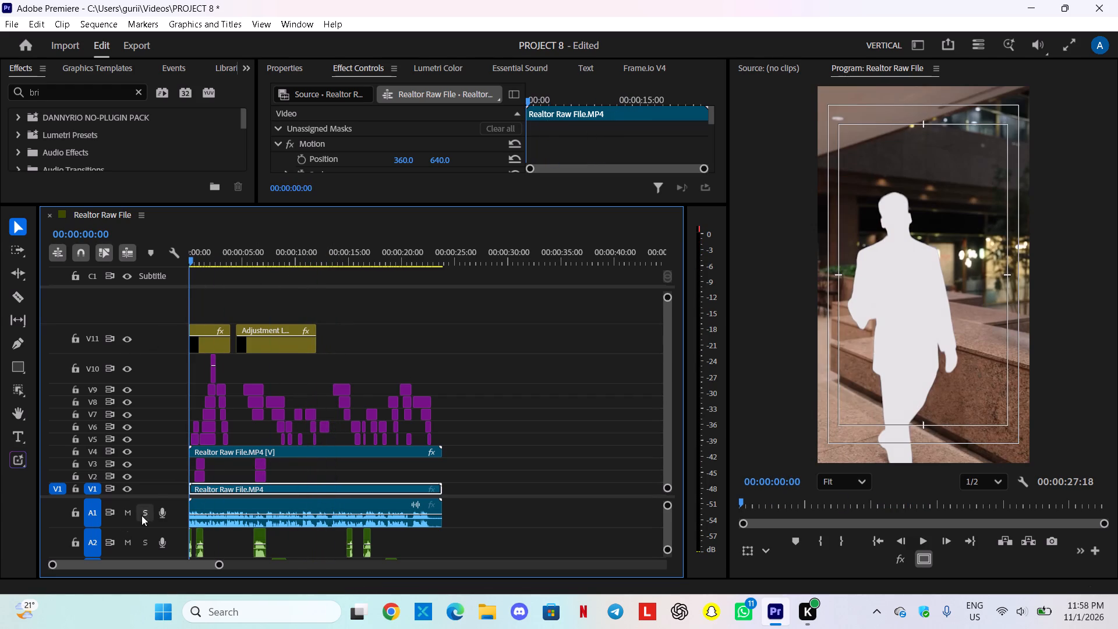
# Shift the video/audio track divider so video tracks V1–V11 and audio tracks A1–A3 show together.
pyautogui.moveTo(160, 497); pyautogui.dragTo(181, 319)
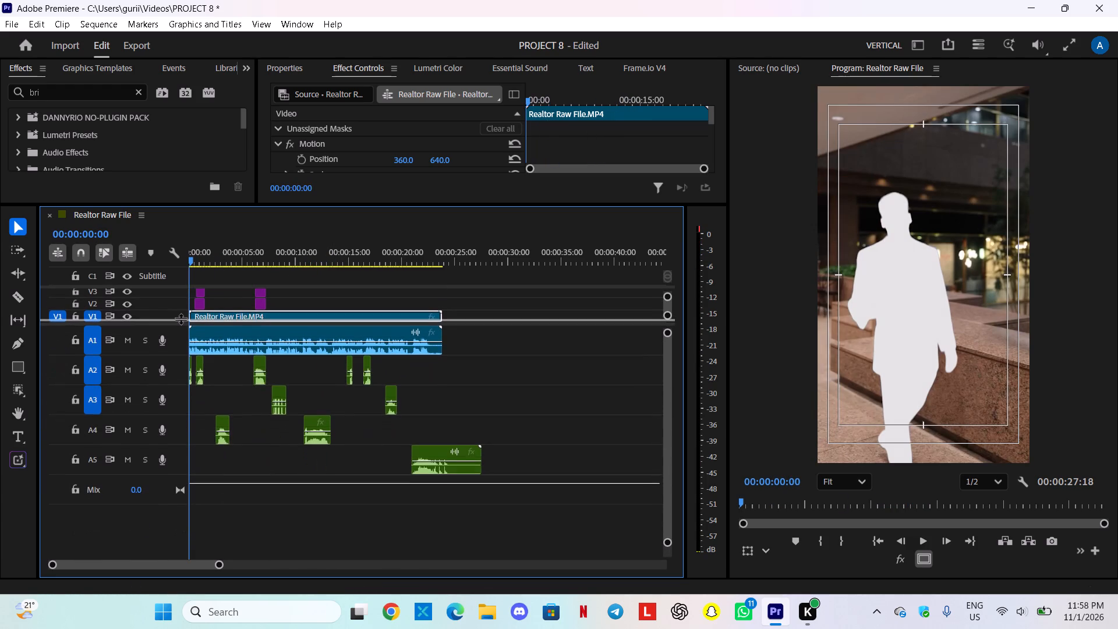
pyautogui.moveTo(181, 319); pyautogui.dragTo(193, 529)
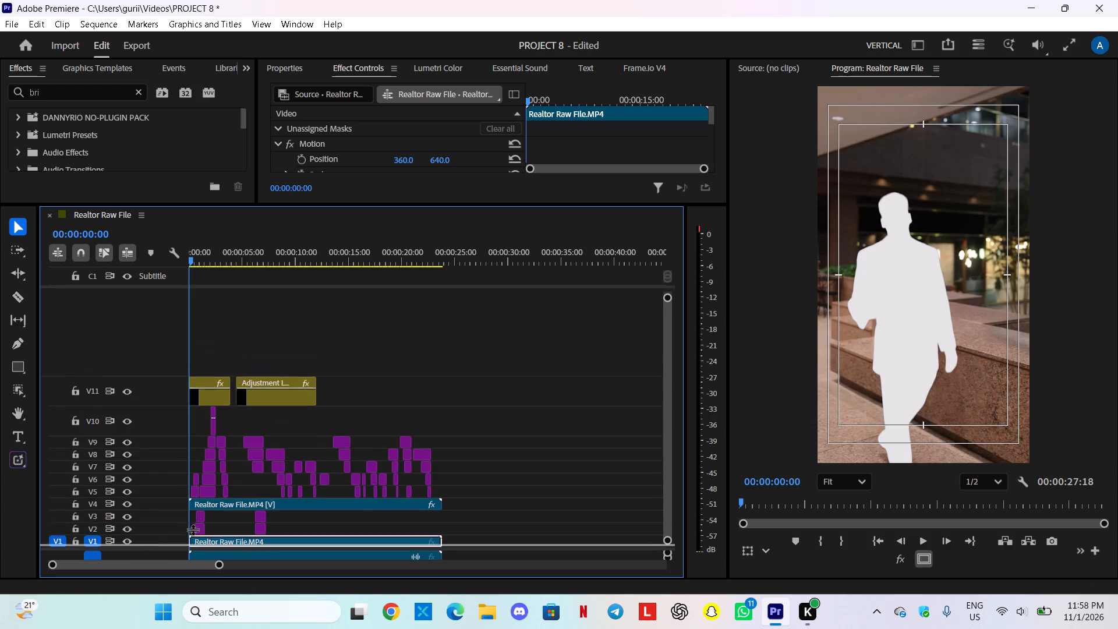
pyautogui.moveTo(193, 529); pyautogui.dragTo(191, 419)
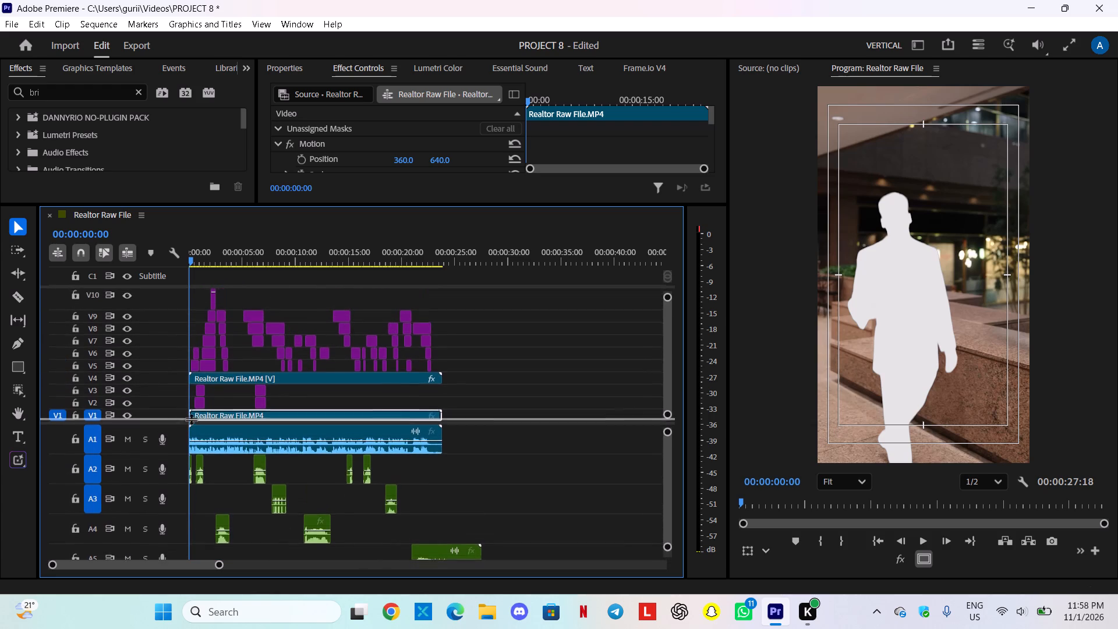
pyautogui.moveTo(191, 419); pyautogui.dragTo(197, 467)
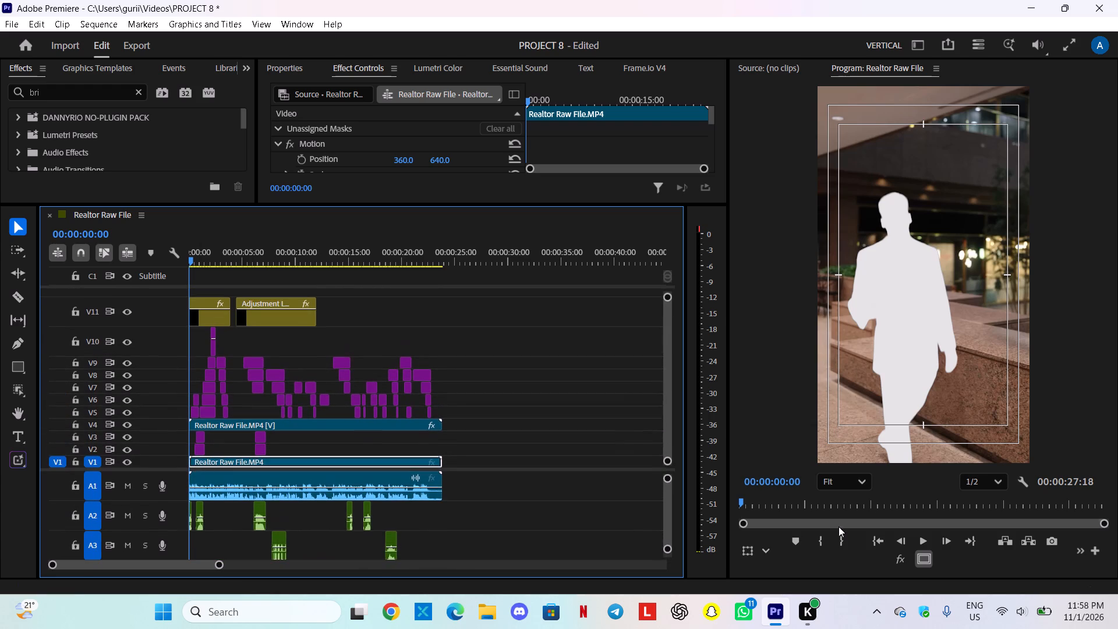